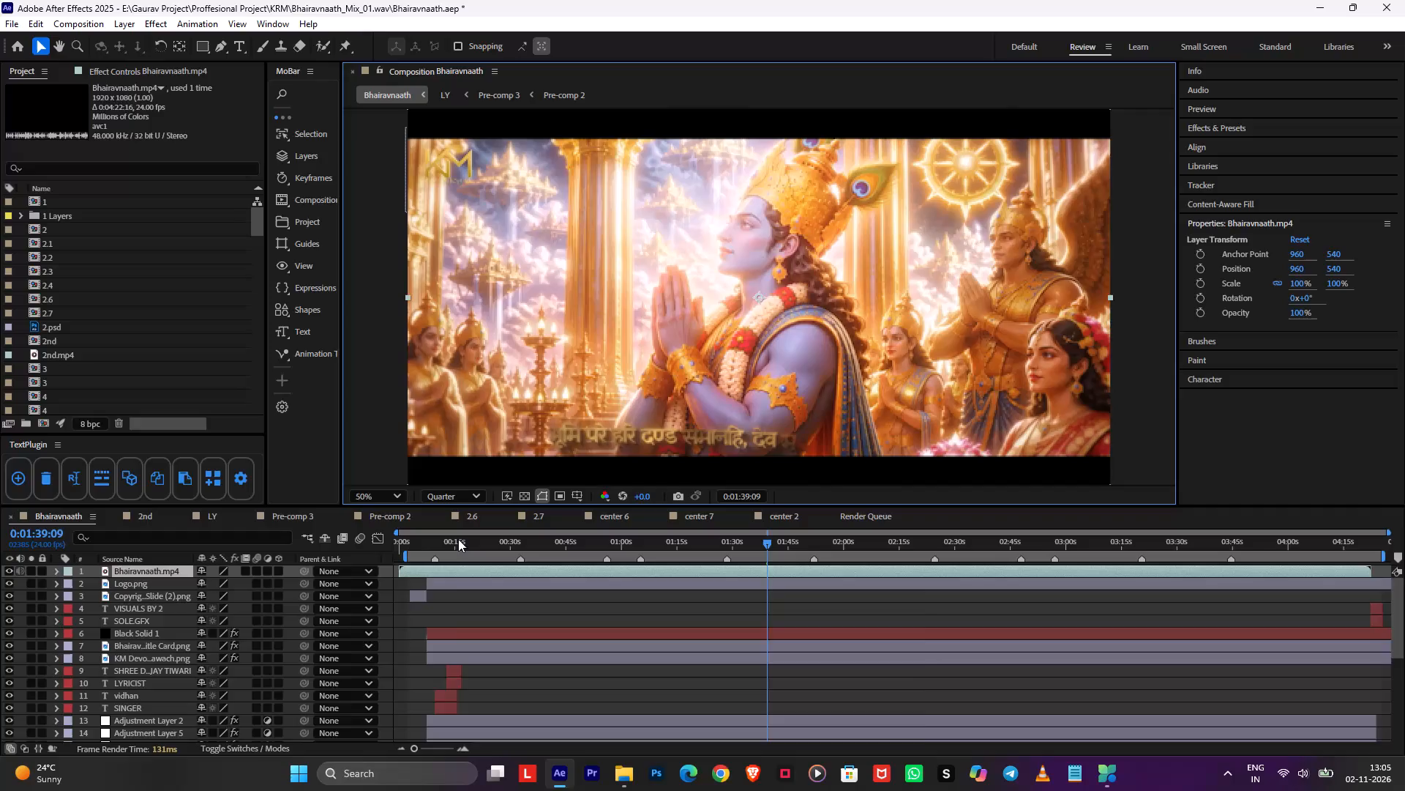
Preview and scrub the opening from the copyright disclaimer through the title and singer and lyricist credits.
left_click_drag(449, 544, 405, 548)
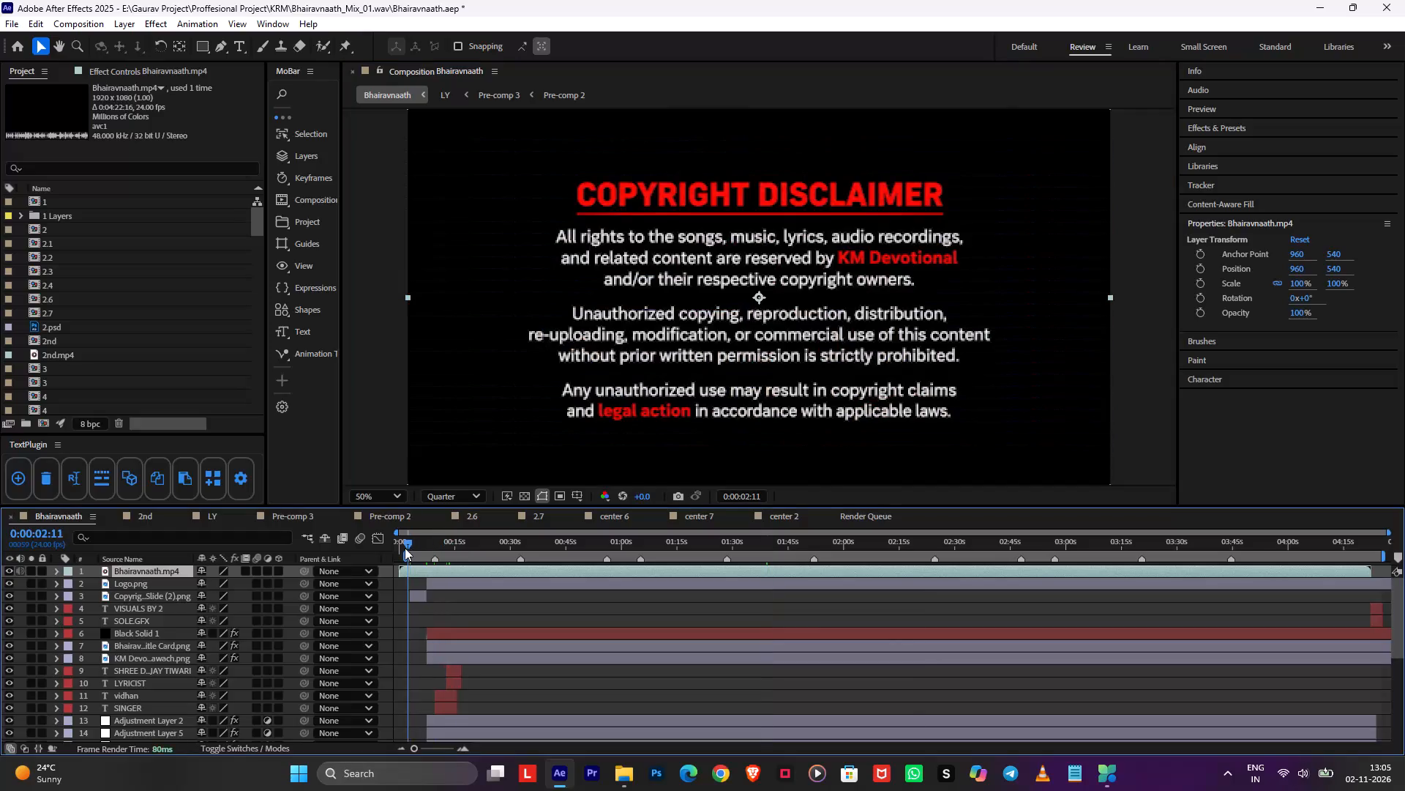
left_click_drag(405, 548, 424, 566)
key("space")
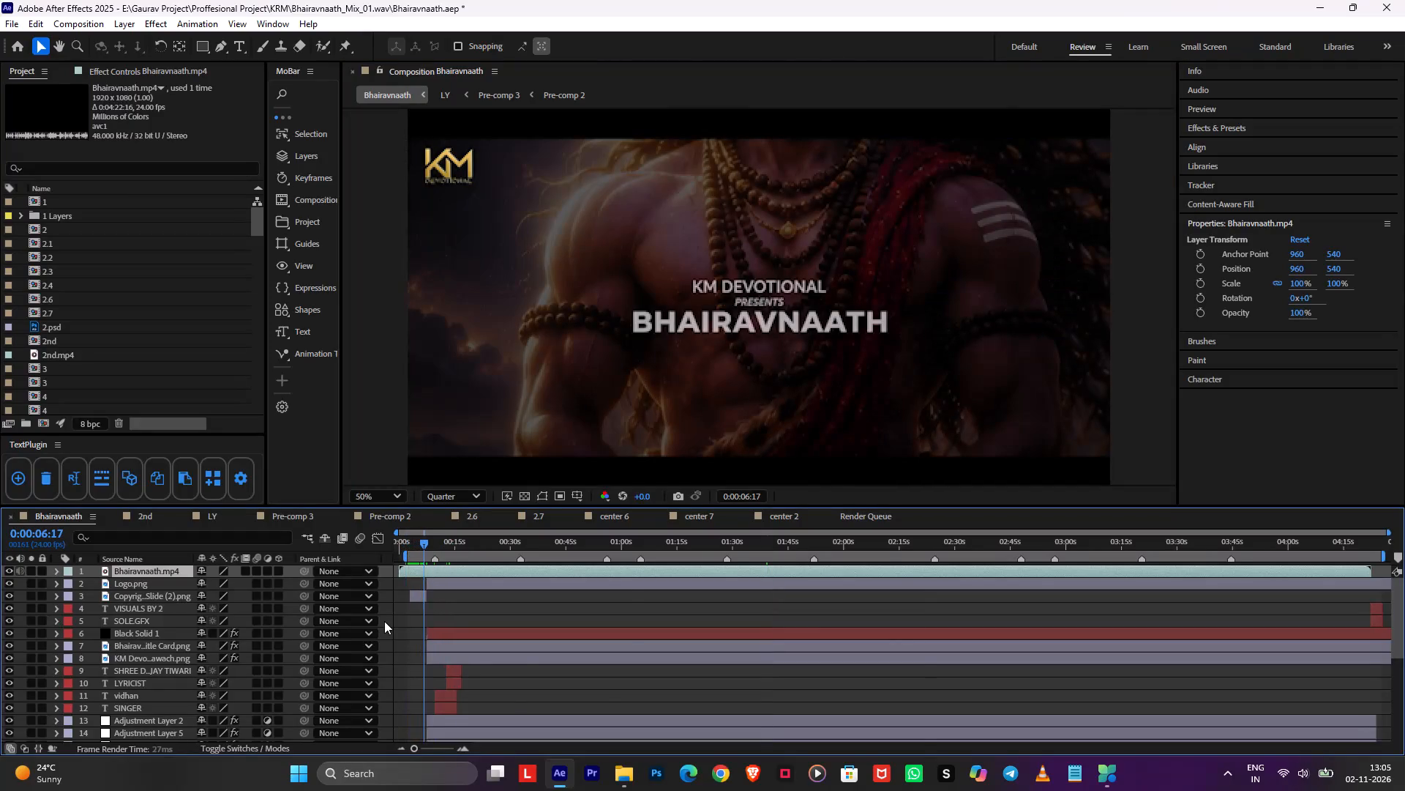
scroll(384, 621, "up", 3, "alt")
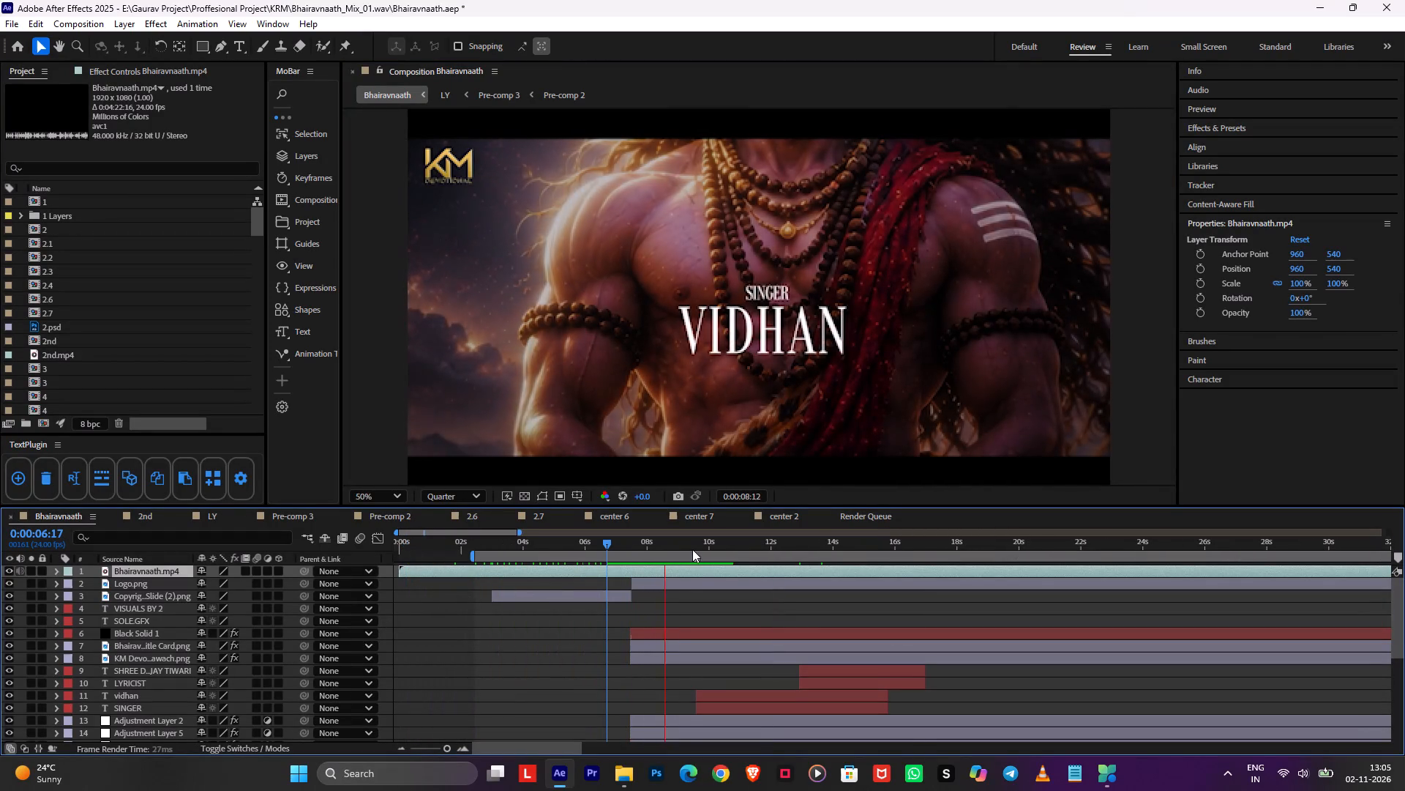
left_click_drag(692, 549, 673, 568)
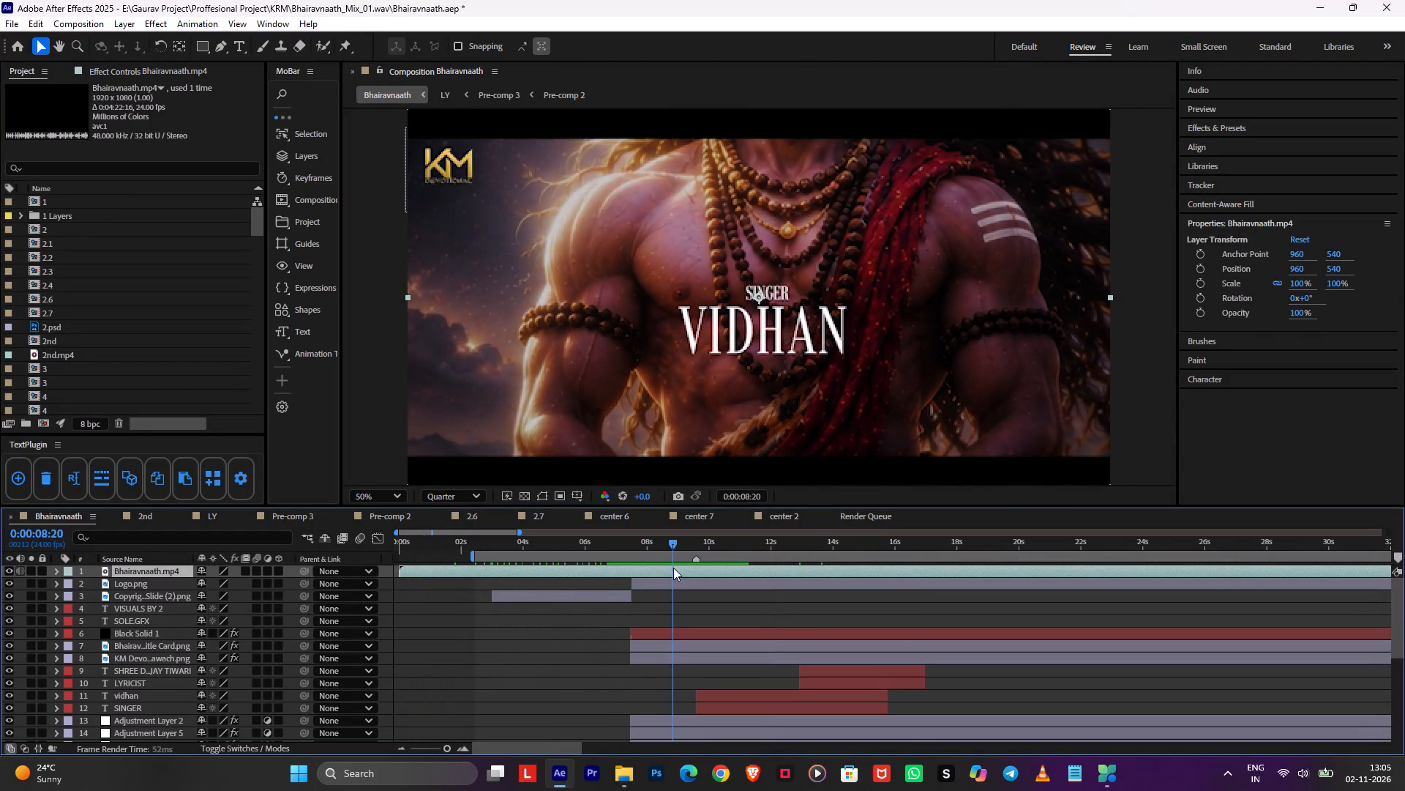
left_click_drag(673, 568, 746, 597)
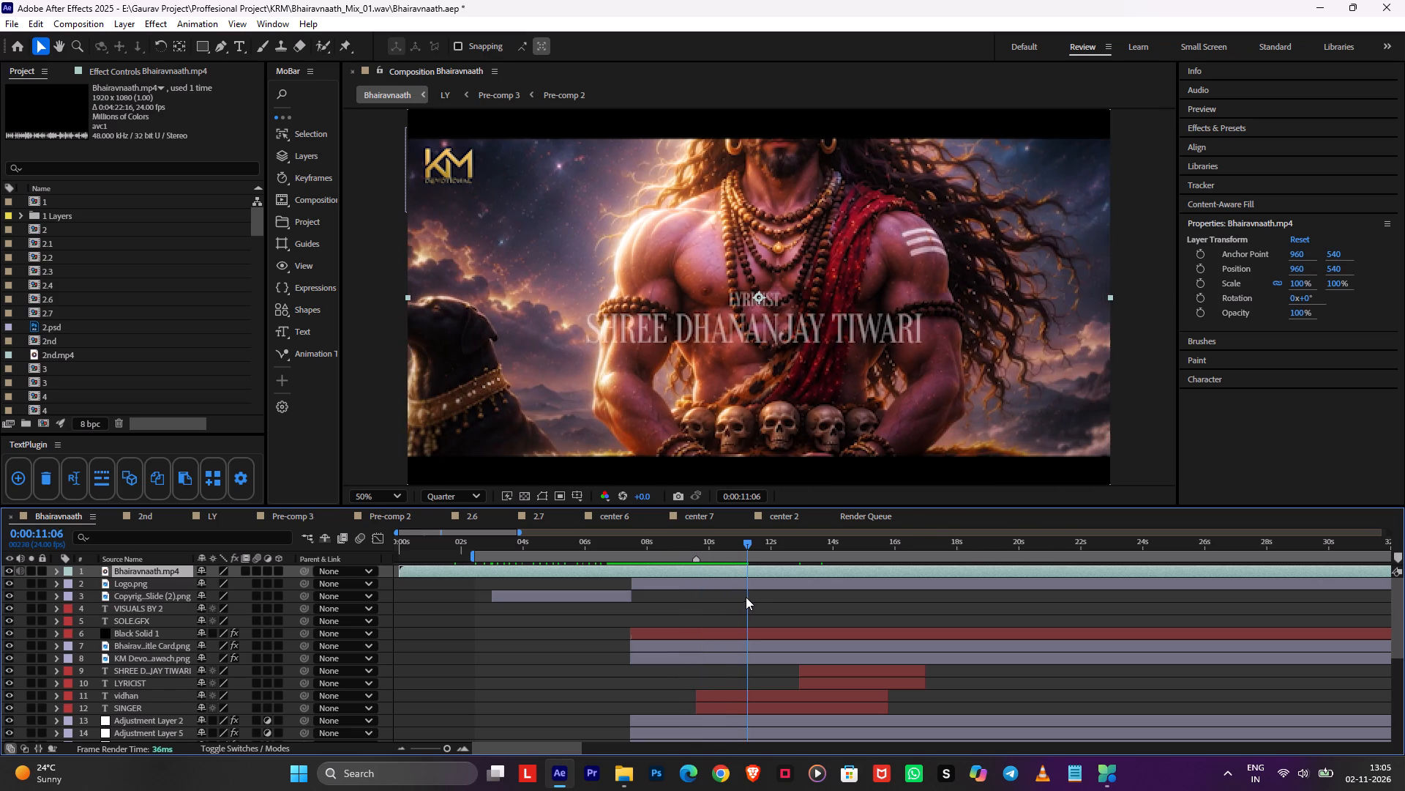
left_click_drag(746, 597, 698, 612)
key("ctrl+Right")
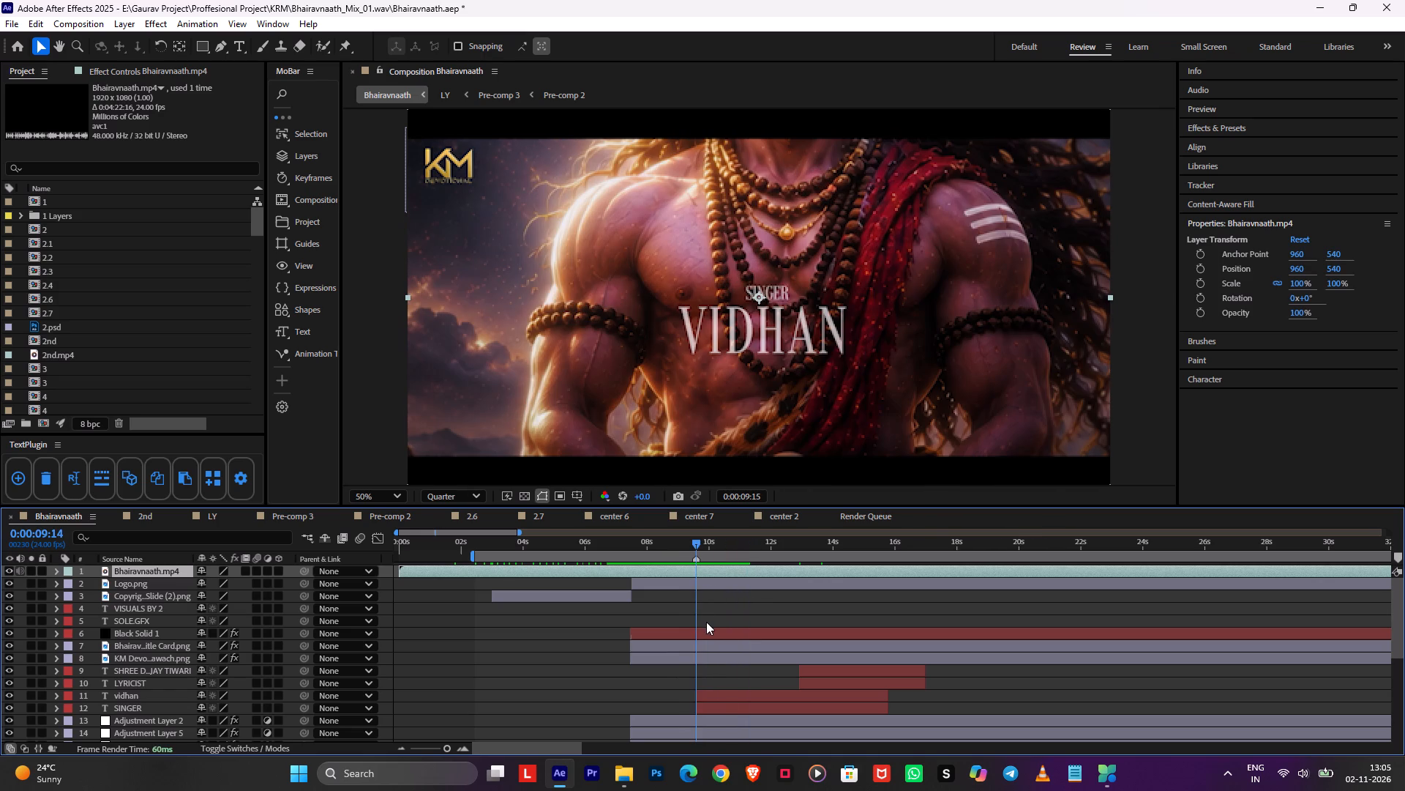
Reveal the vidhan layer's Opacity keyframes and scrub across them to examine the timing of the singer and lyricist credits.
scroll(706, 621, "down", 1)
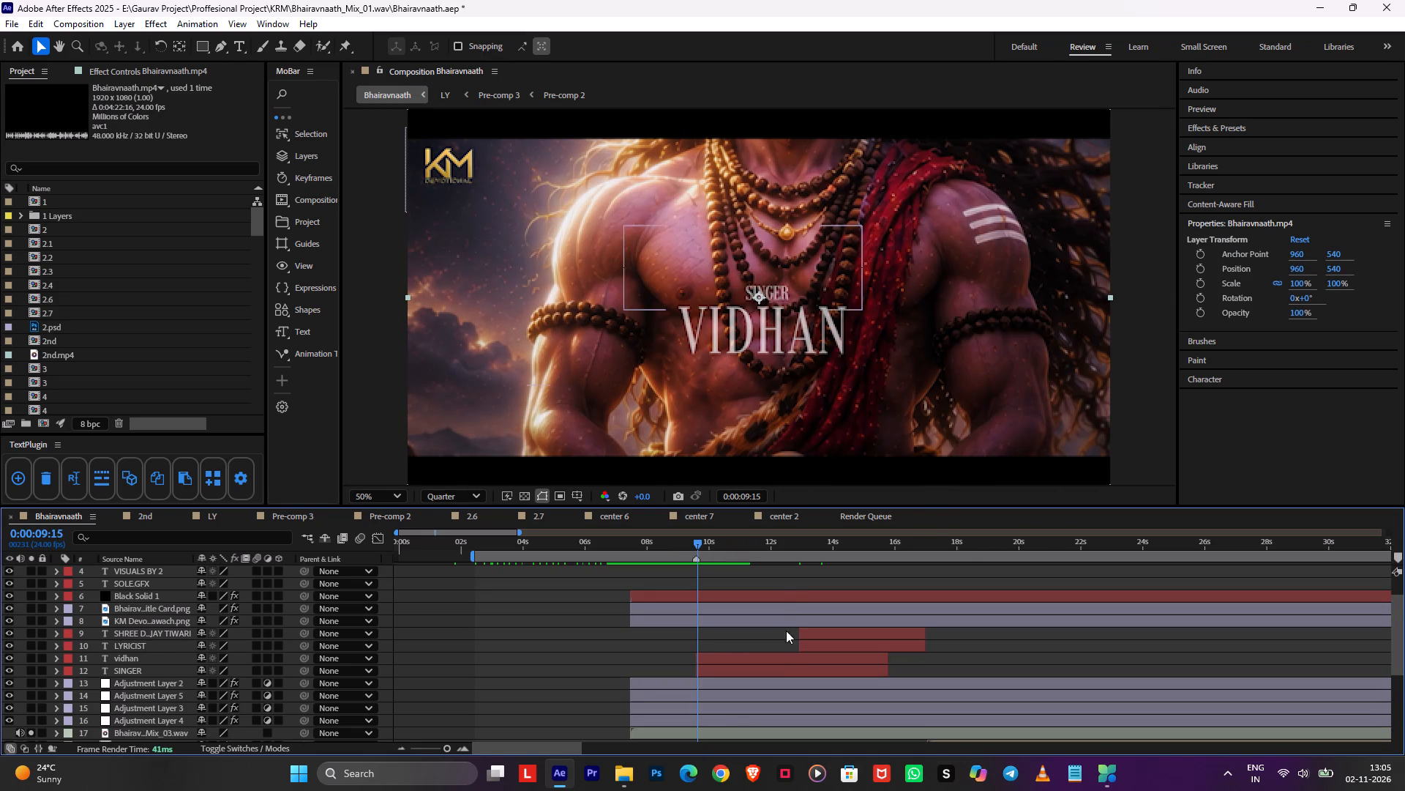
left_click(779, 657)
key("t")
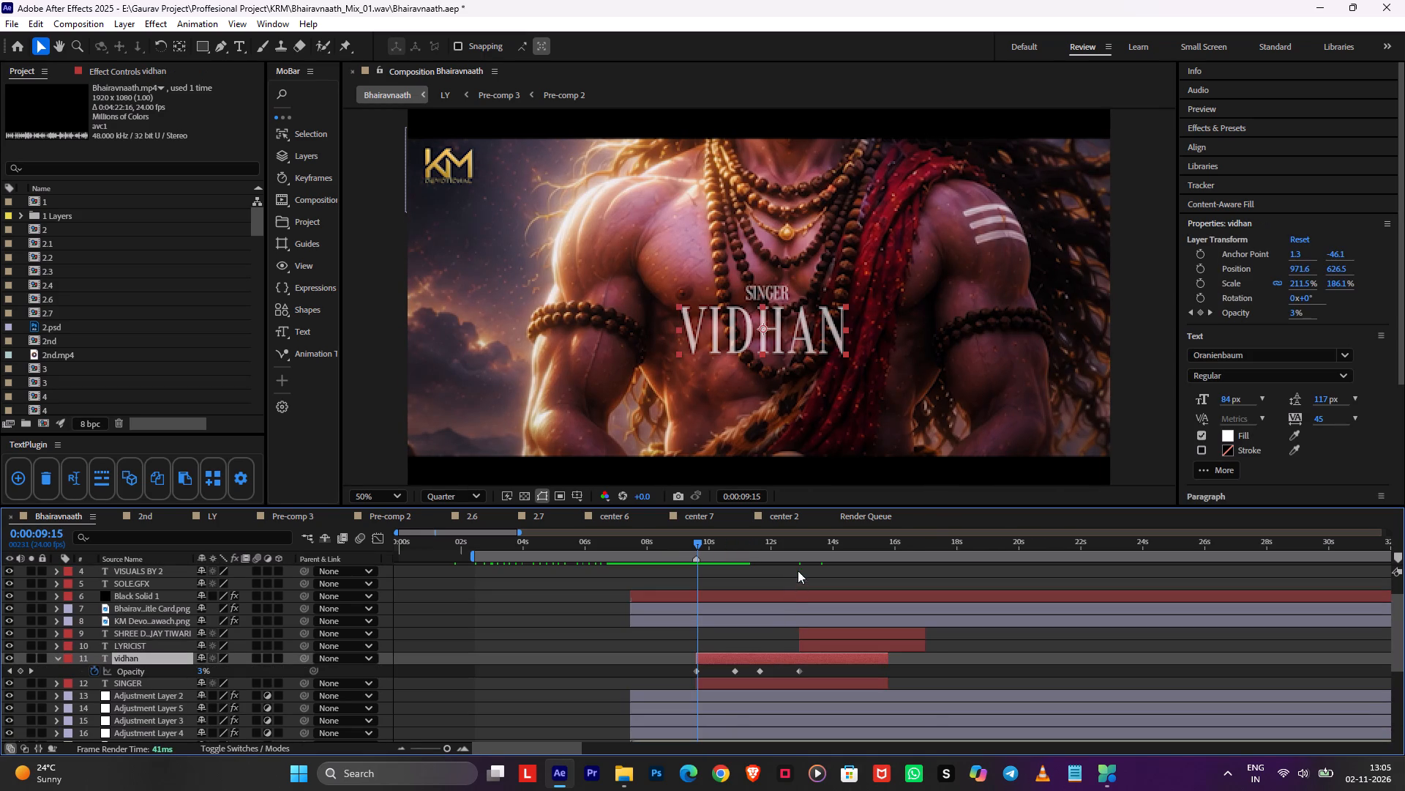
left_click_drag(794, 542, 801, 543)
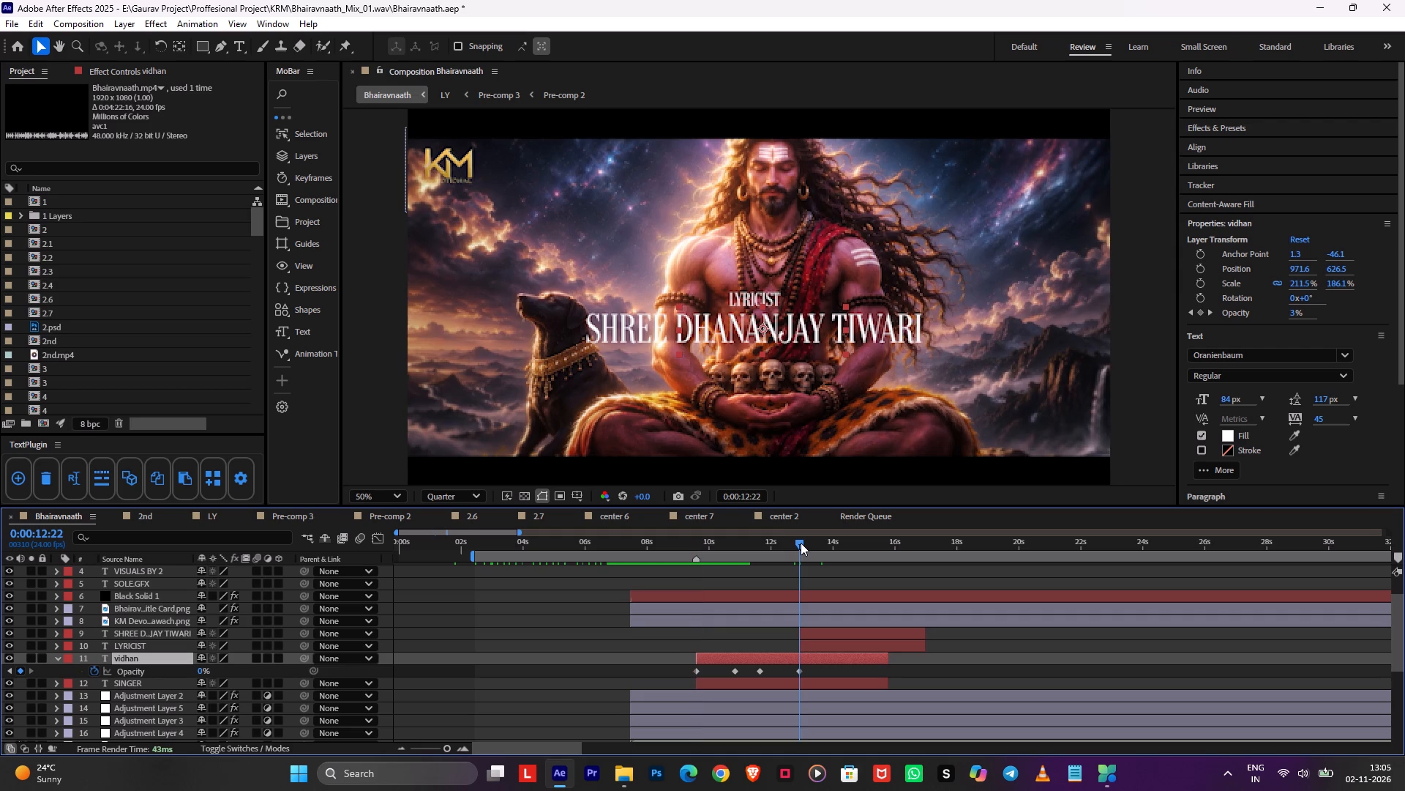
left_click_drag(801, 543, 796, 548)
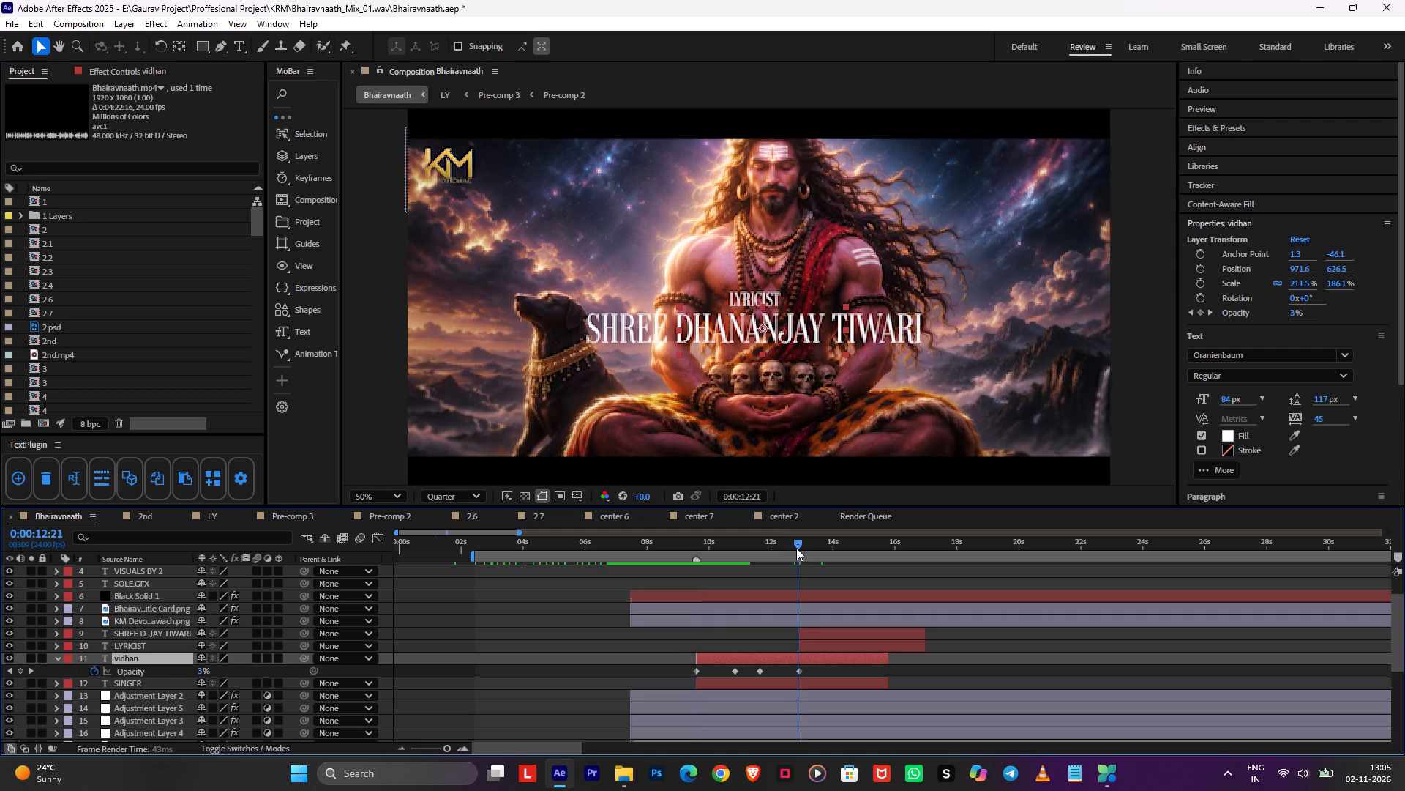
left_click_drag(796, 548, 710, 588)
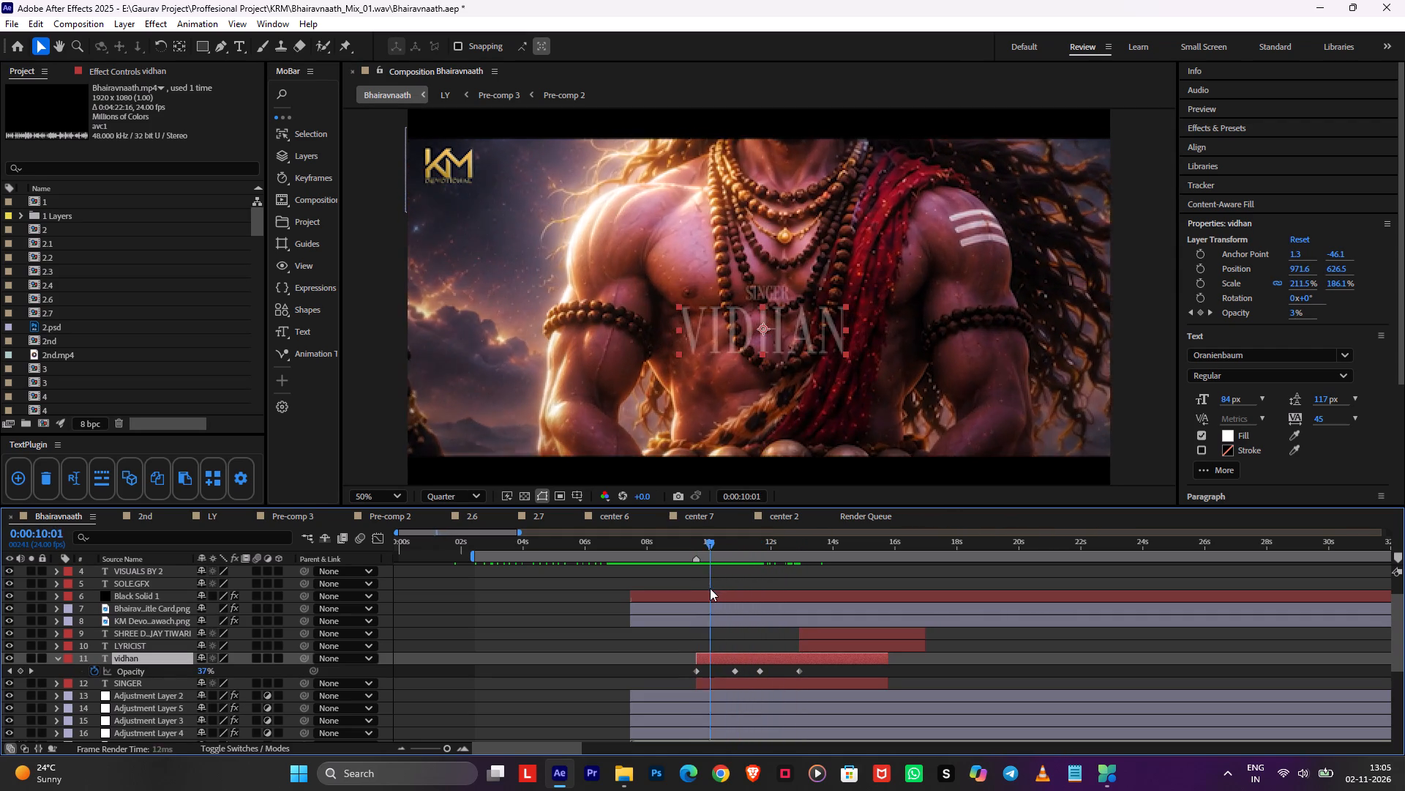
left_click_drag(710, 588, 693, 598)
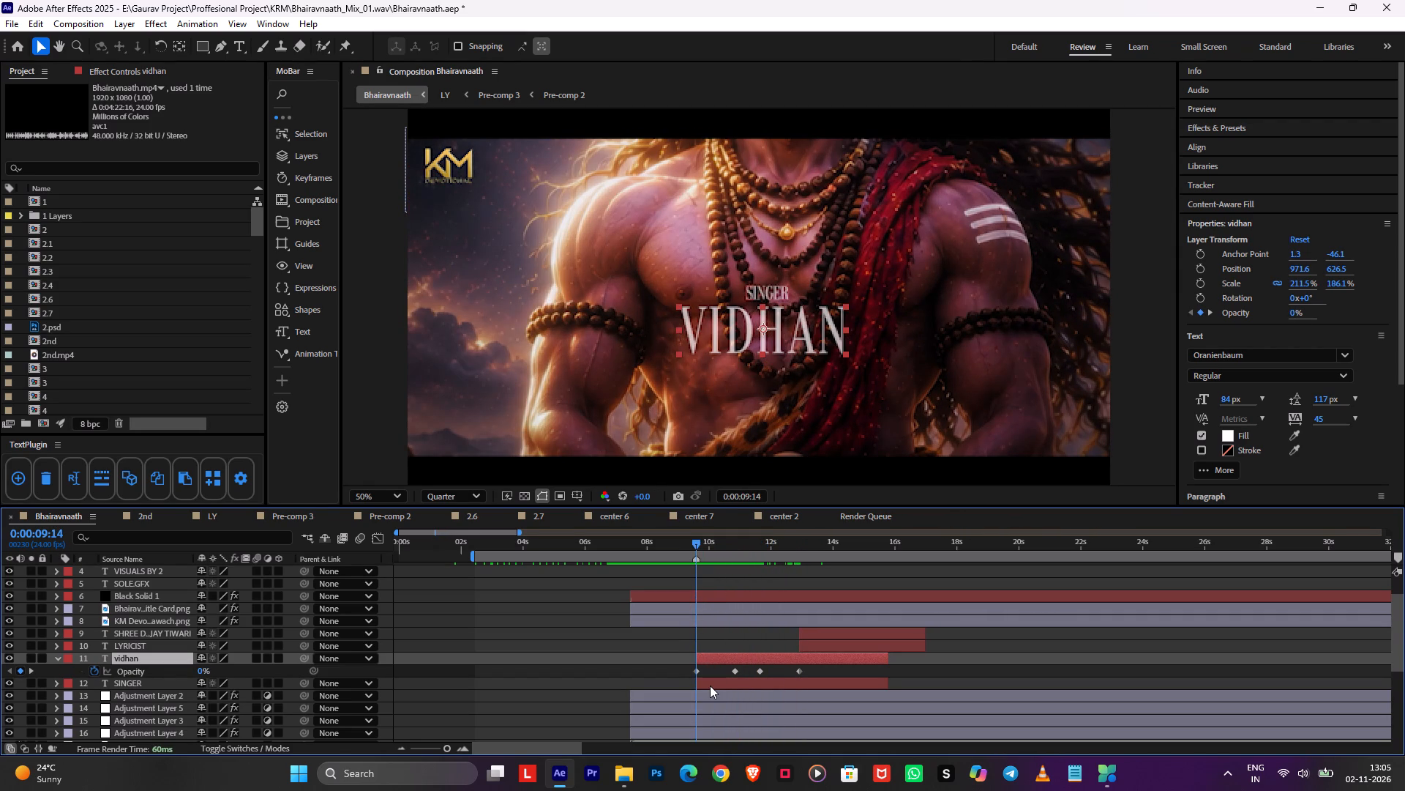
left_click(710, 686)
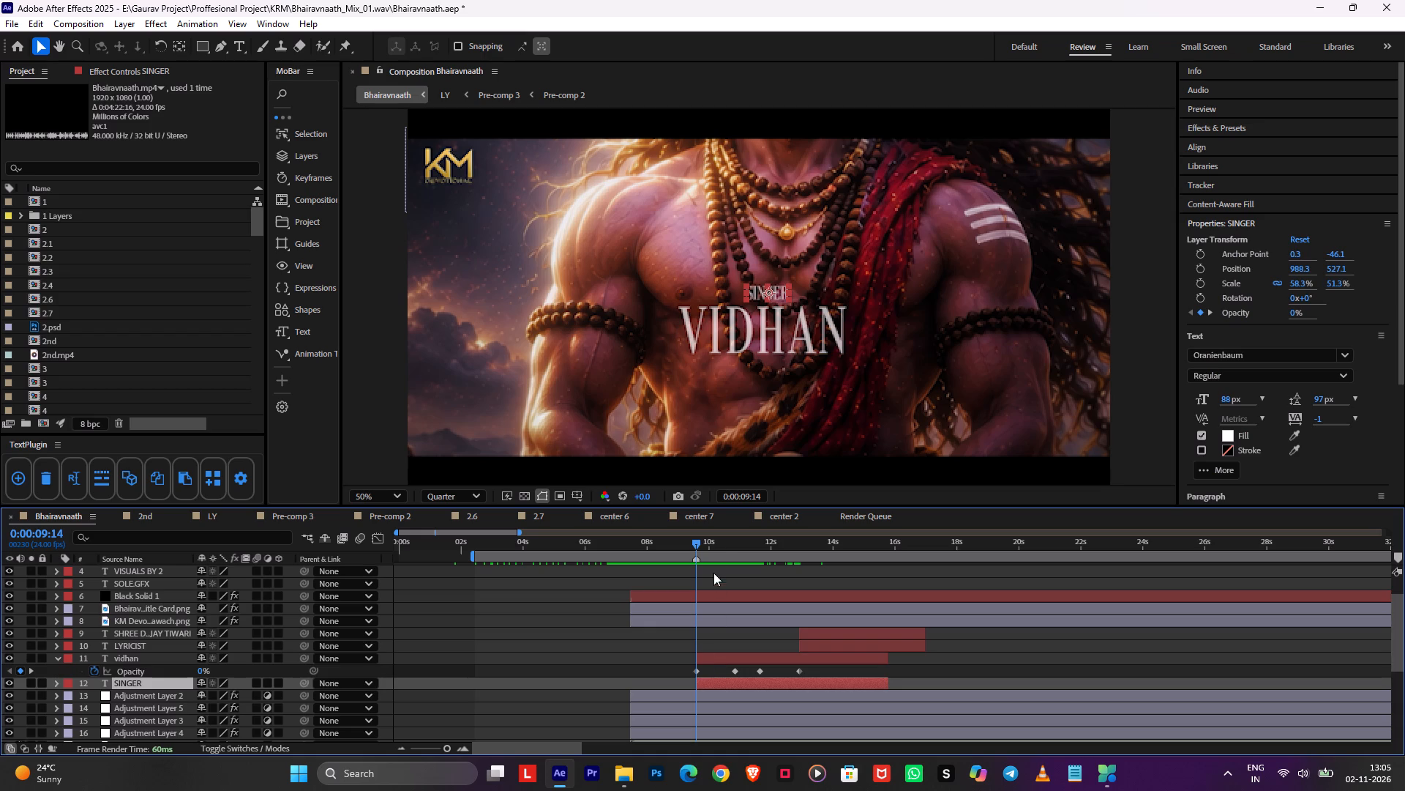
left_click_drag(712, 543, 731, 546)
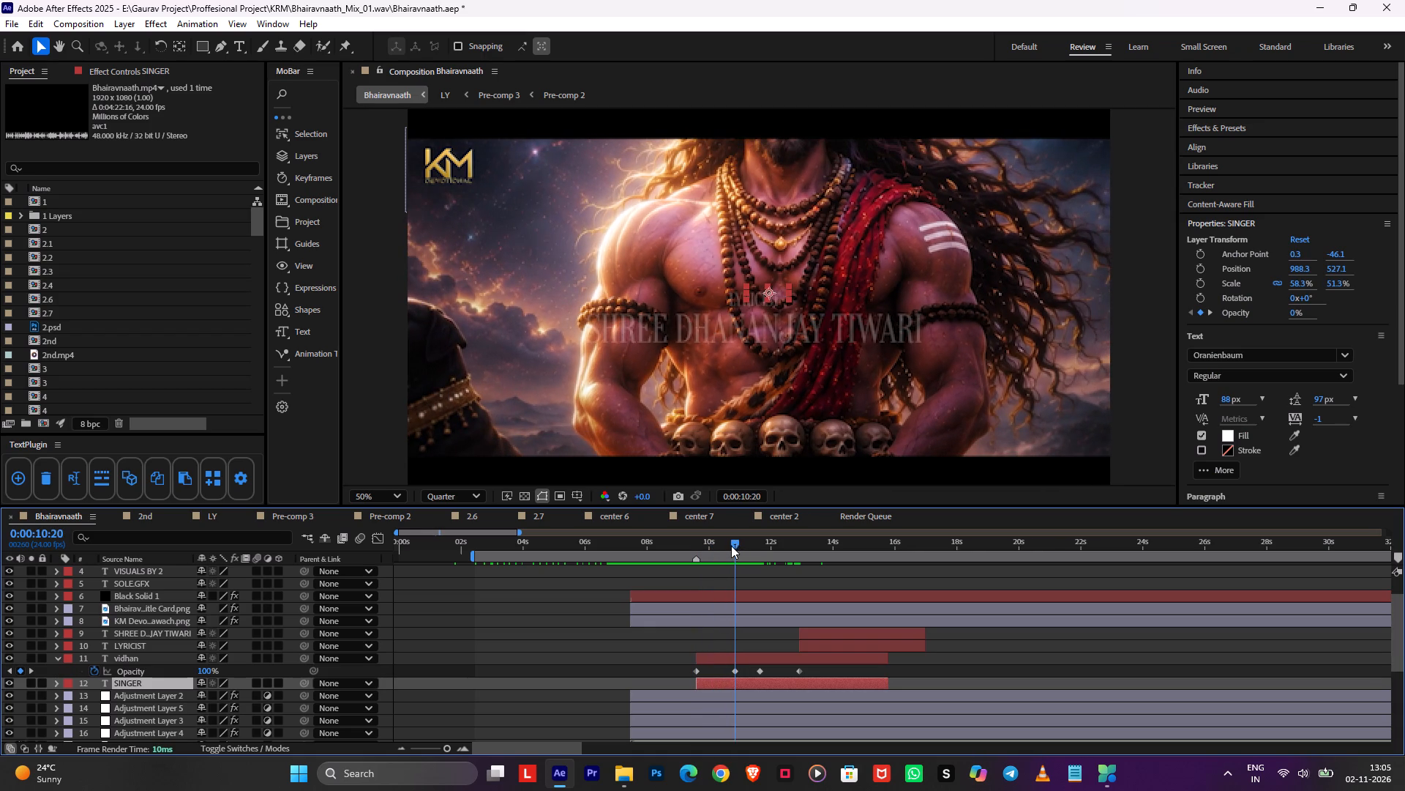
left_click_drag(731, 546, 718, 554)
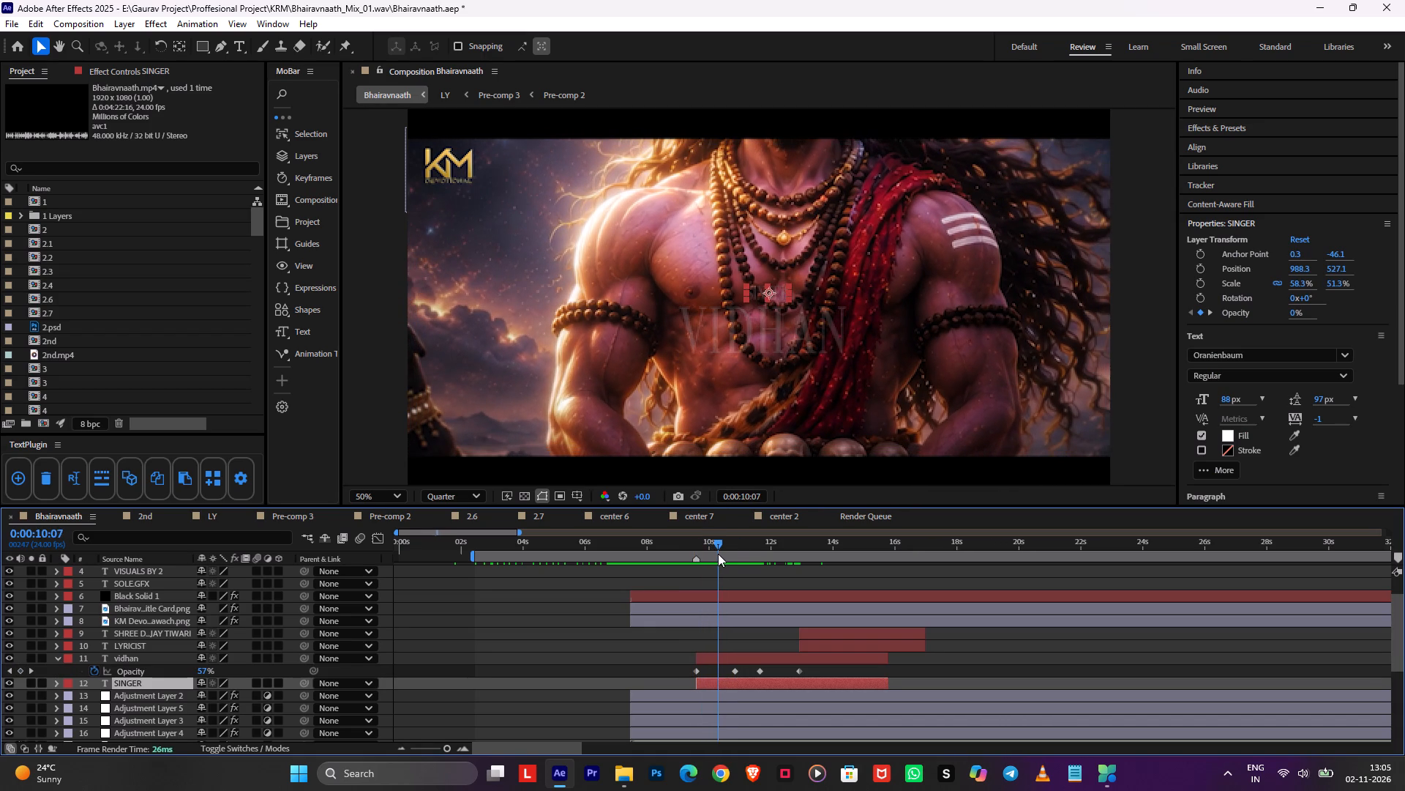
left_click_drag(718, 554, 724, 554)
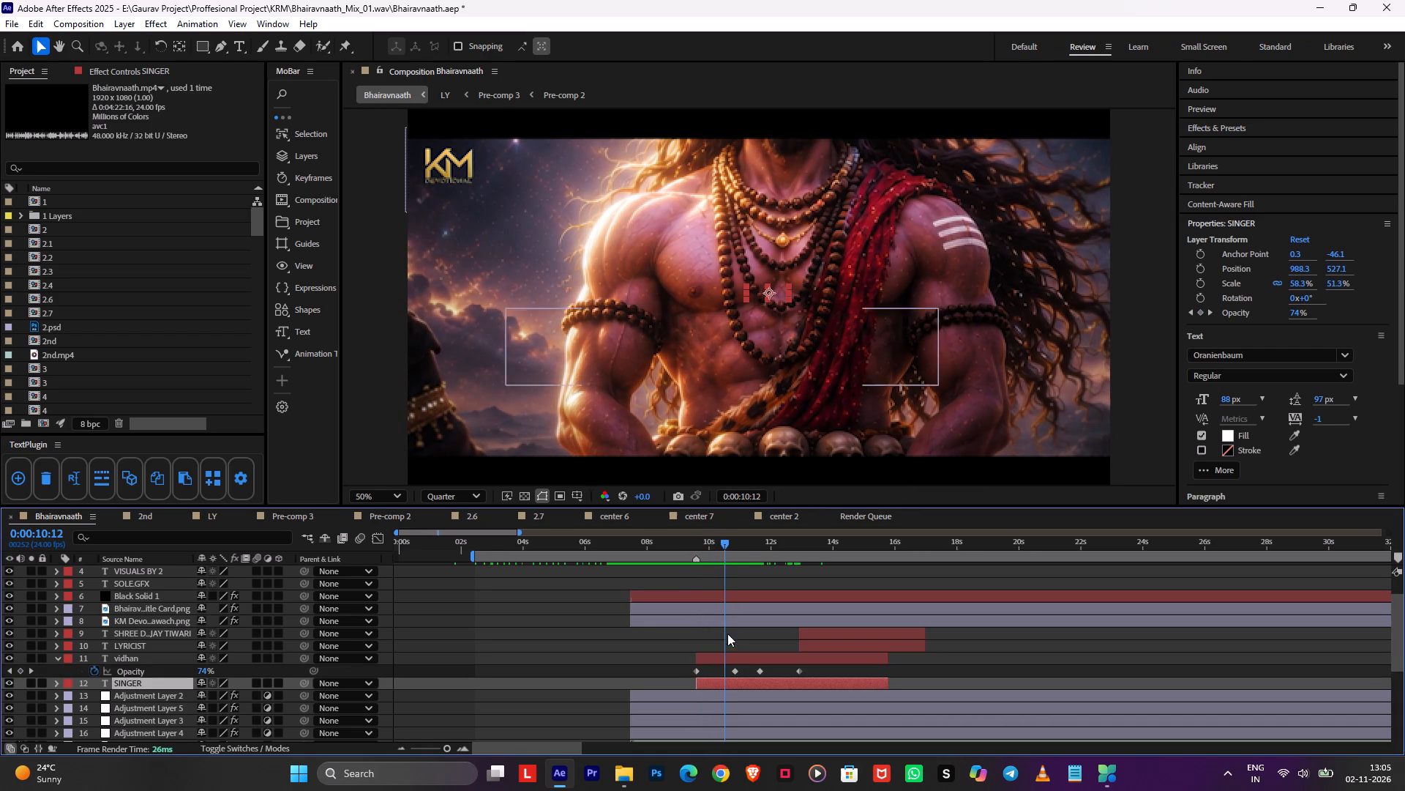
scroll(727, 645, "up", 4)
left_click(727, 604)
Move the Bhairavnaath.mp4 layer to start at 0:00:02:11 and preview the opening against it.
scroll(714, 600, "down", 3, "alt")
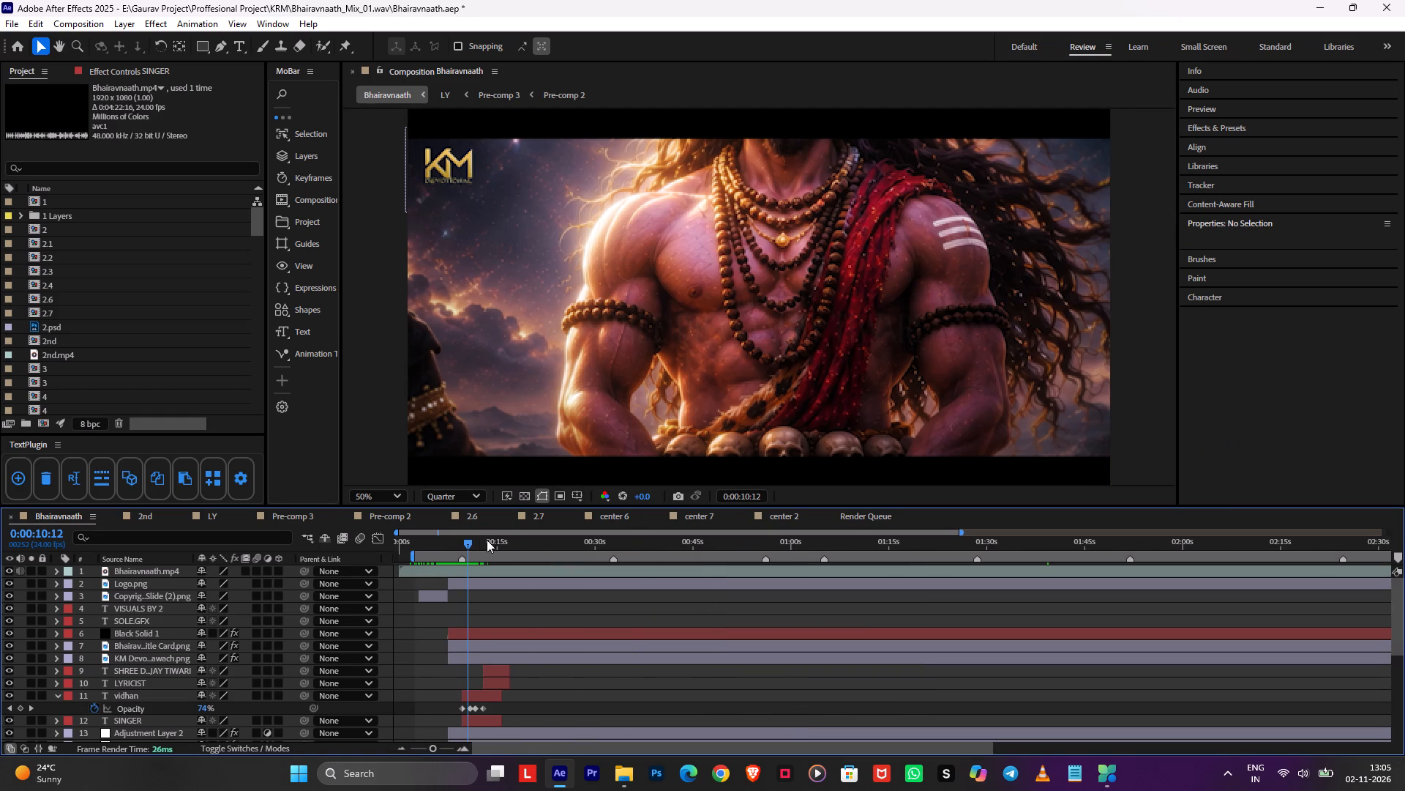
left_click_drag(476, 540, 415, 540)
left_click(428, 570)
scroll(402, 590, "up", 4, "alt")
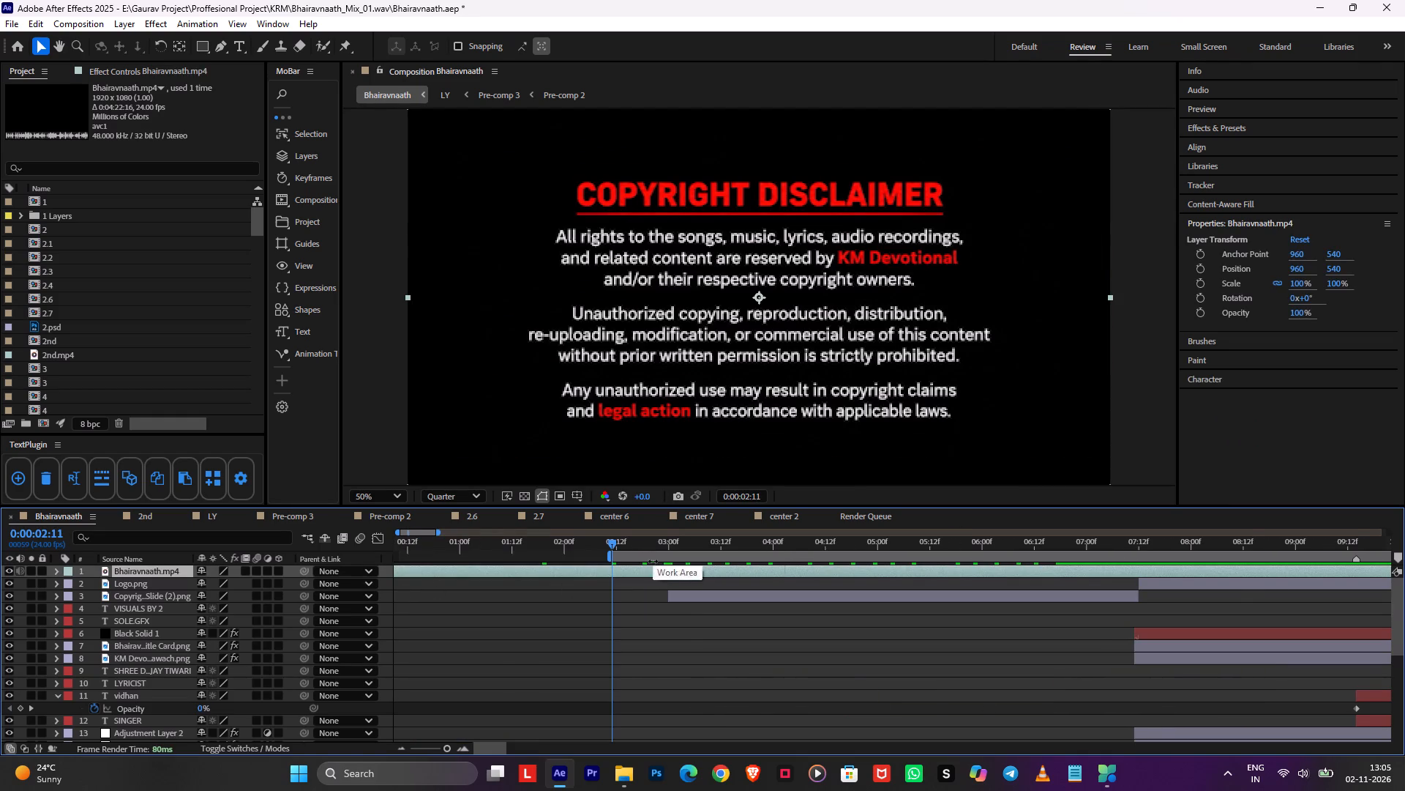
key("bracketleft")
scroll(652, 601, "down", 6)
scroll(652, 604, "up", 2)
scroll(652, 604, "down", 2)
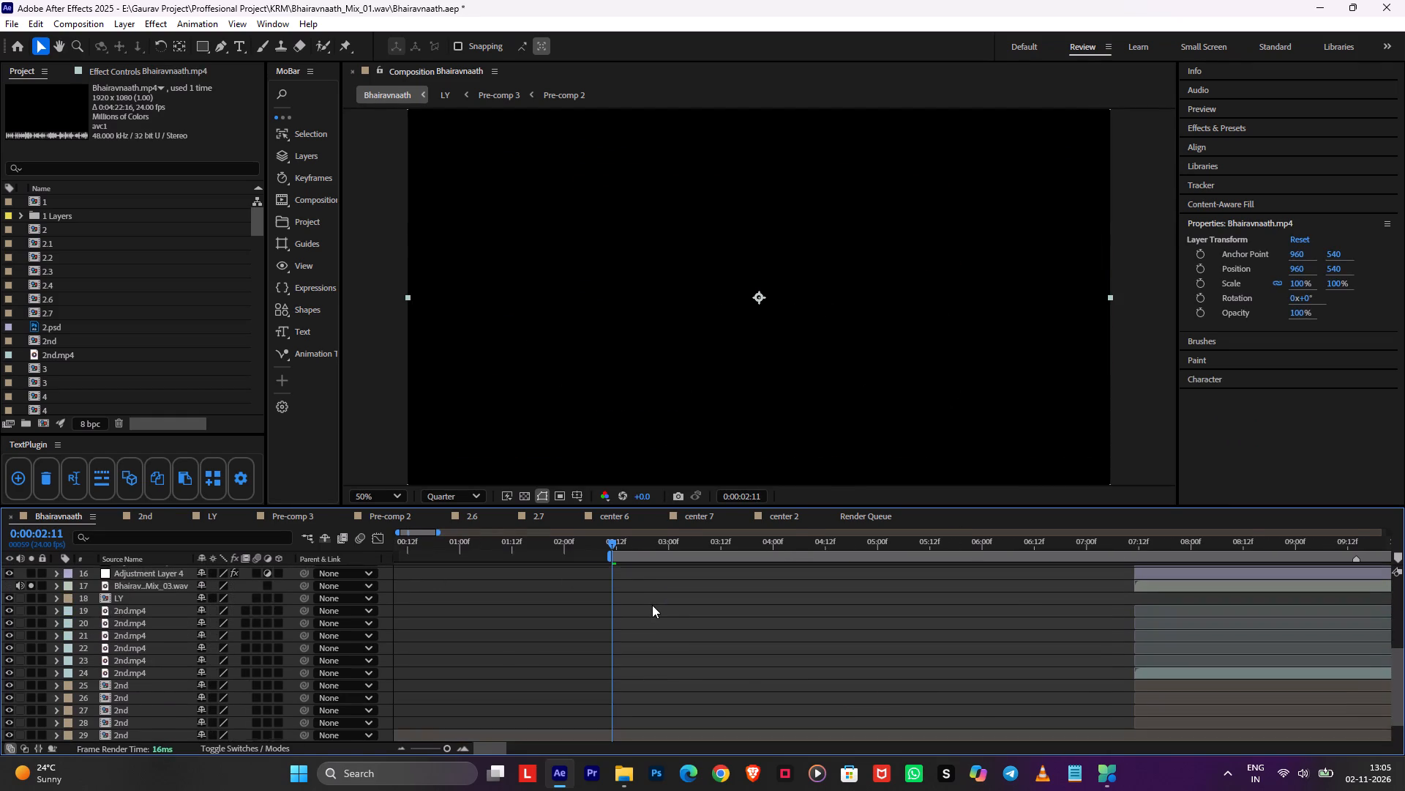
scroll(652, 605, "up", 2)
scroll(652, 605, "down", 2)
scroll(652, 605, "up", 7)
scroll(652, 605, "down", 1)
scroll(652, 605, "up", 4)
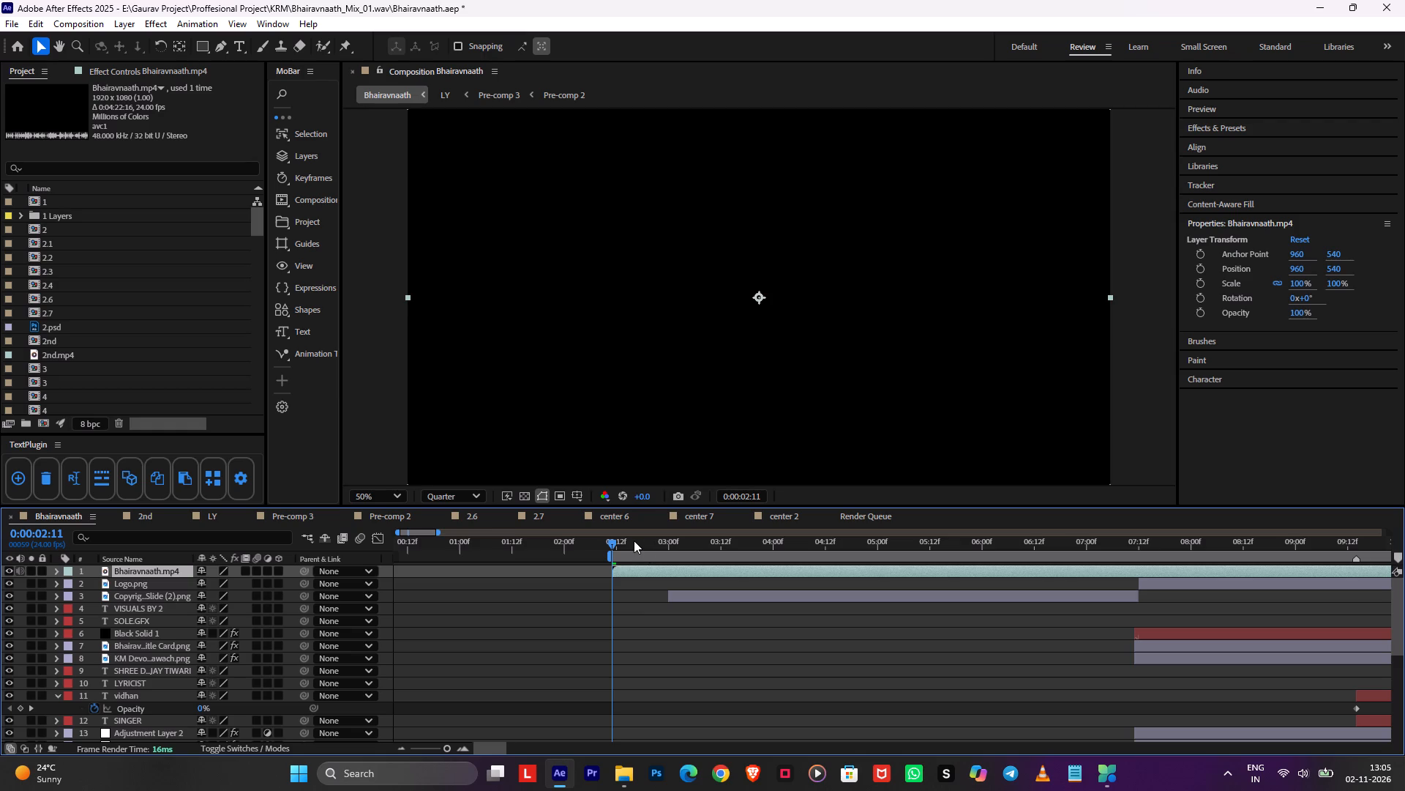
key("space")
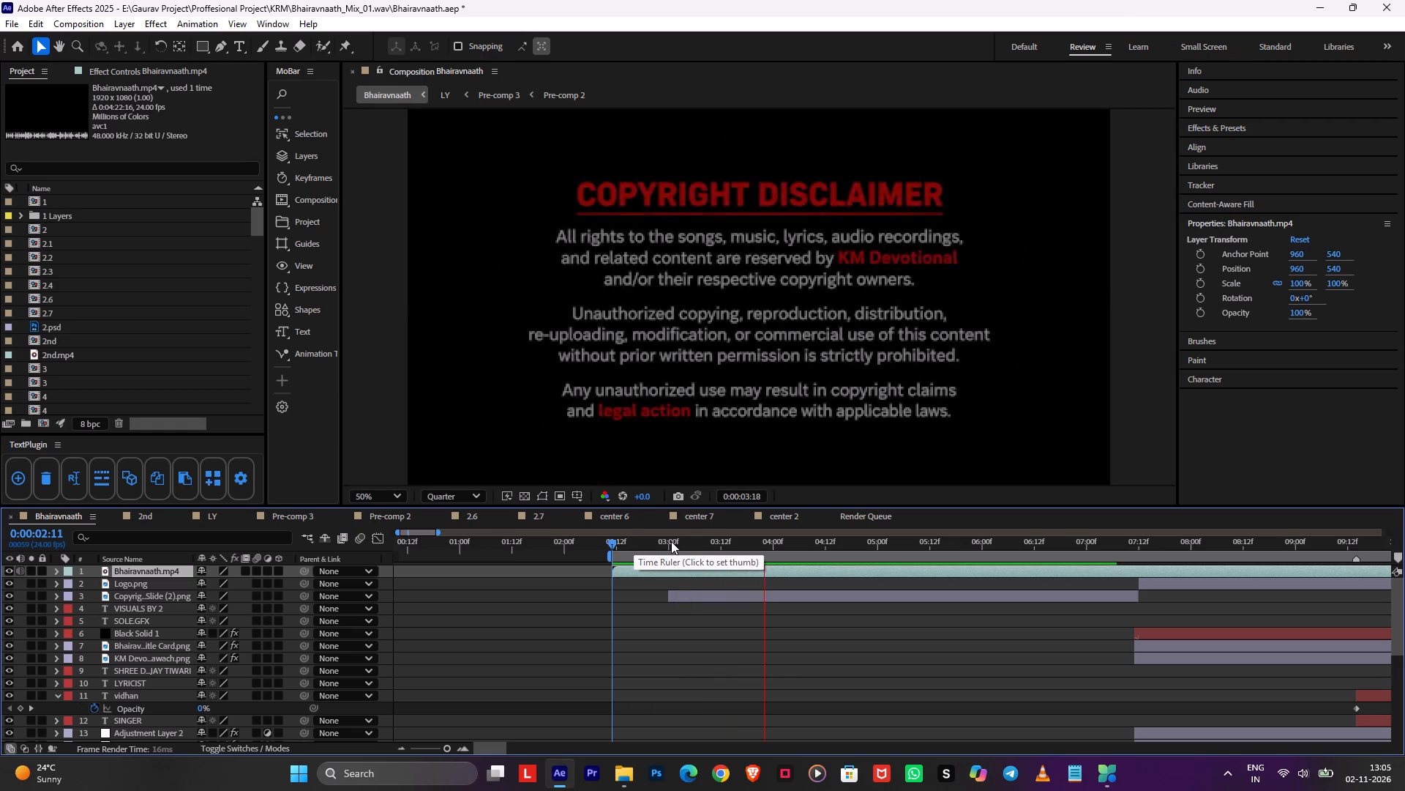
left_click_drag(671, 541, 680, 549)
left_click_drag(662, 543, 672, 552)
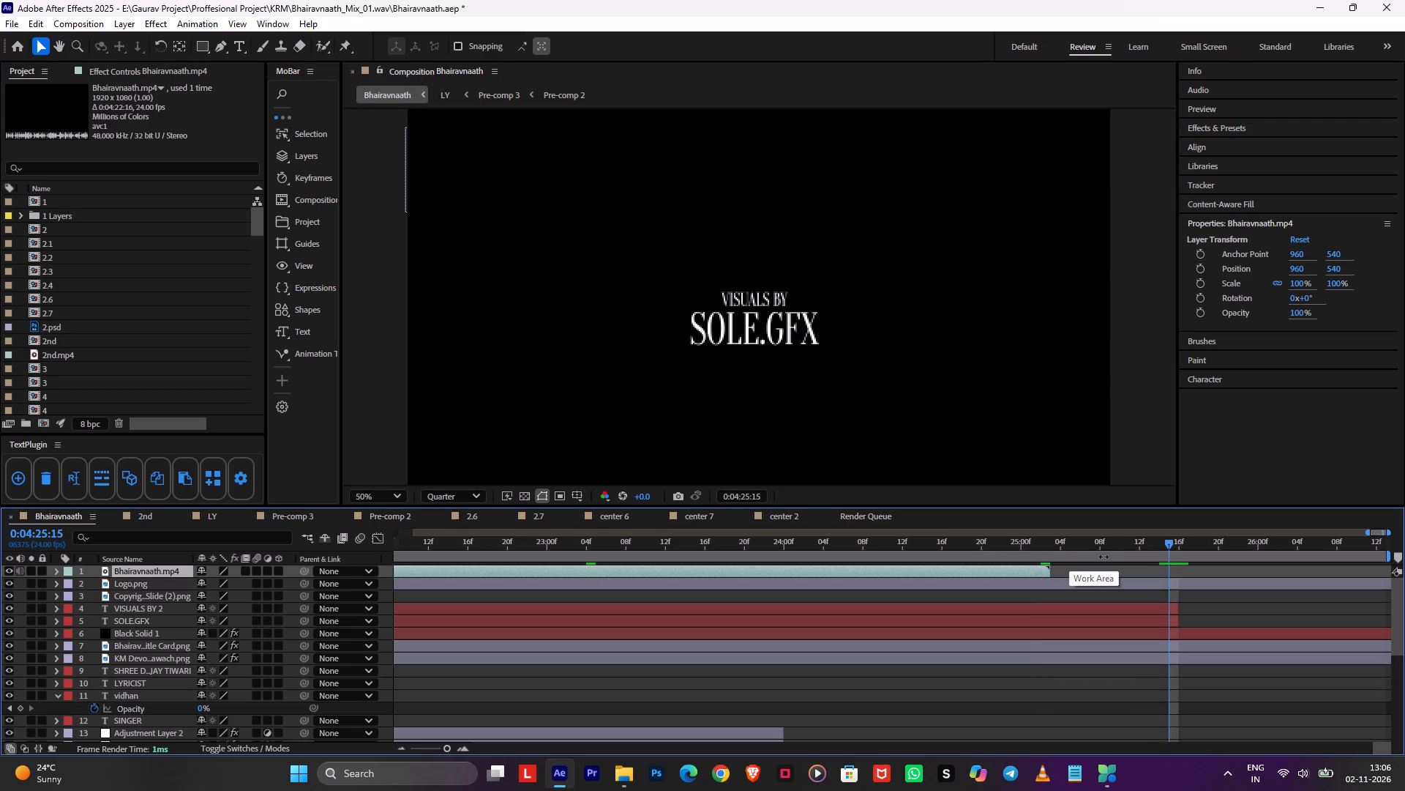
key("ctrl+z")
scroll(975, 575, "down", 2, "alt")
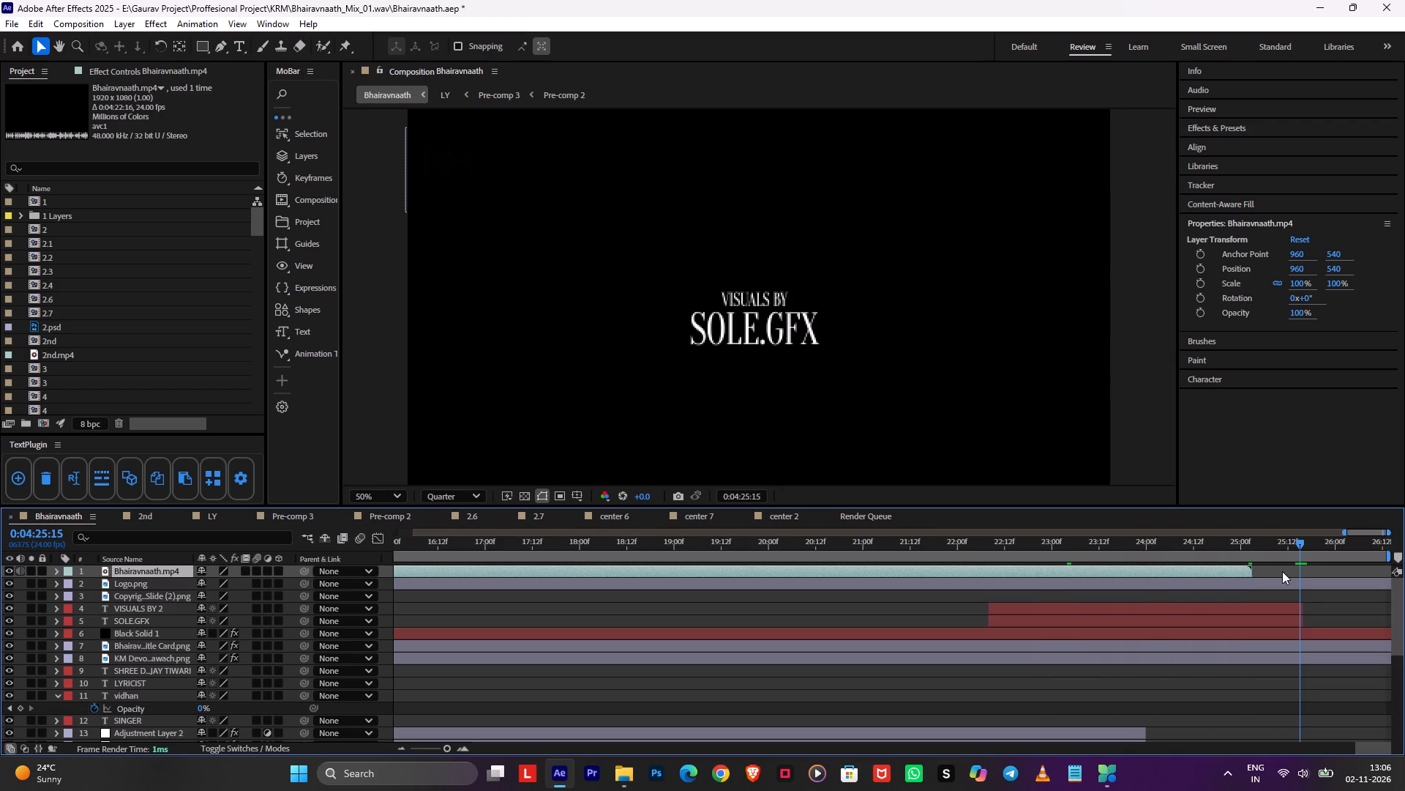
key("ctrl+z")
Shift the whole work area so that it ends with the closing credit layers at 0:04:25:15.
left_click_drag(1191, 558, 1245, 560)
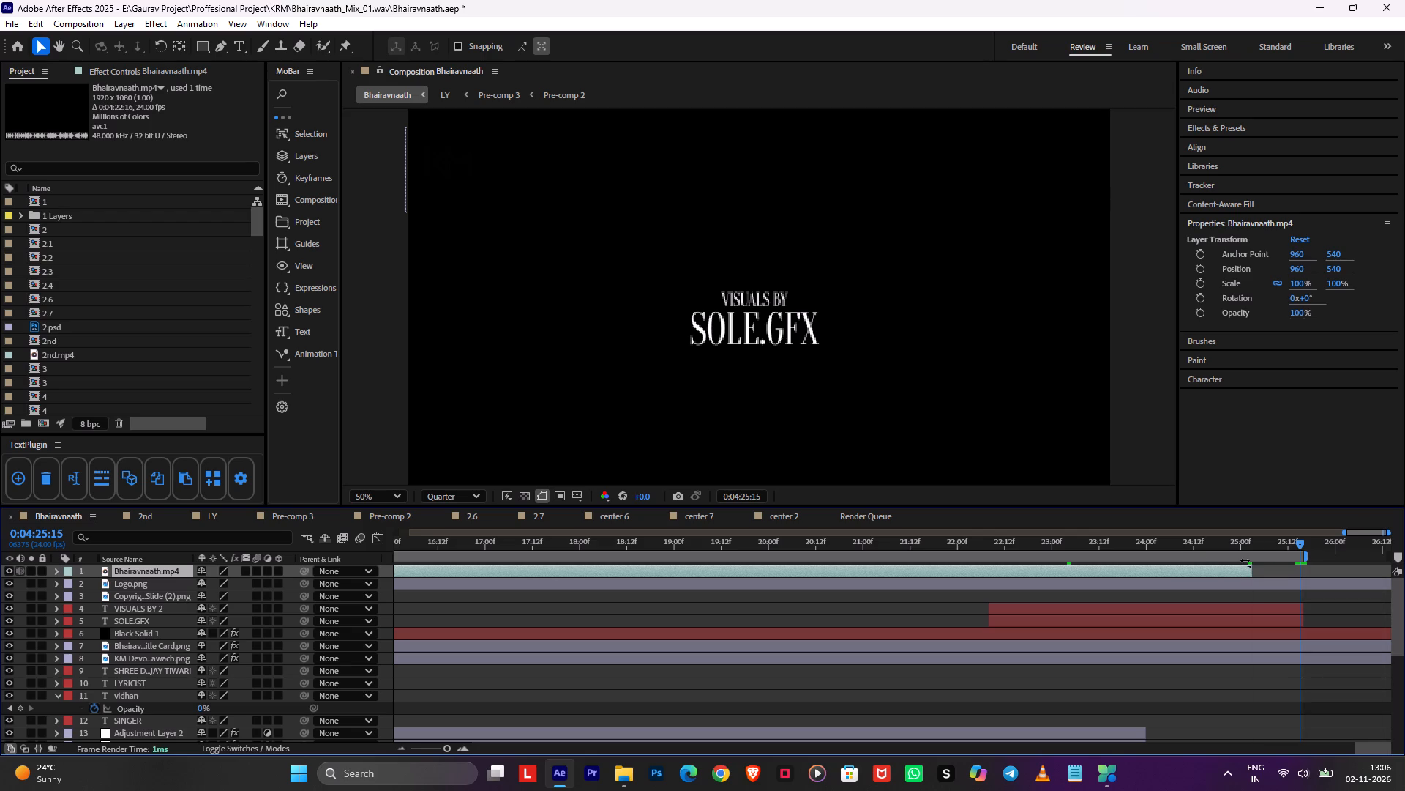
left_click_drag(1245, 560, 1238, 562)
Move the Bhairavnaath.mp4 layer to start at 0:00:03:00, aligned with the start of the copyright slide layer.
scroll(1215, 584, "down", 3, "alt")
scroll(756, 584, "down", 3, "alt")
scroll(625, 547, "down", 3, "alt")
left_click_drag(432, 546, 407, 549)
scroll(385, 568, "up", 4, "alt")
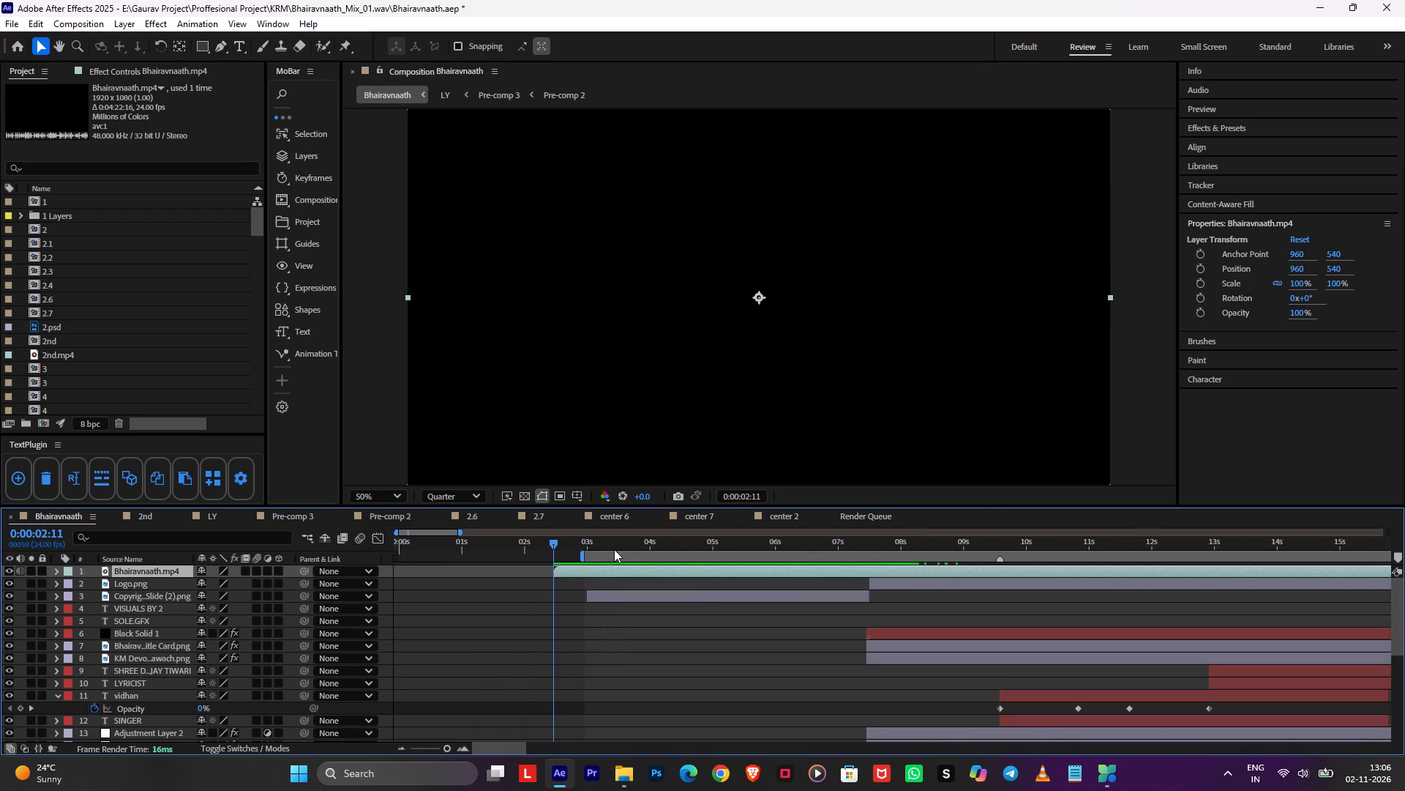
left_click_drag(613, 543, 593, 543)
key("bracketleft")
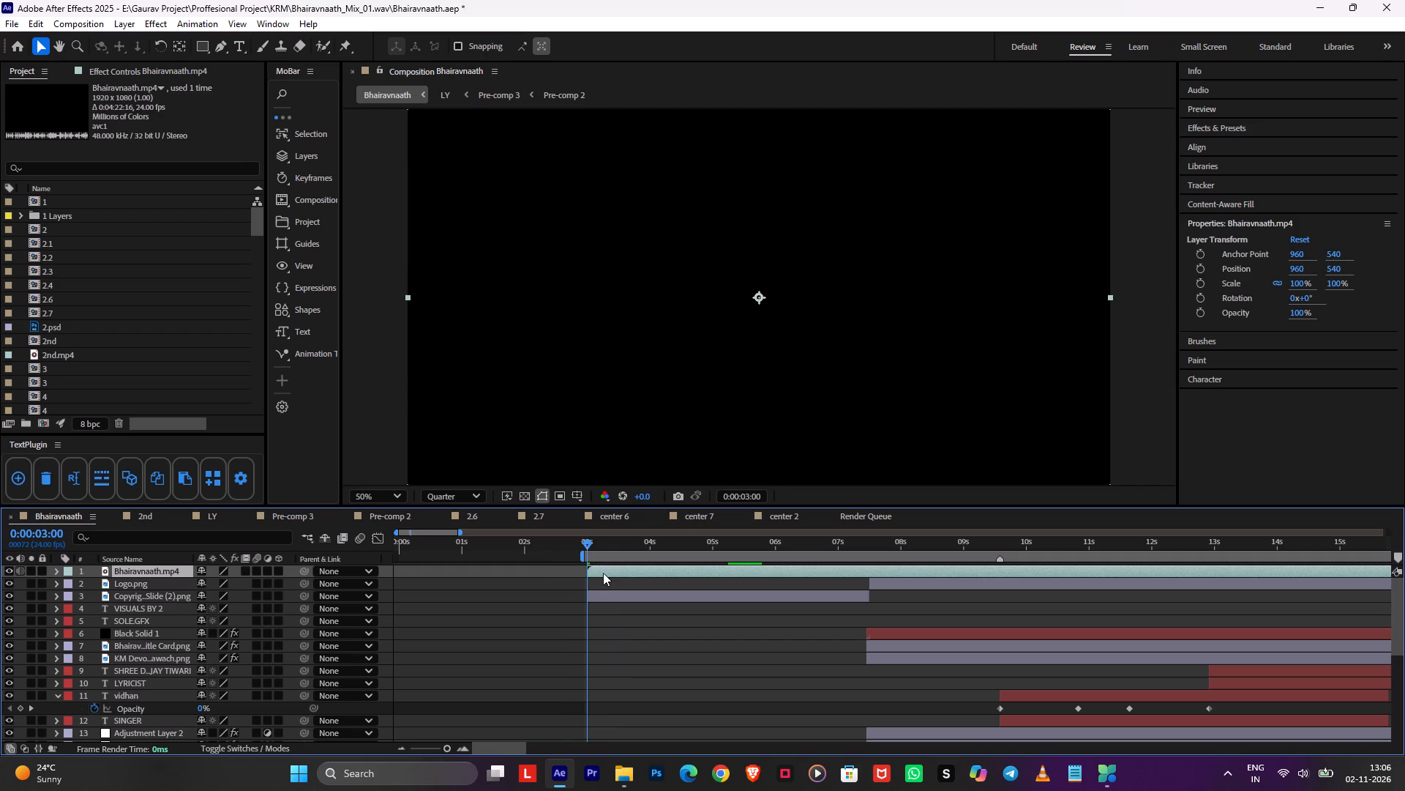
Preview the opening against the Bhairavnaath.mp4 layer from 0:00:03:00 past the lyricist credit, and return the current time to 0:00:03:00.
key("space")
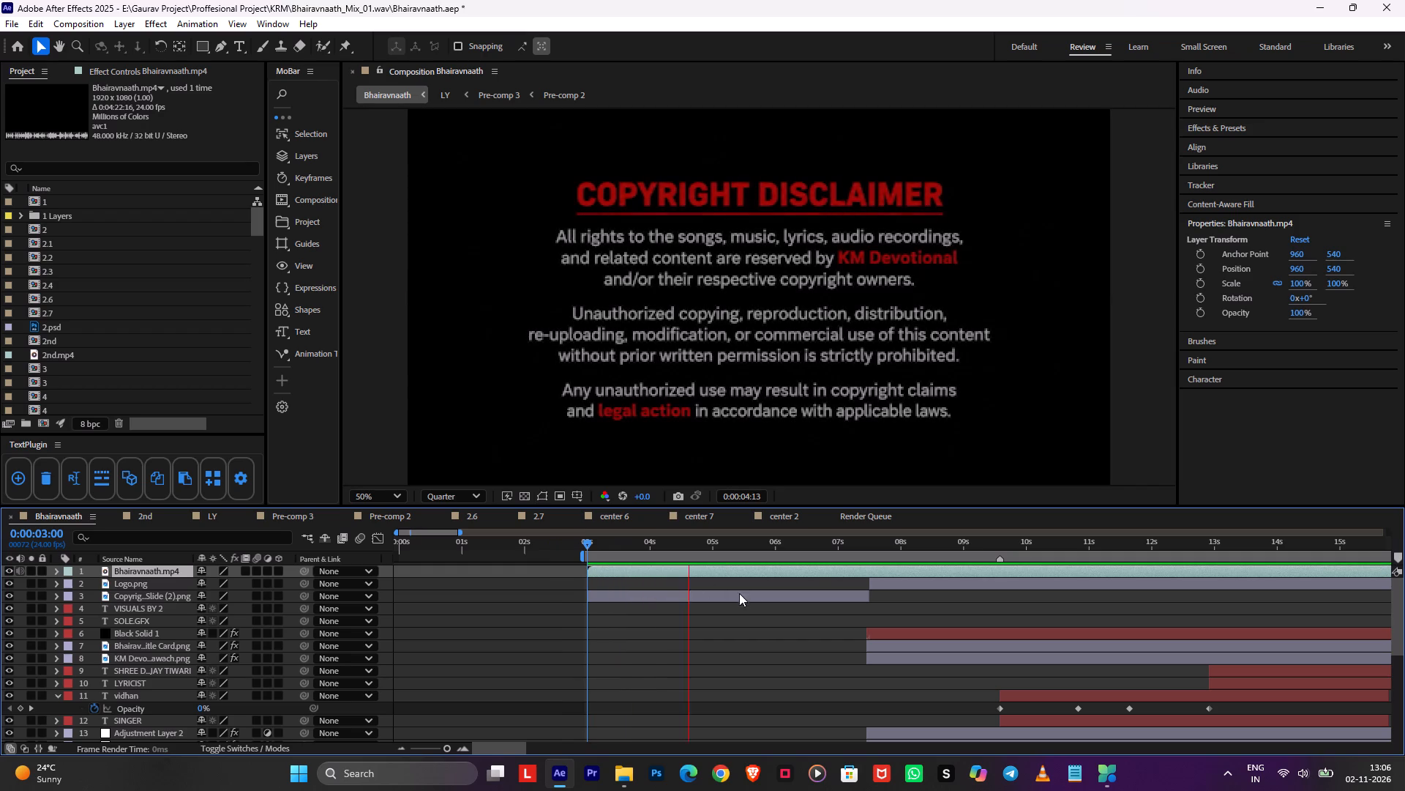
middle_click_drag(809, 620, 585, 645)
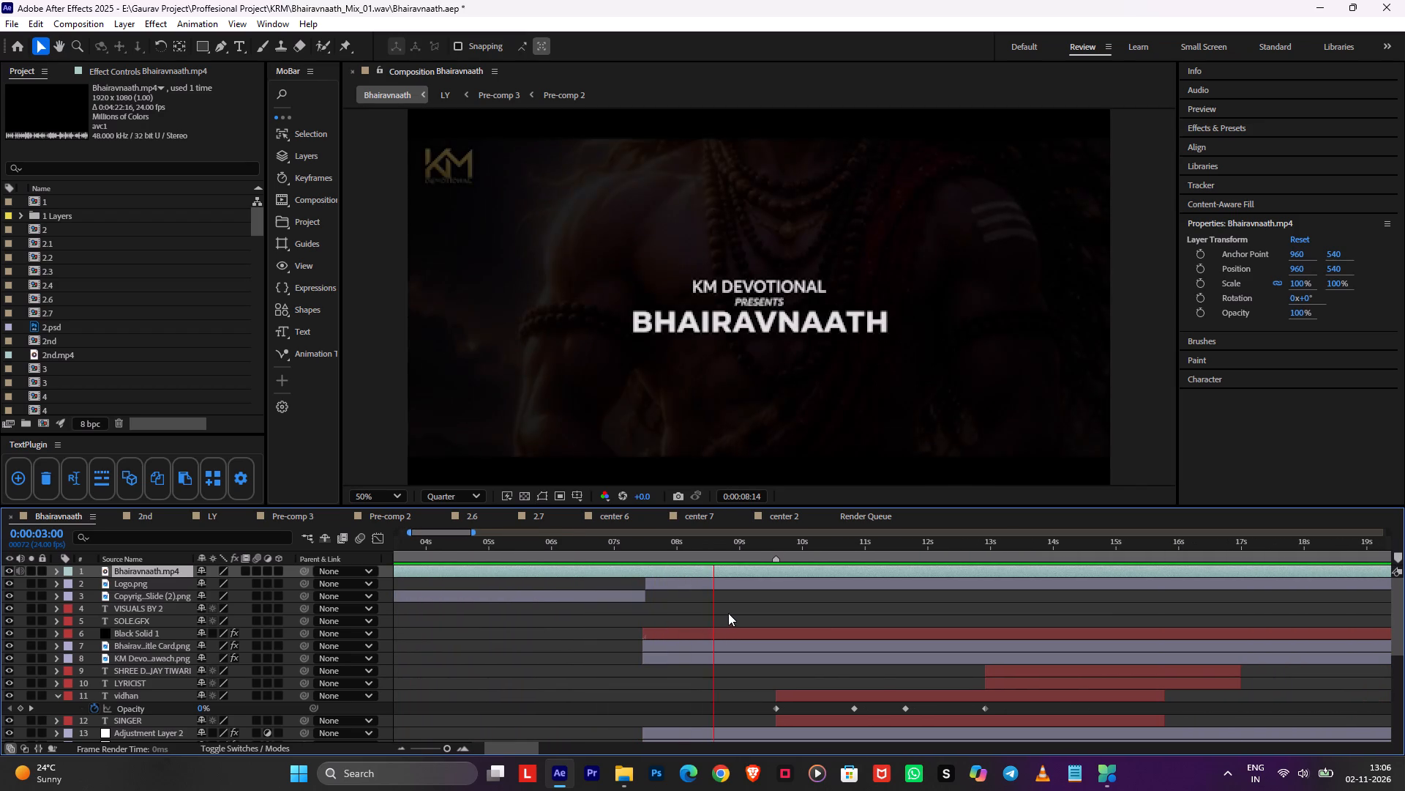
scroll(813, 613, "down", 1)
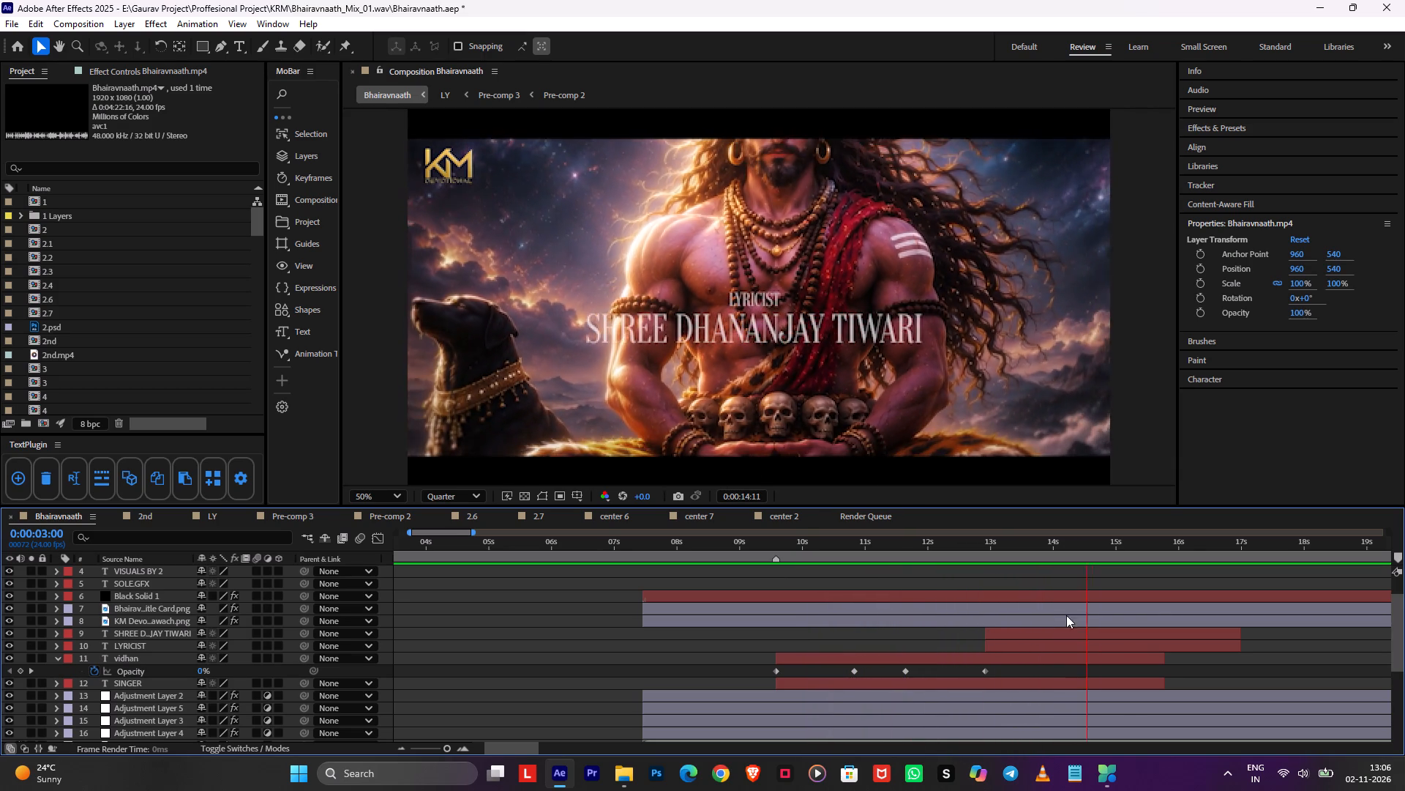
middle_click_drag(1155, 616, 738, 620)
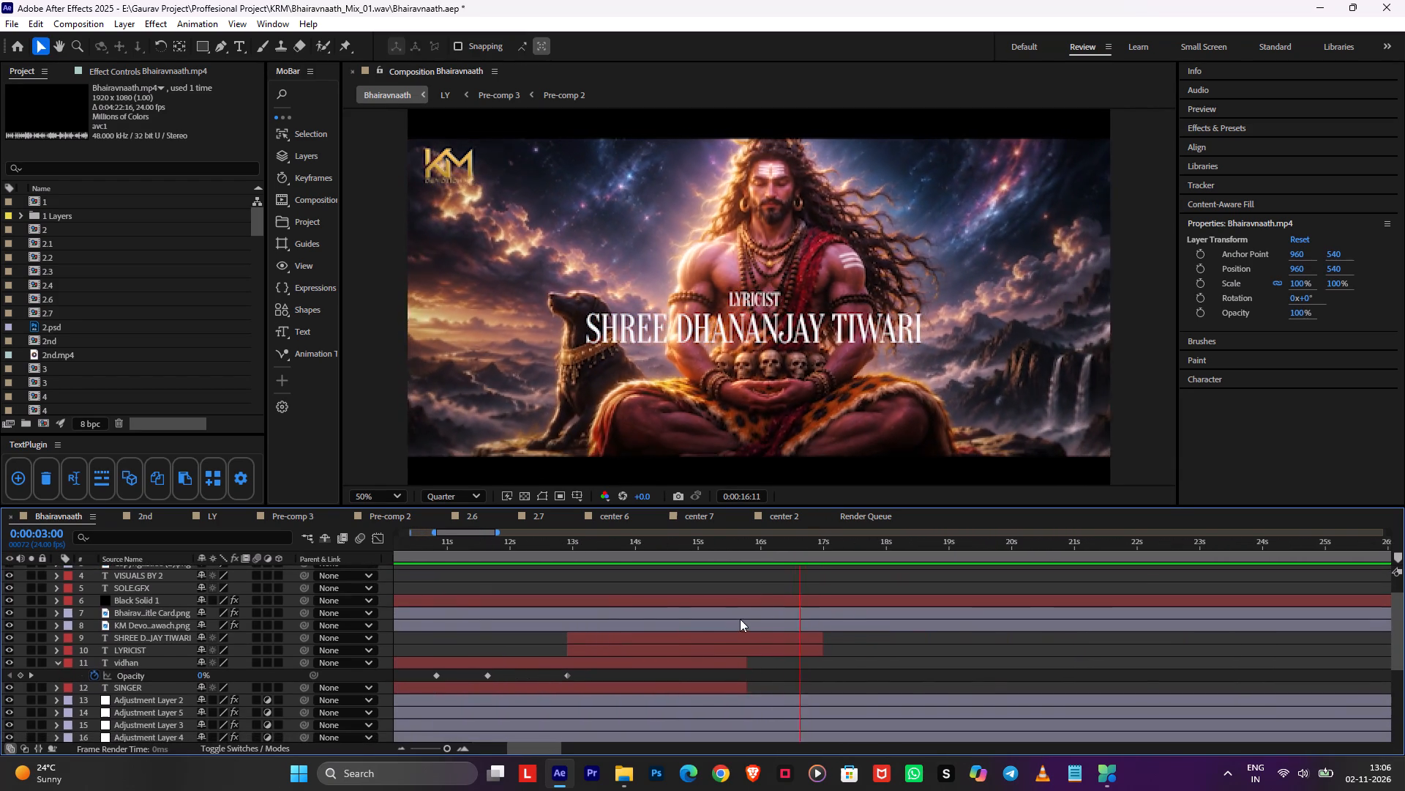
left_click_drag(835, 541, 834, 541)
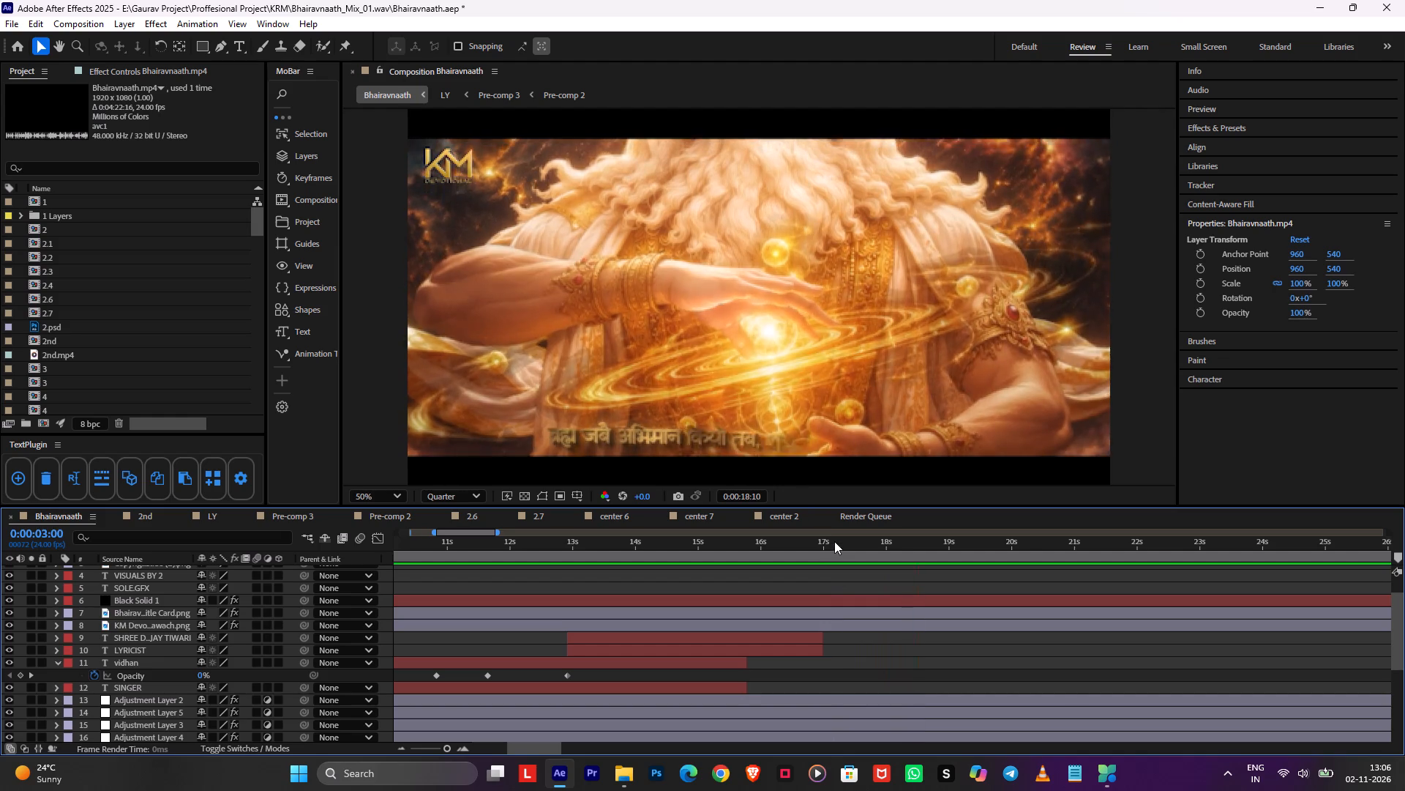
left_click_drag(834, 541, 805, 543)
scroll(780, 576, "down", 7, "alt")
scroll(441, 609, "up", 2)
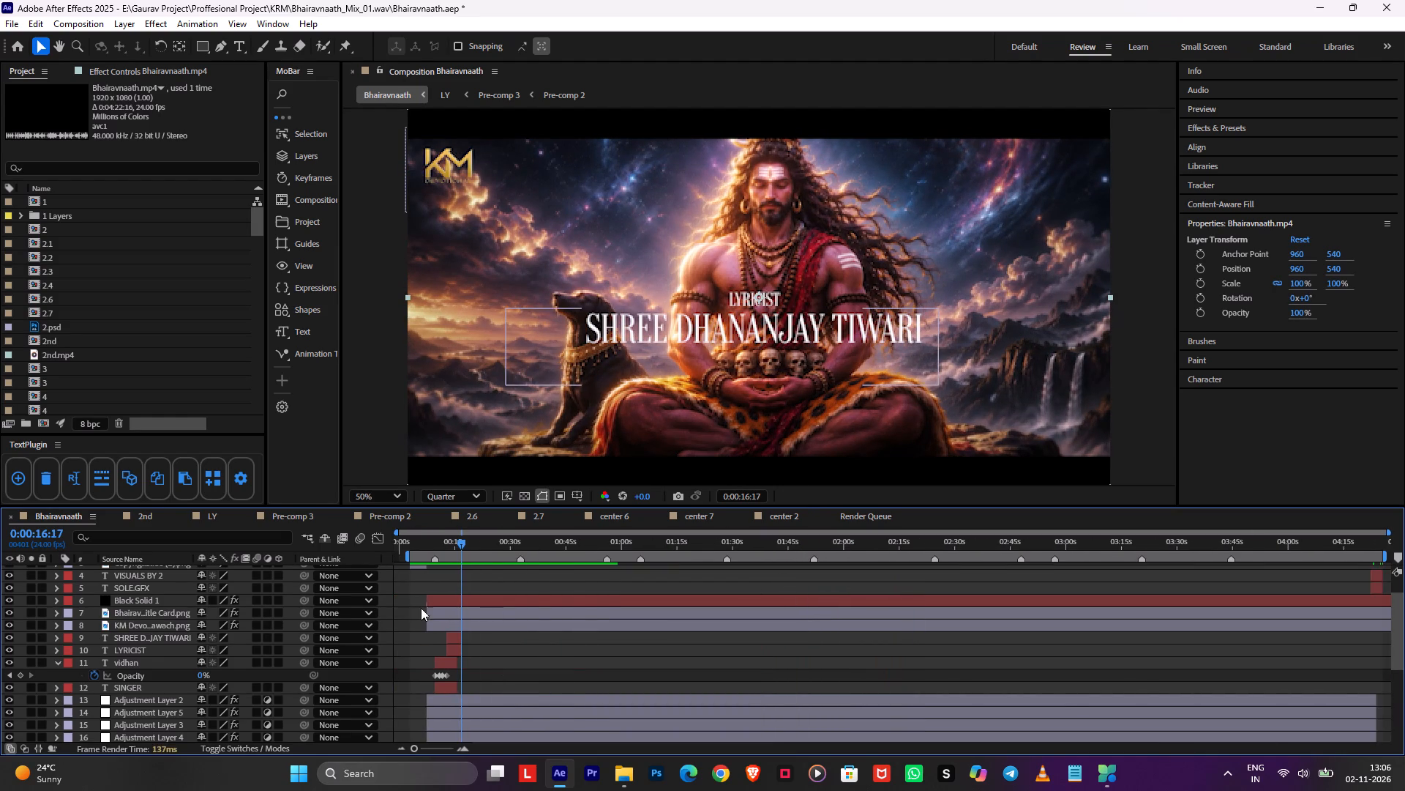
scroll(421, 608, "up", 2)
left_click_drag(428, 544, 411, 543)
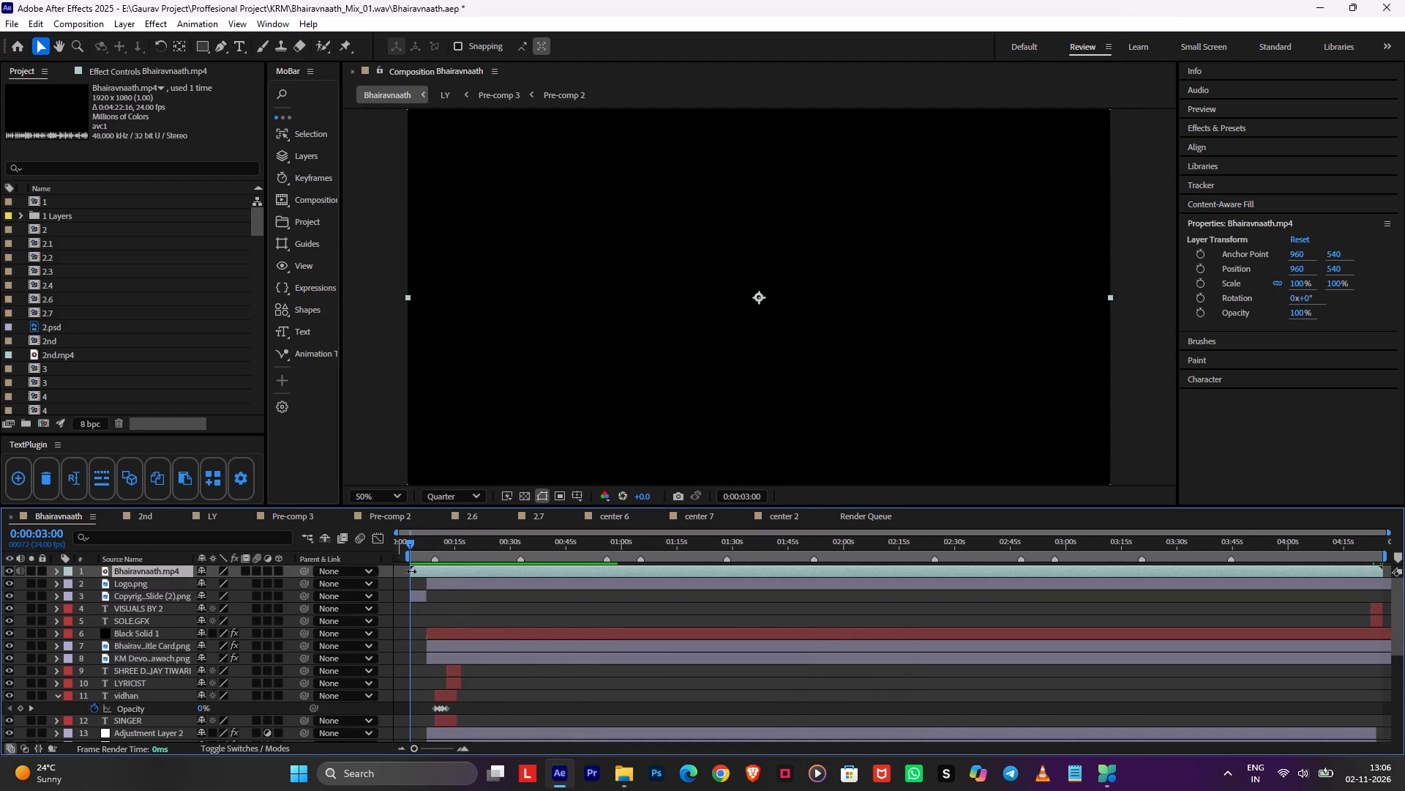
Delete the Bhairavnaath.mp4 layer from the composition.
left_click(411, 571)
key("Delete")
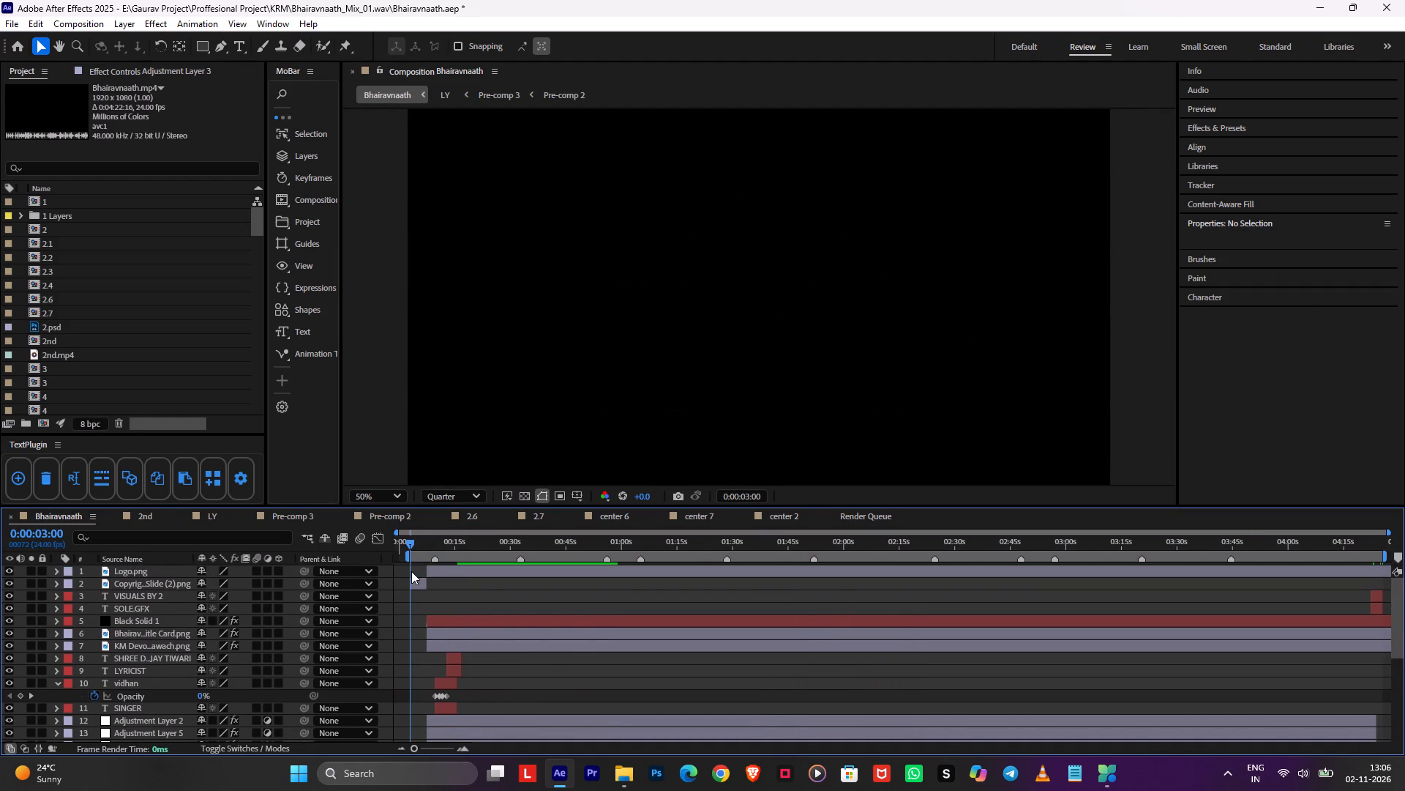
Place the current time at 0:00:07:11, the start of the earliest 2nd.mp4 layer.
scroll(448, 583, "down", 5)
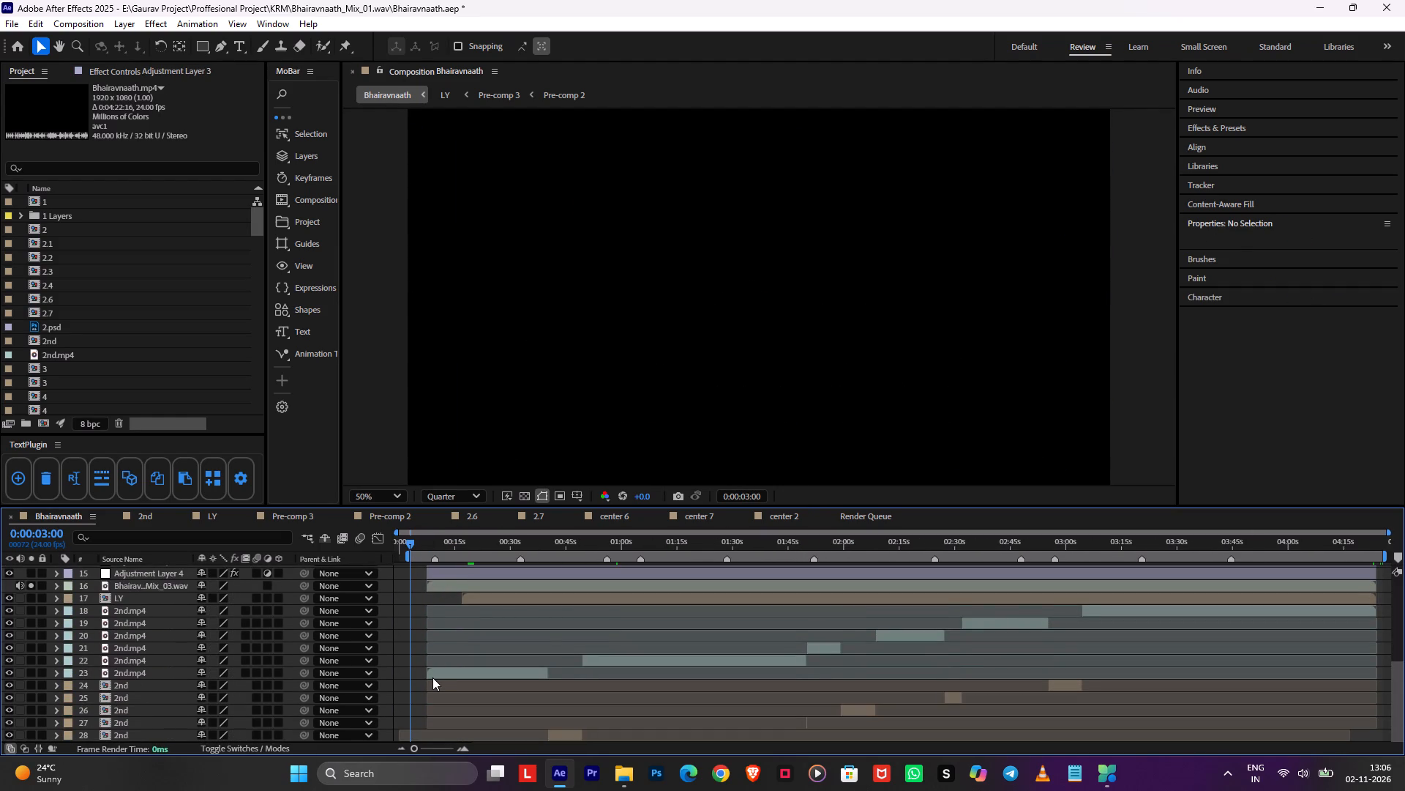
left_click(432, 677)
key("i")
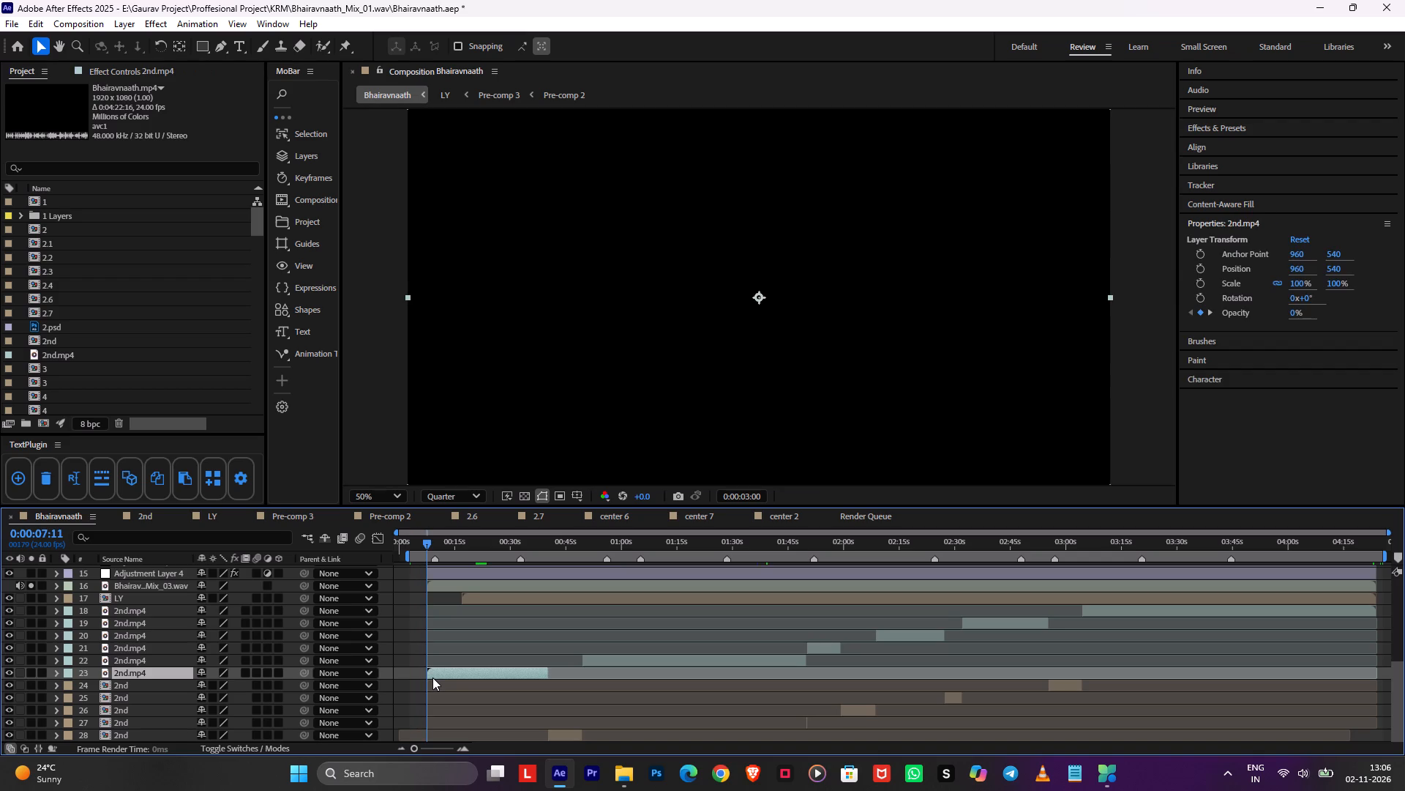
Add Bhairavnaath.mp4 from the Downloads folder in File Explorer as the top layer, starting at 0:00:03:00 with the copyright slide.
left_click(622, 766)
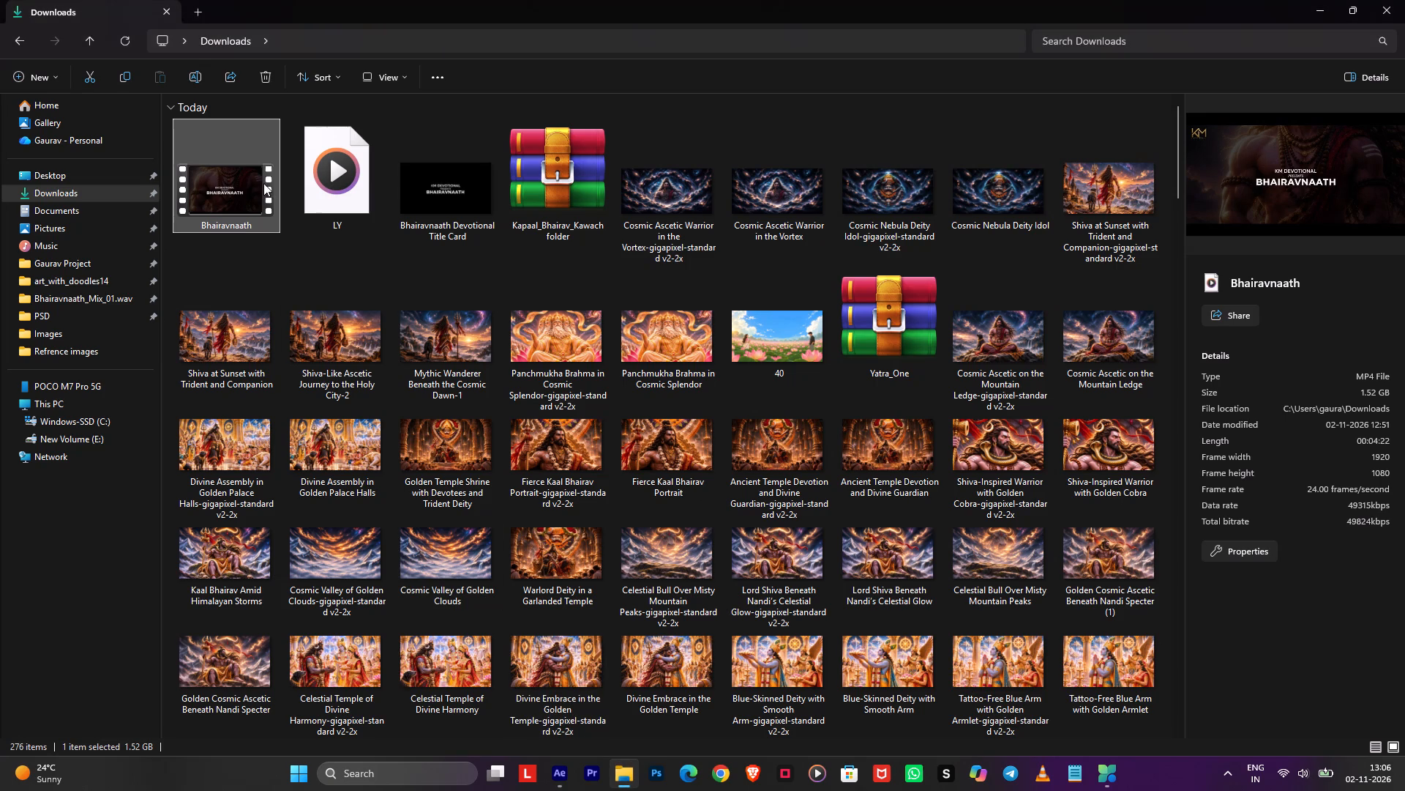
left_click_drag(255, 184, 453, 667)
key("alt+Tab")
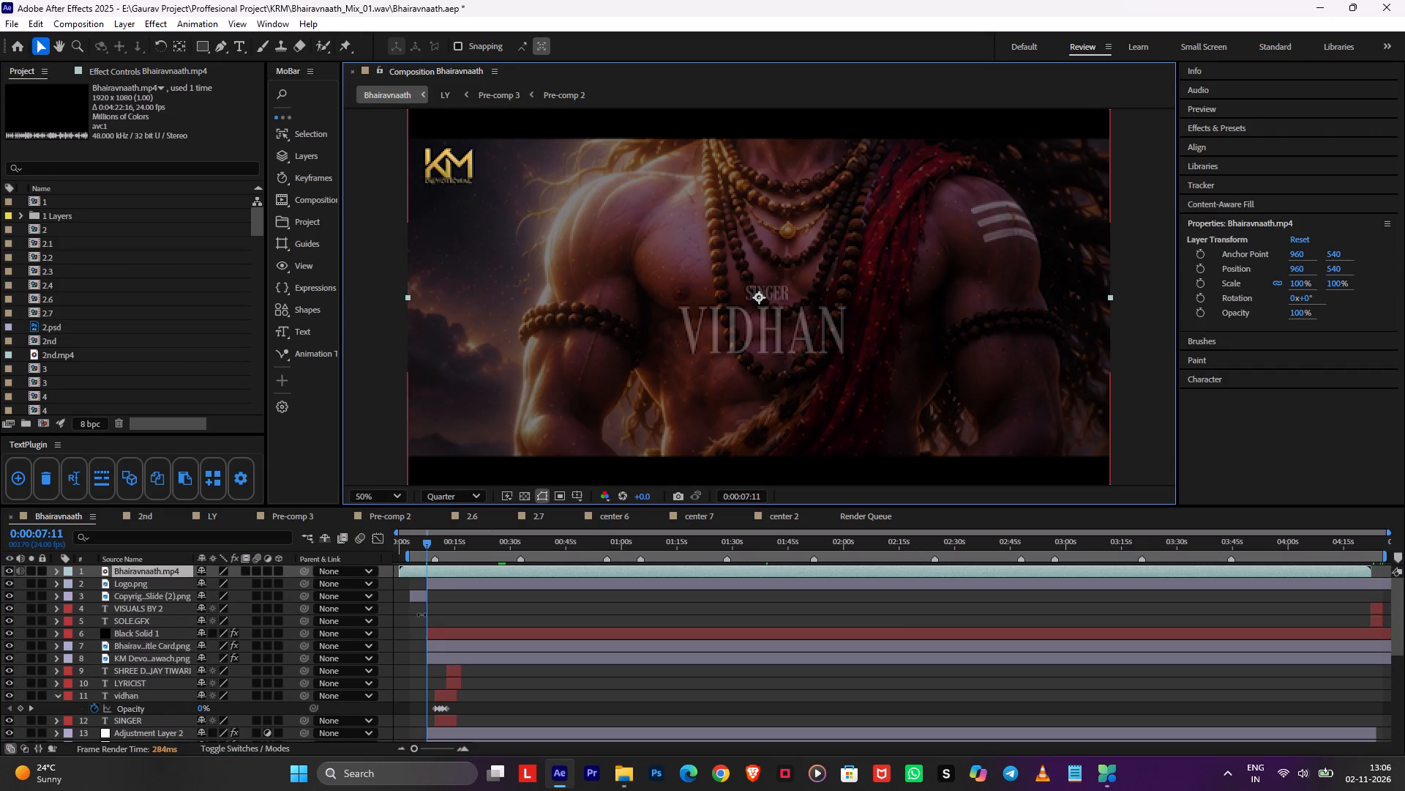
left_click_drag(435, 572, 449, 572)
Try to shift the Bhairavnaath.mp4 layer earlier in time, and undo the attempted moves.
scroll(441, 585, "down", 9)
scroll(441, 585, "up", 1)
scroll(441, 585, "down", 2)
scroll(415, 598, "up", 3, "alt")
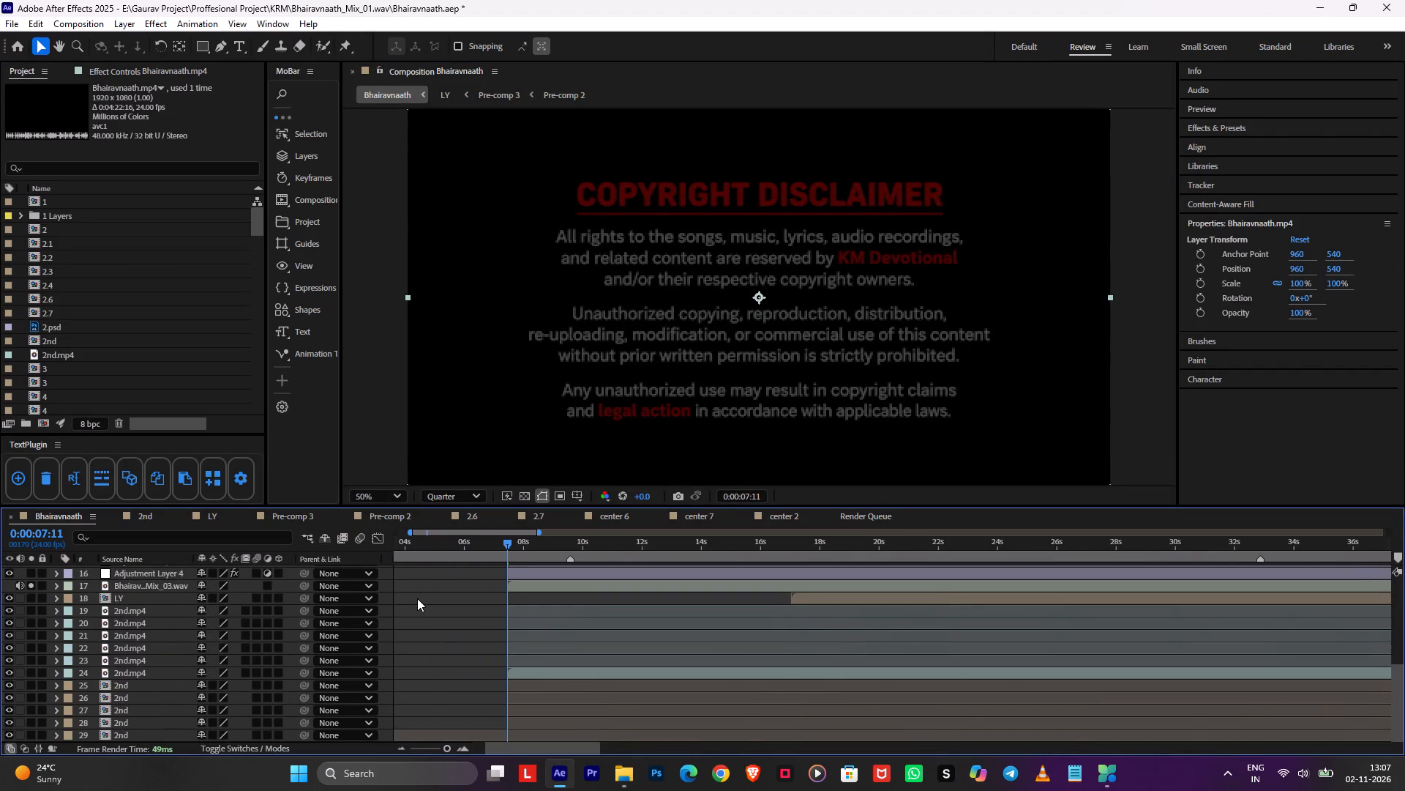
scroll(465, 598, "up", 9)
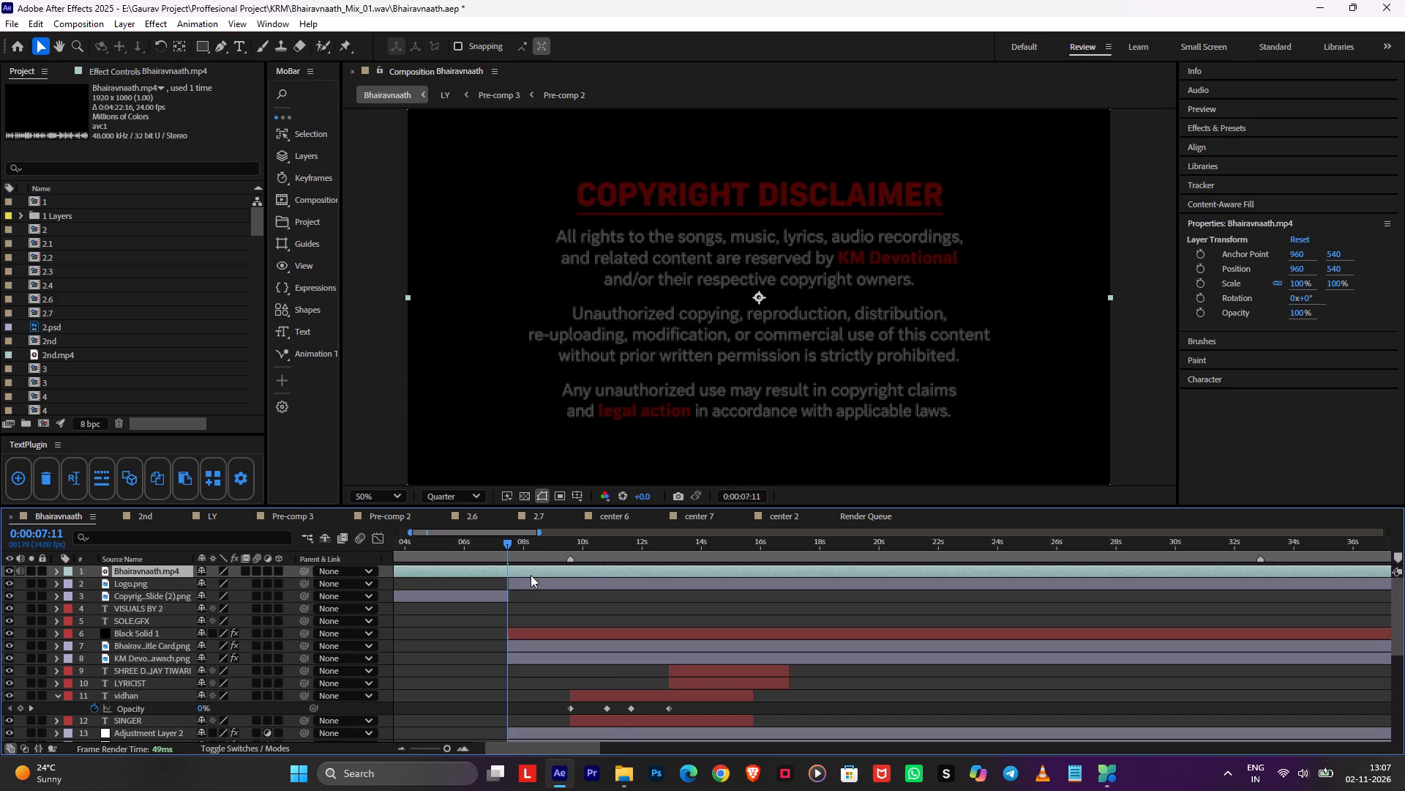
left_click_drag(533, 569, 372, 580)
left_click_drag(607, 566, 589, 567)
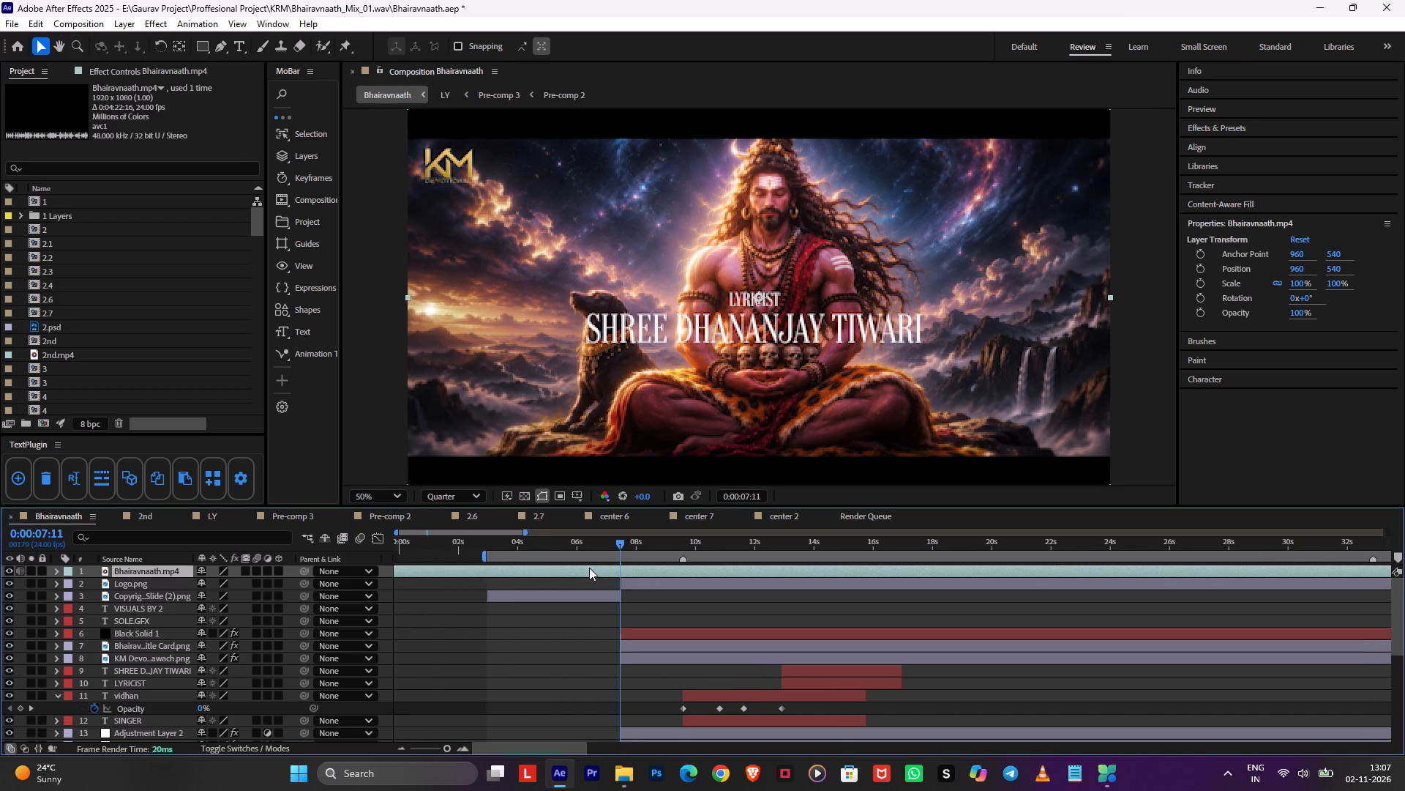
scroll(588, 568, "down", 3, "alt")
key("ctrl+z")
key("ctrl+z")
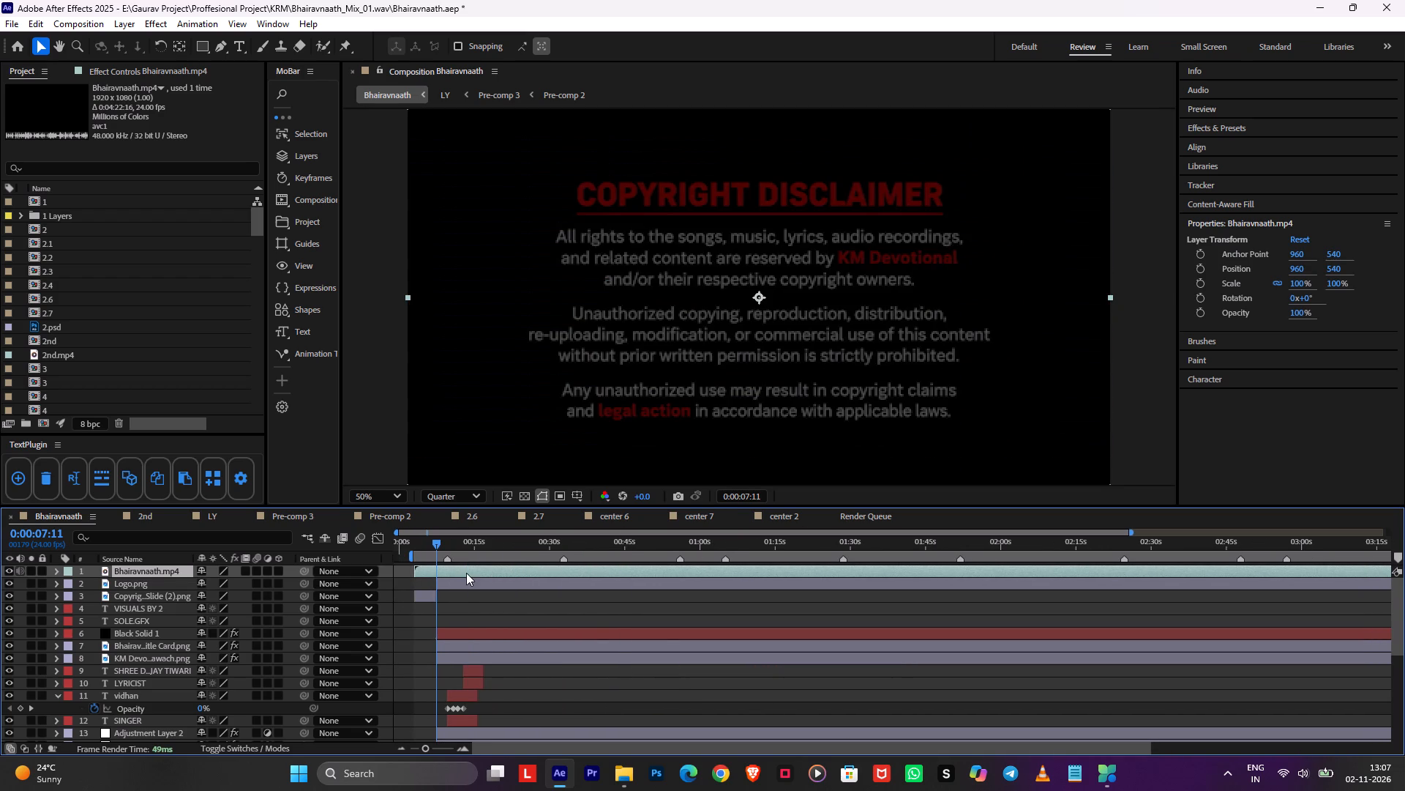
Preview the title and credits from 0:00:07:11, and place the current time at 0:00:17:01, where the lyricist credit ends.
key("space")
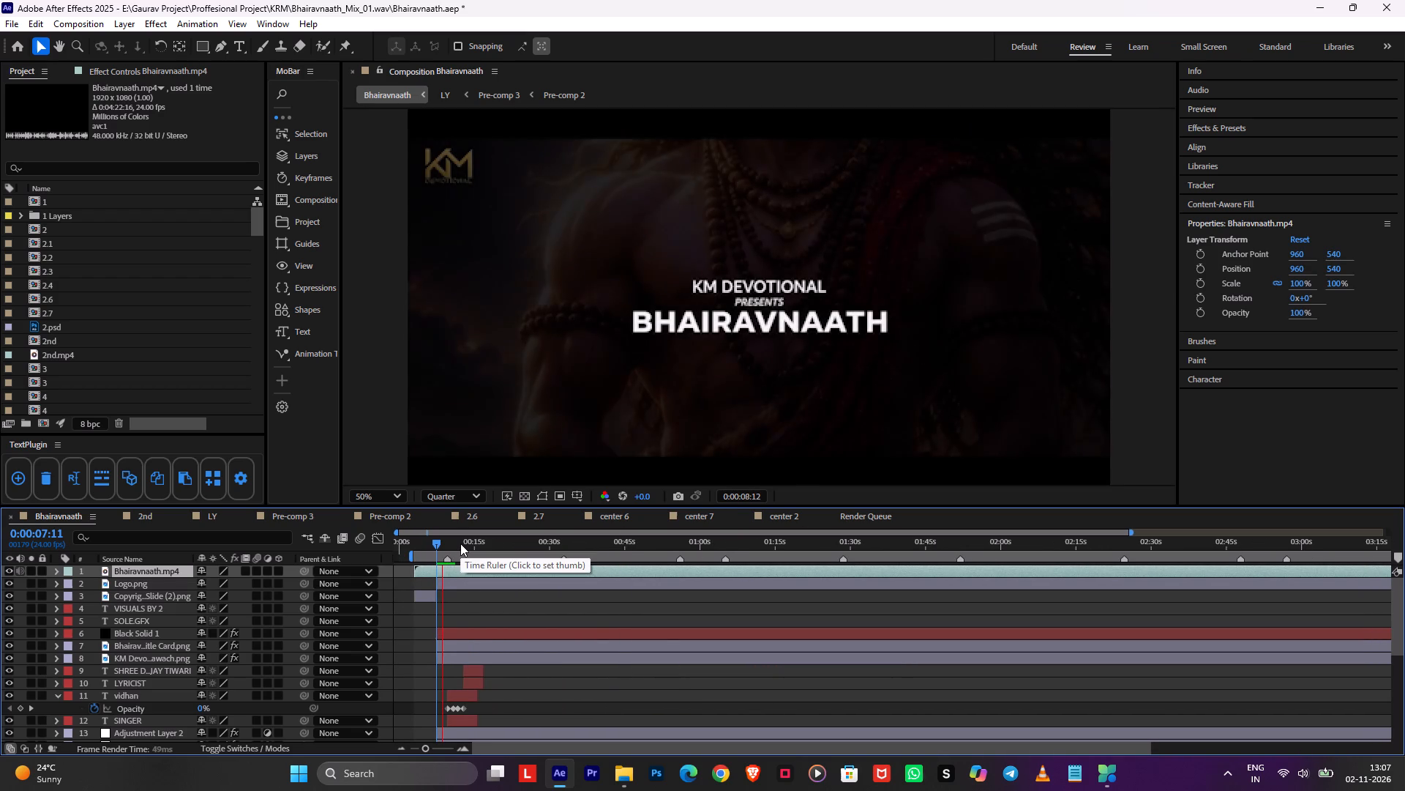
scroll(431, 601, "up", 2, "alt")
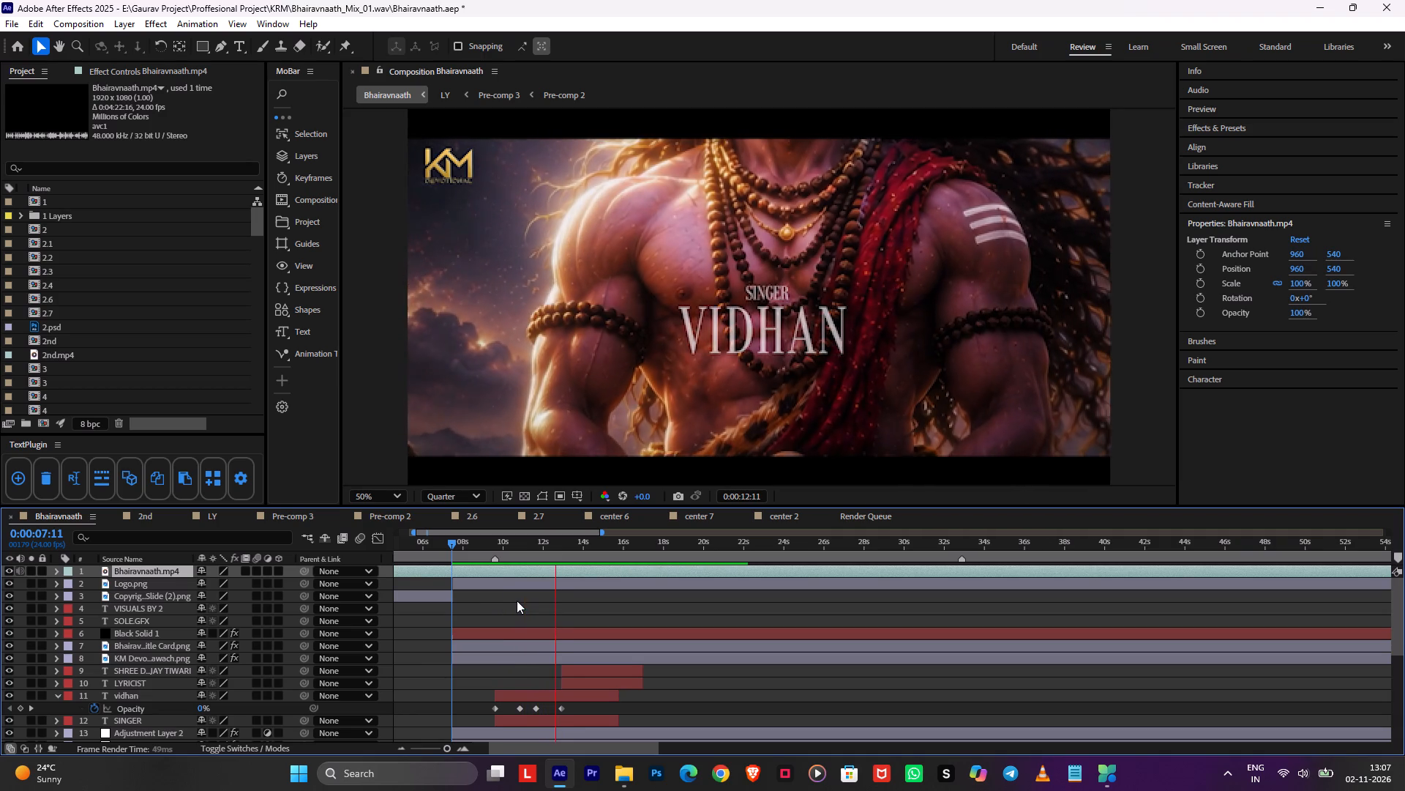
scroll(563, 602, "down", 5)
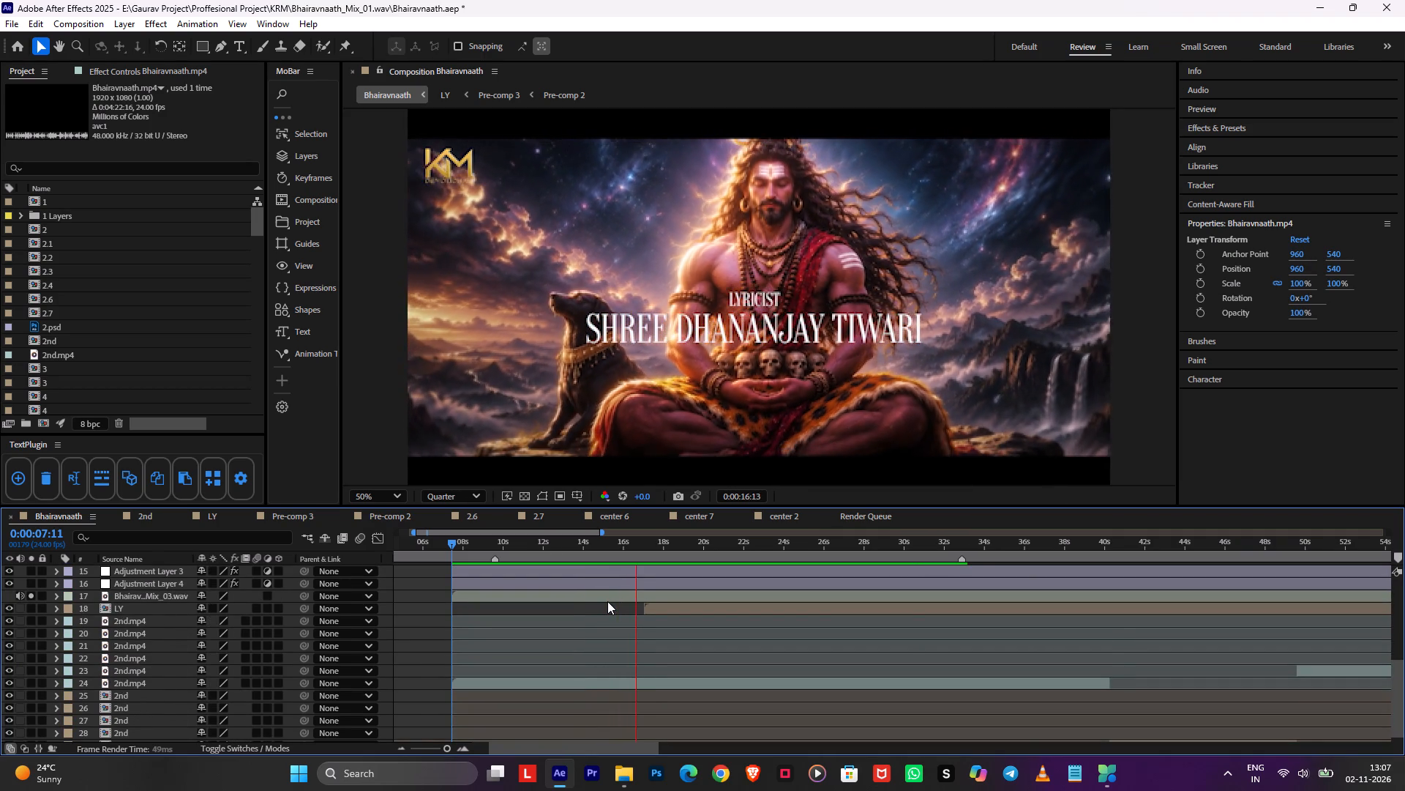
left_click(648, 543)
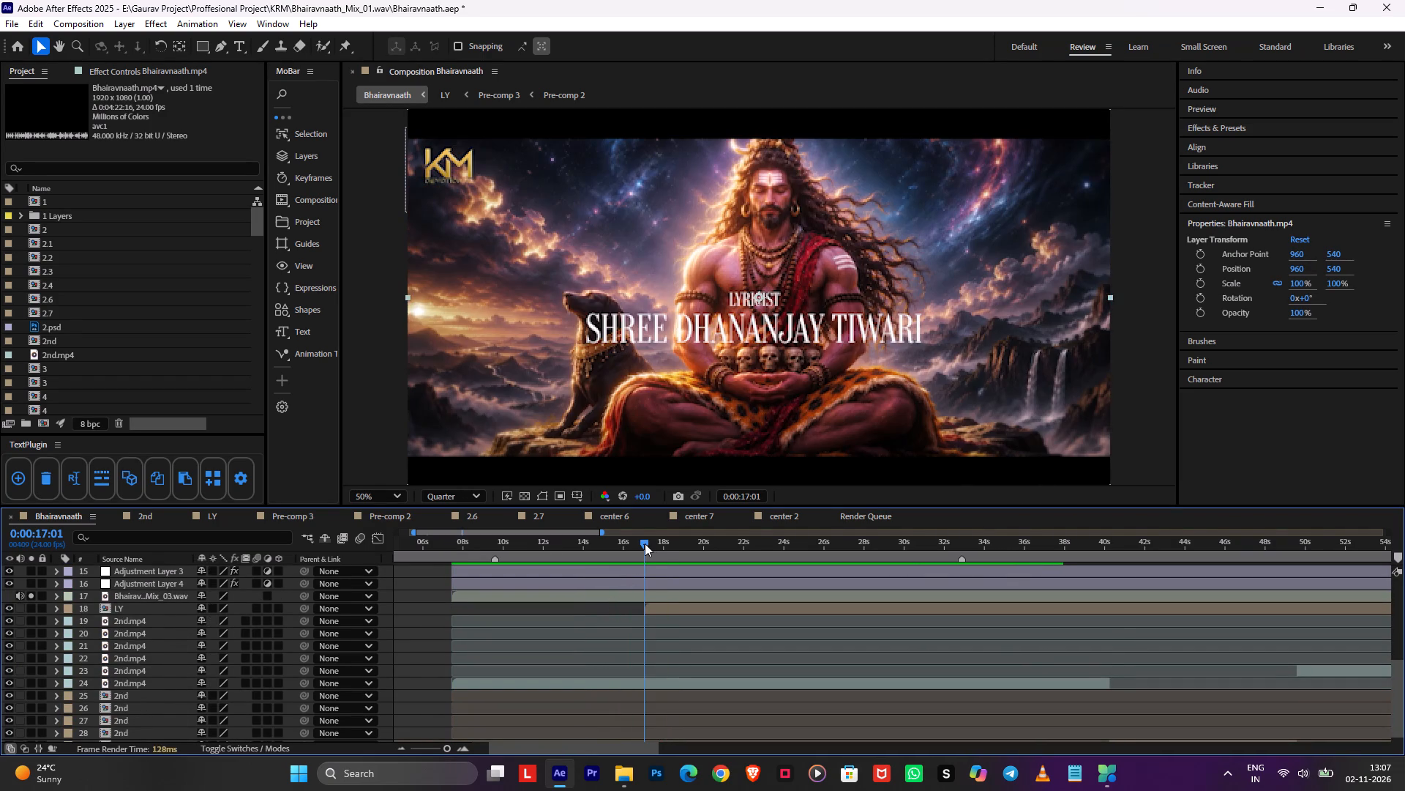
key("space")
left_click(645, 543)
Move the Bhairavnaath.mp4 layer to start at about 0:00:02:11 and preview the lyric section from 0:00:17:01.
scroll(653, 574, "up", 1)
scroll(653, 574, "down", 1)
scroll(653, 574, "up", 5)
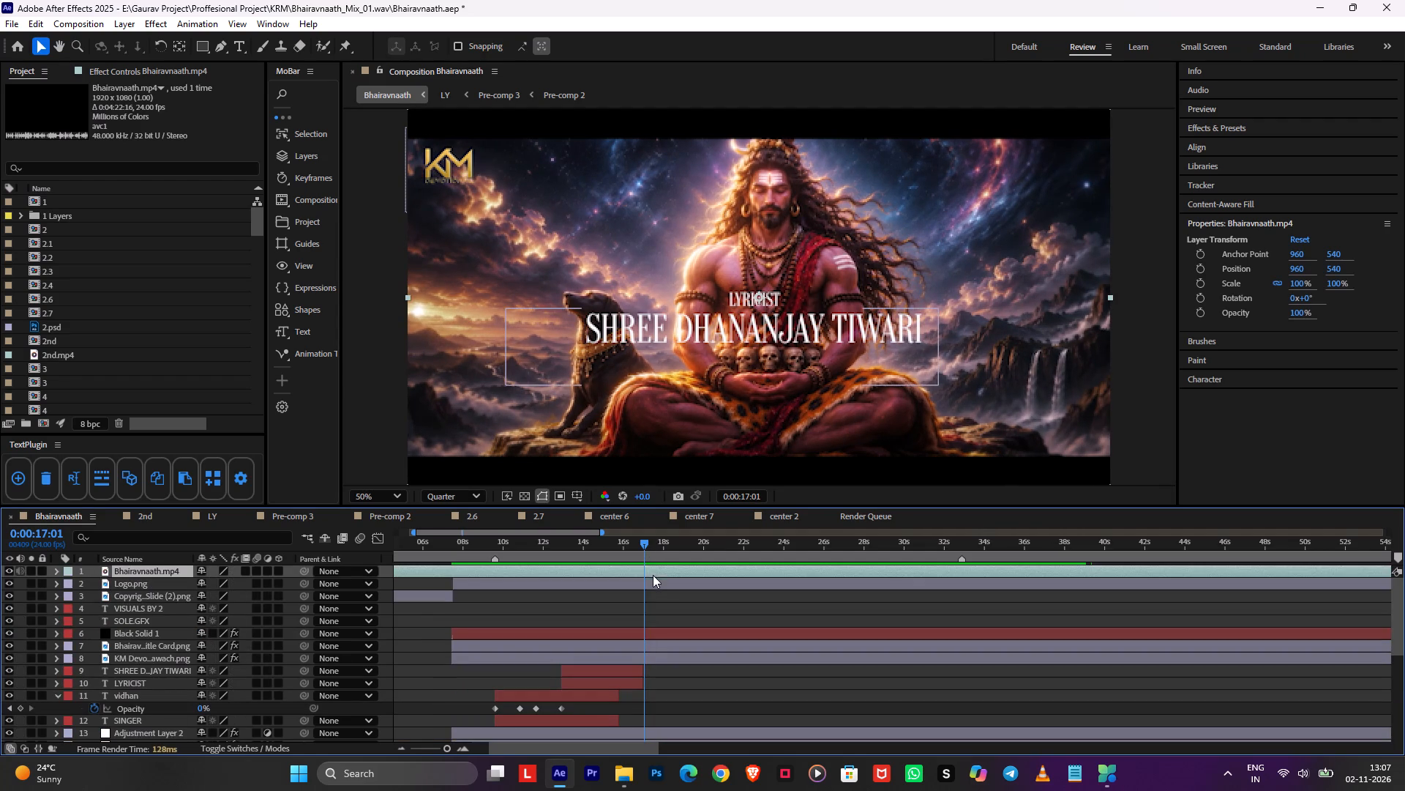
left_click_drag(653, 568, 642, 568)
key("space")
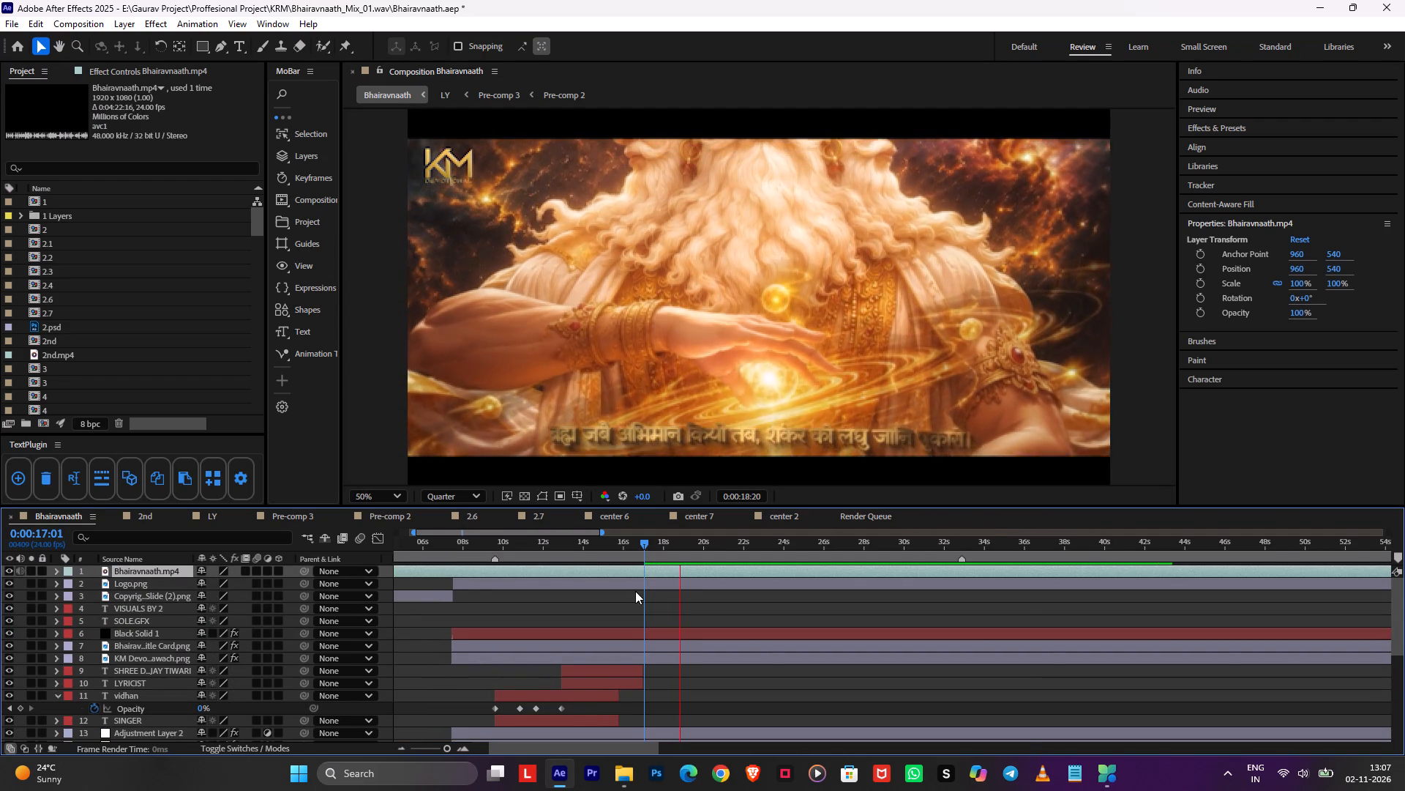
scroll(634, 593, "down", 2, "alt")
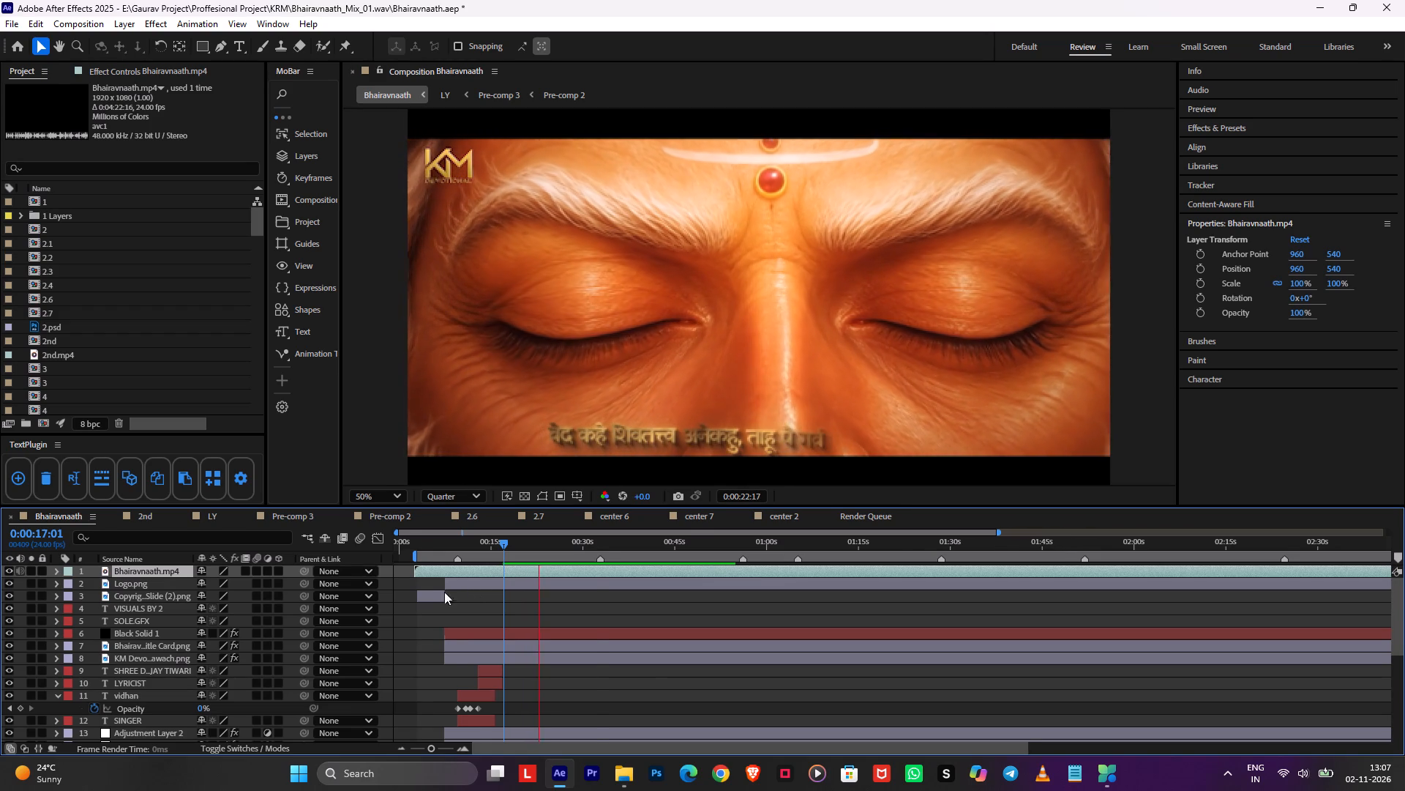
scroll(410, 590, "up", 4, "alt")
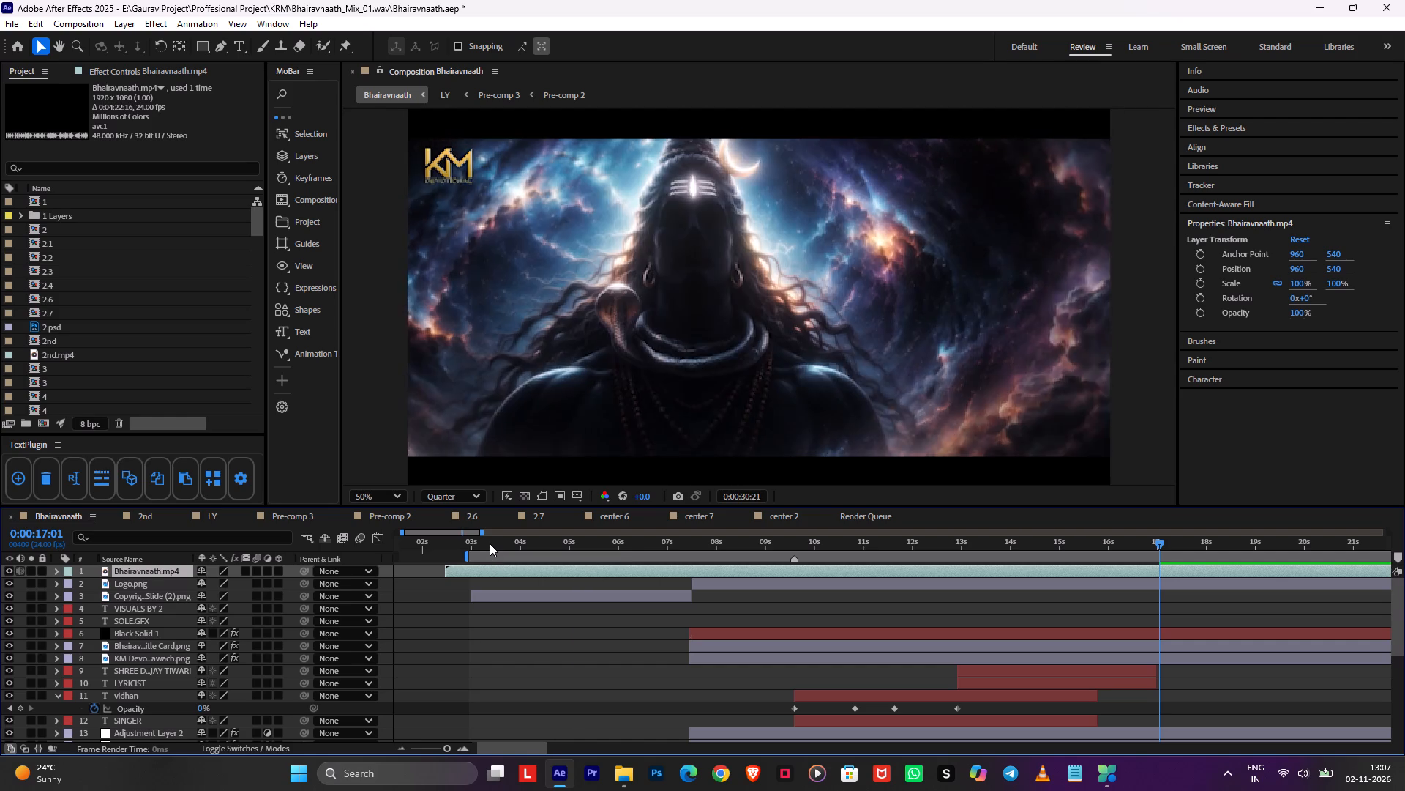
Undo the recent layer and work area edits back to before Bhairavnaath.mp4 was first added to the composition.
left_click(490, 543)
key("ctrl+z")
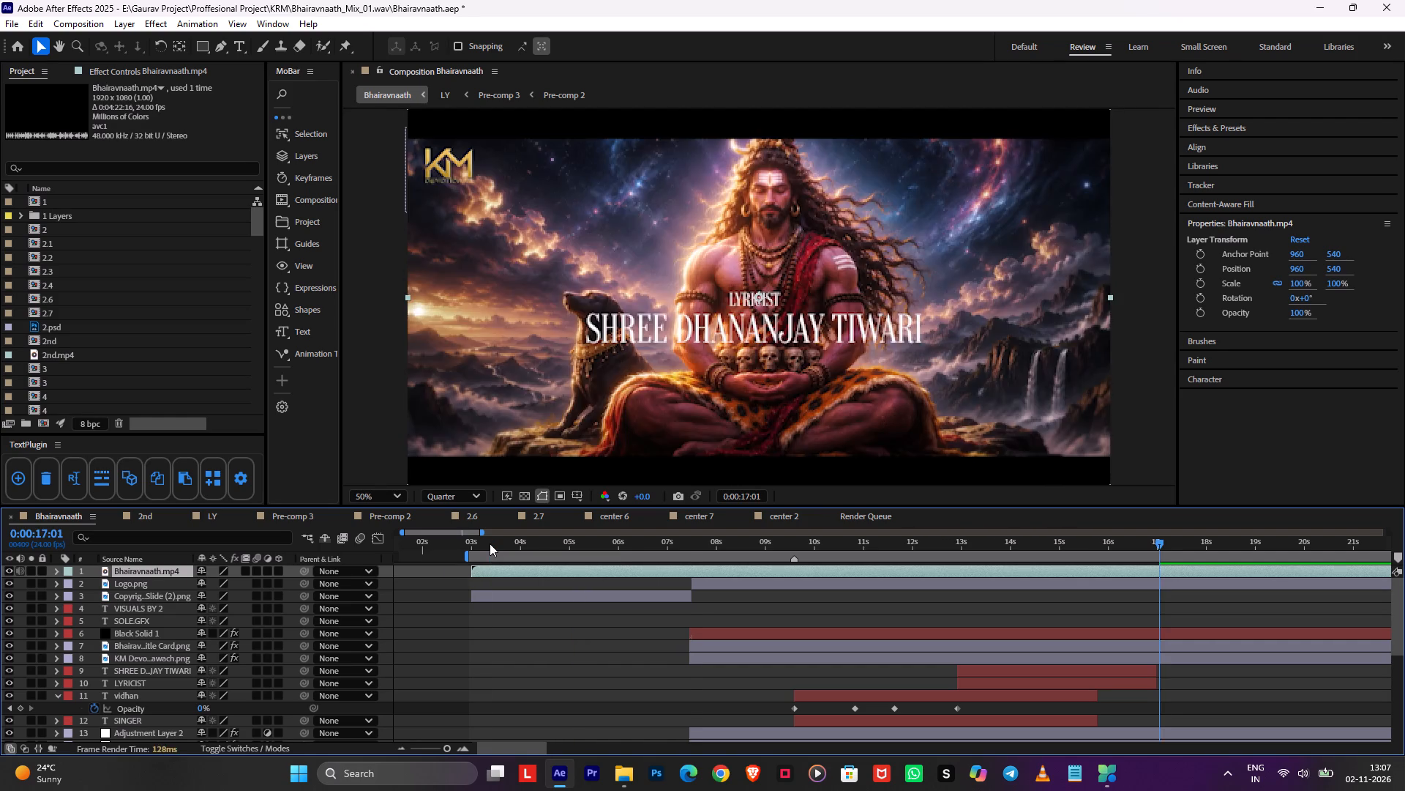
key("ctrl+z")
key("ctrl+z")
key("ctrl+z")
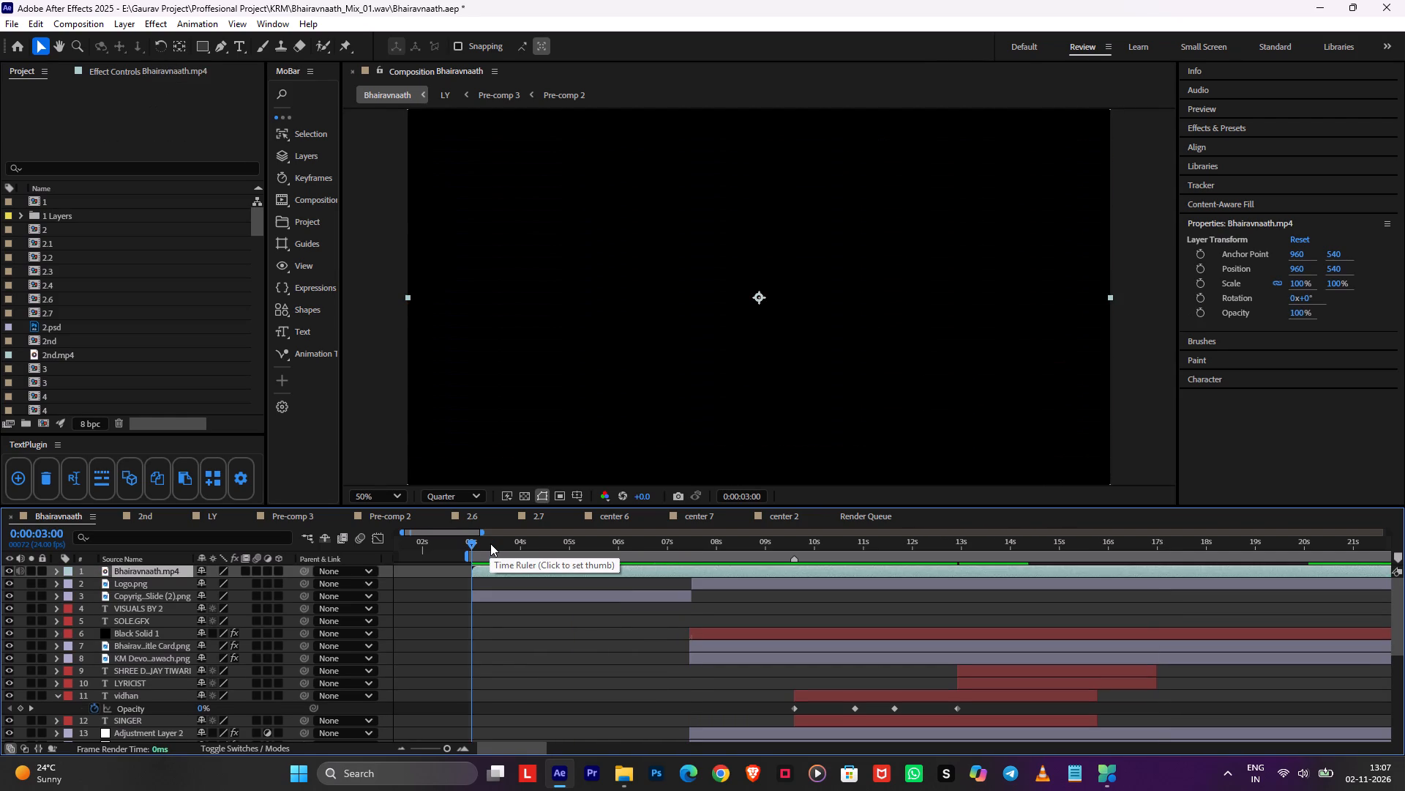
key("ctrl+z")
key("ctrl+z")
key("ctrl+z")
key("ctrl+z")
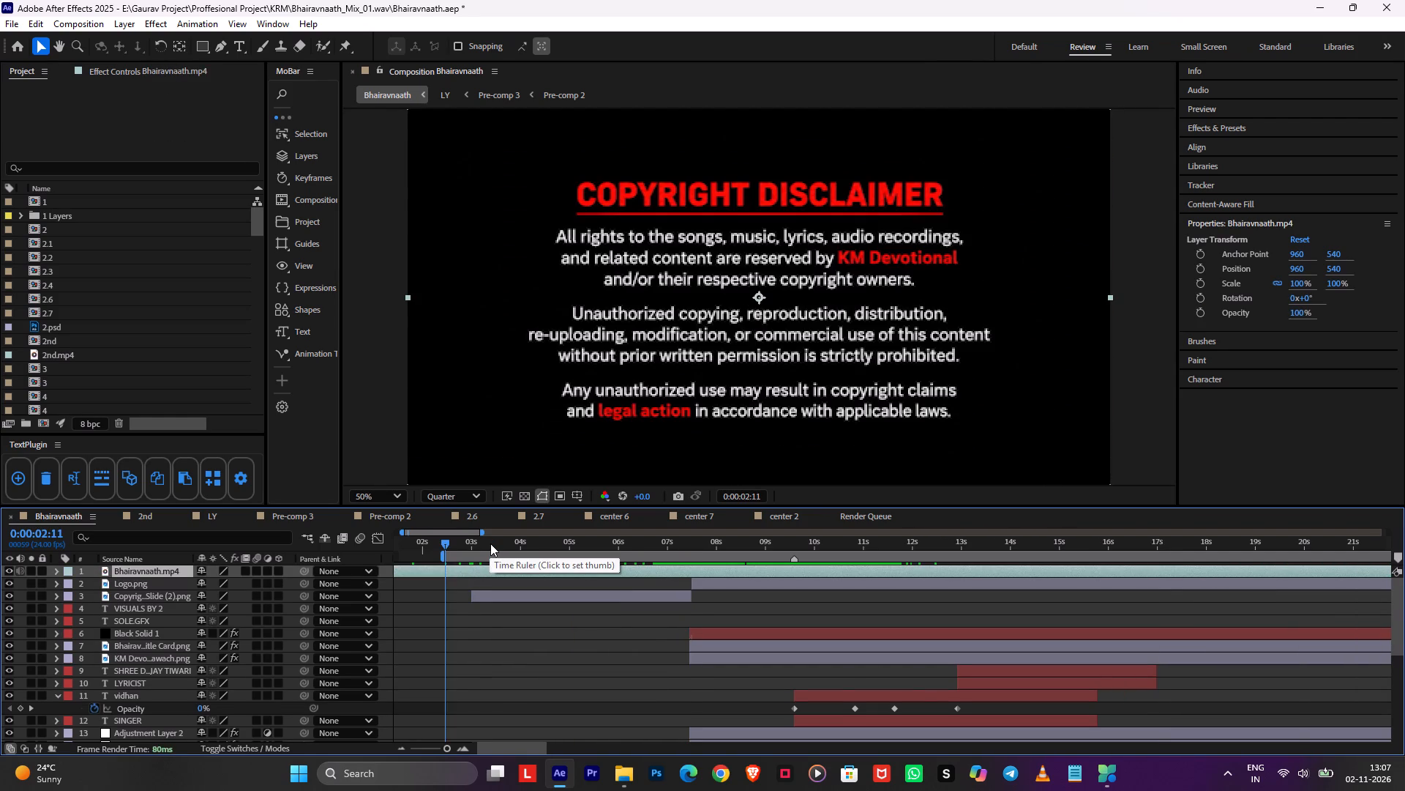
key("ctrl+z")
key("ctrl+z")
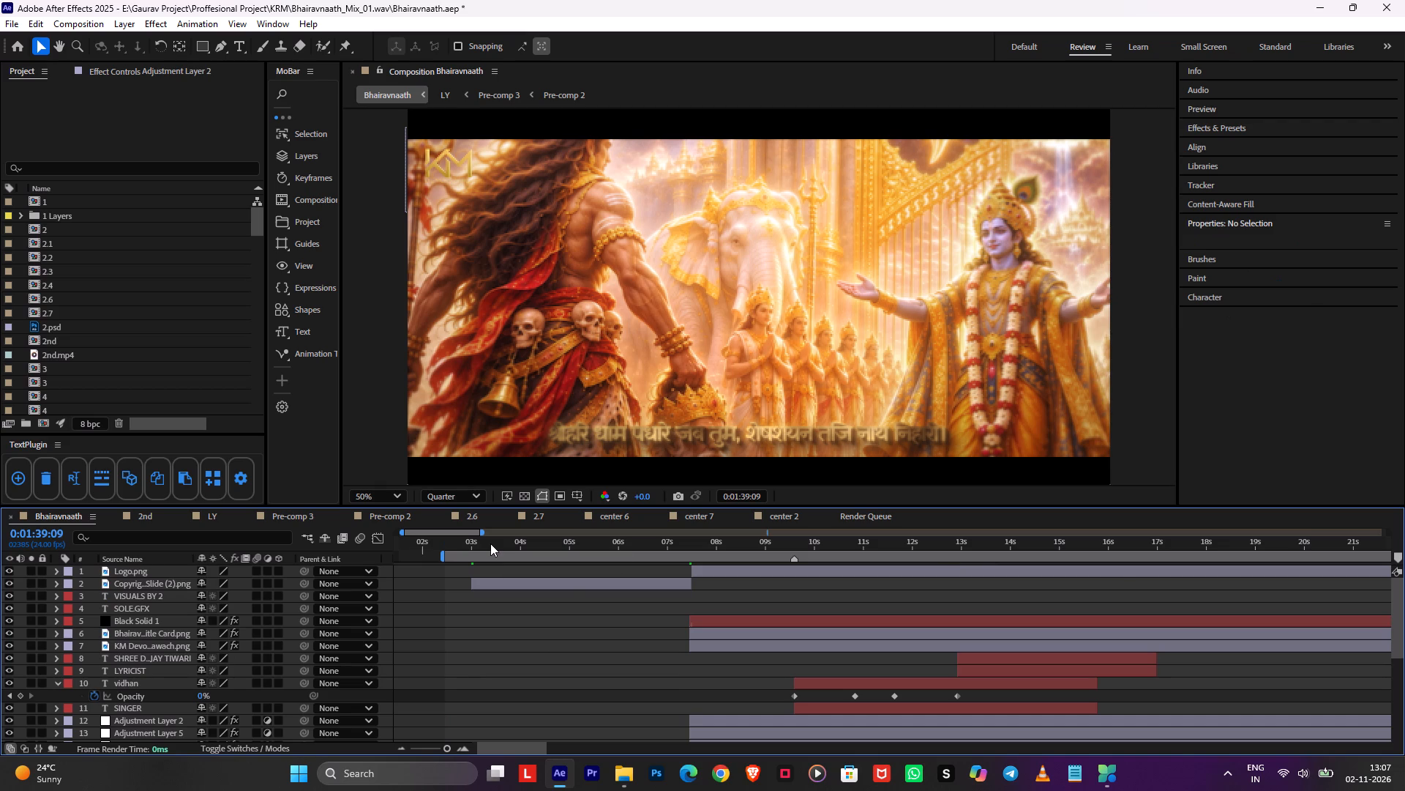
Place the current time at 0:00:02:11, the start of the work area, and preview the copyright disclaimer opening.
scroll(569, 589, "down", 3, "alt")
left_click_drag(430, 541, 427, 541)
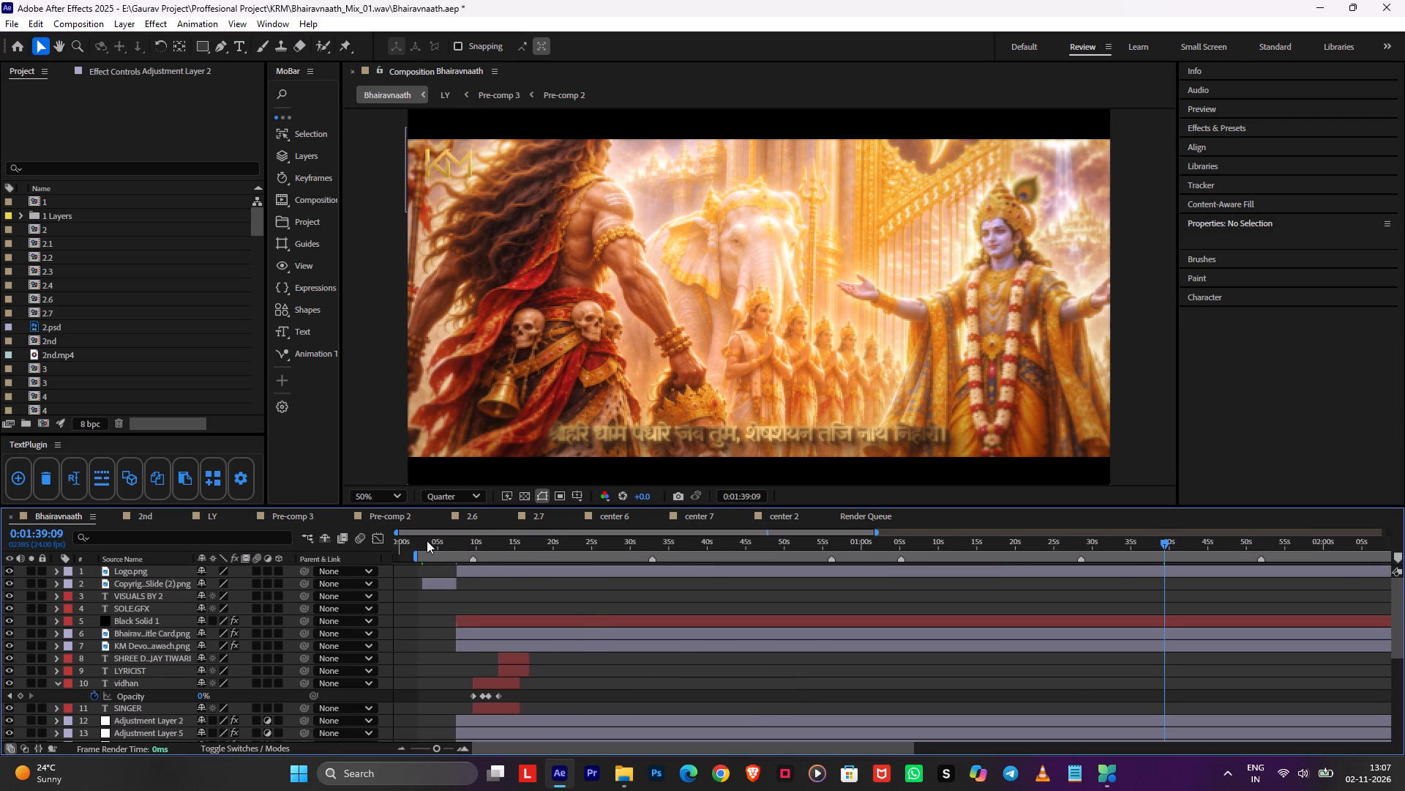
left_click_drag(427, 541, 419, 541)
left_click_drag(419, 541, 411, 543, "shift")
key("space")
scroll(387, 576, "up", 2, "alt")
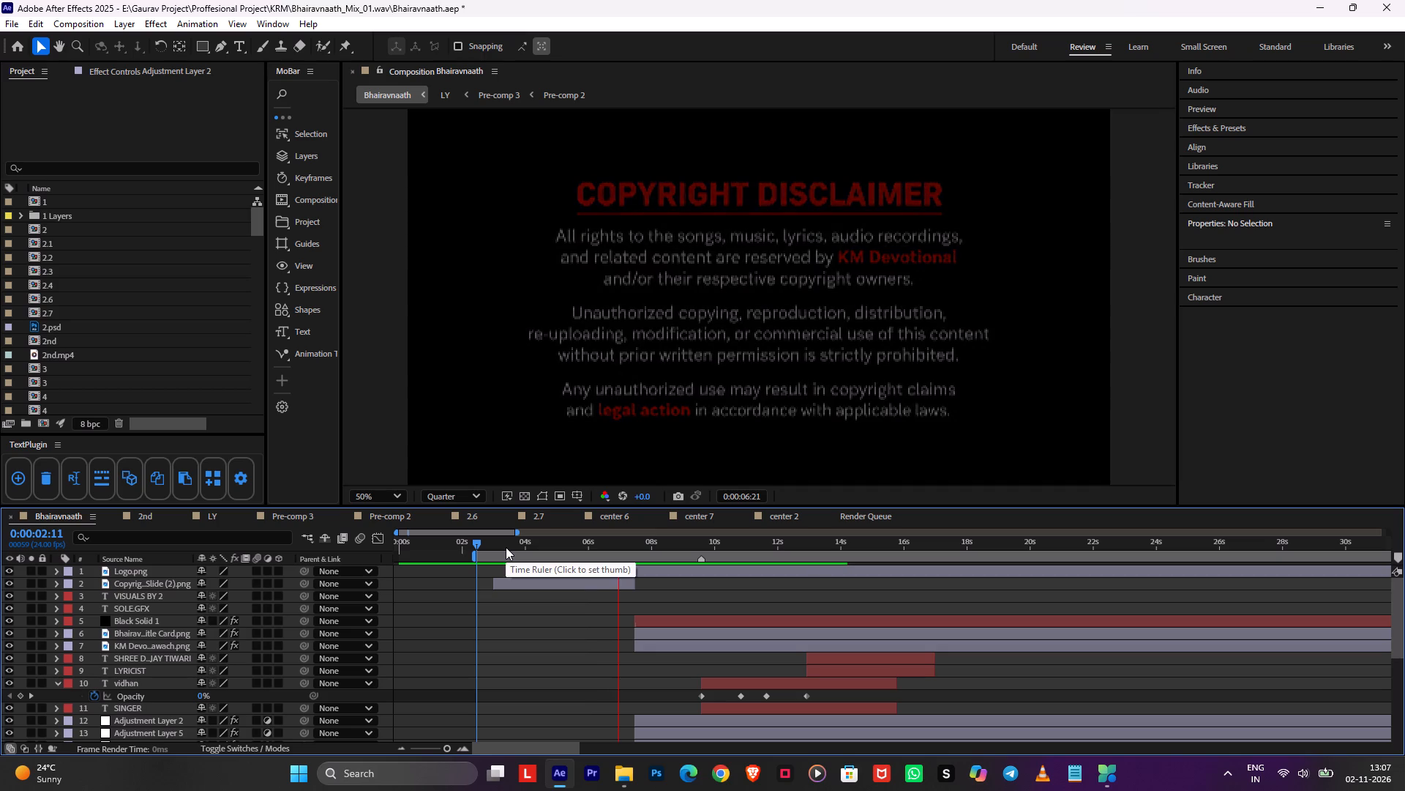
left_click_drag(502, 546, 475, 545)
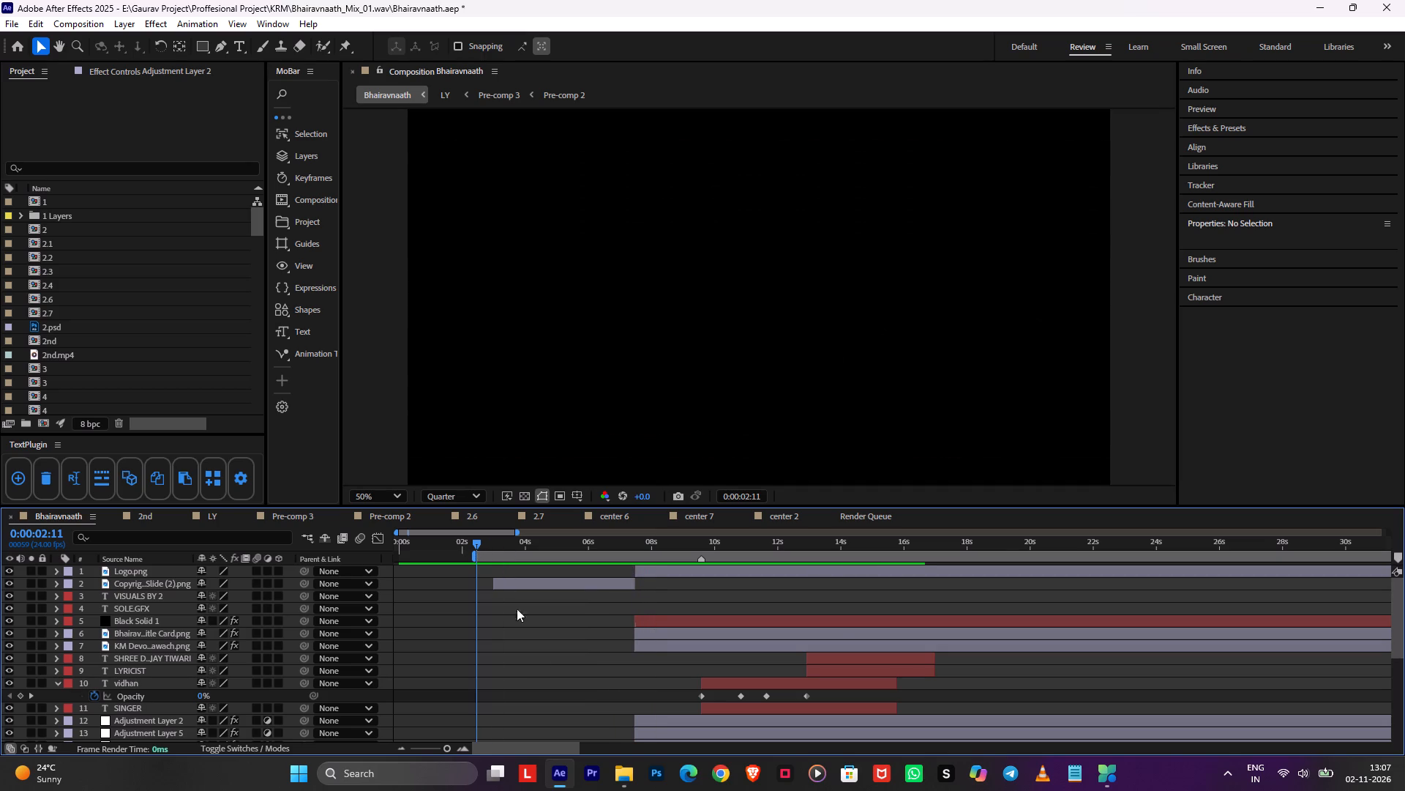
Add Bhairavnaath.mp4 from the Downloads folder in File Explorer as the top layer, starting at 0:00:02:11.
left_click(634, 770)
left_click_drag(228, 213, 233, 219)
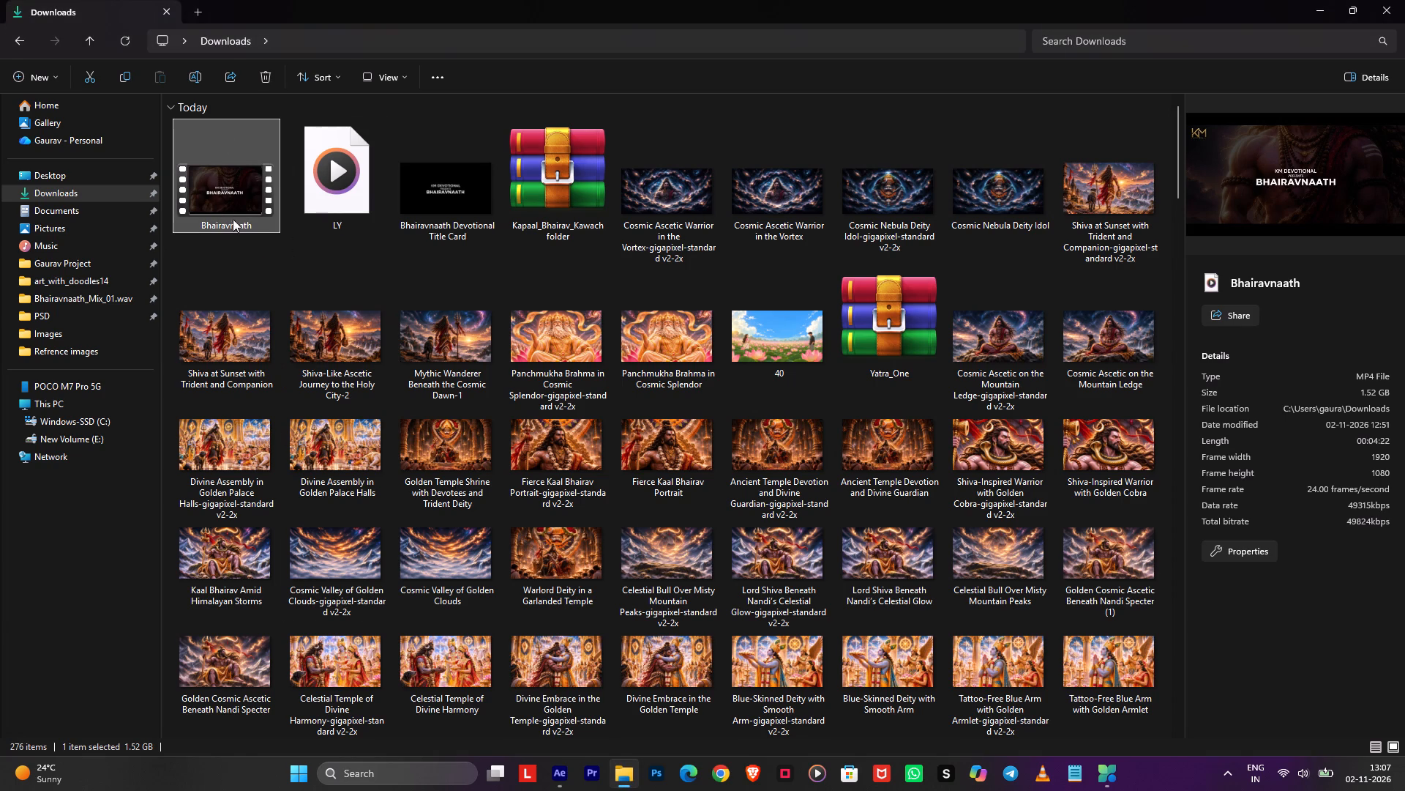
left_click_drag(233, 219, 588, 664)
key("alt+Tab")
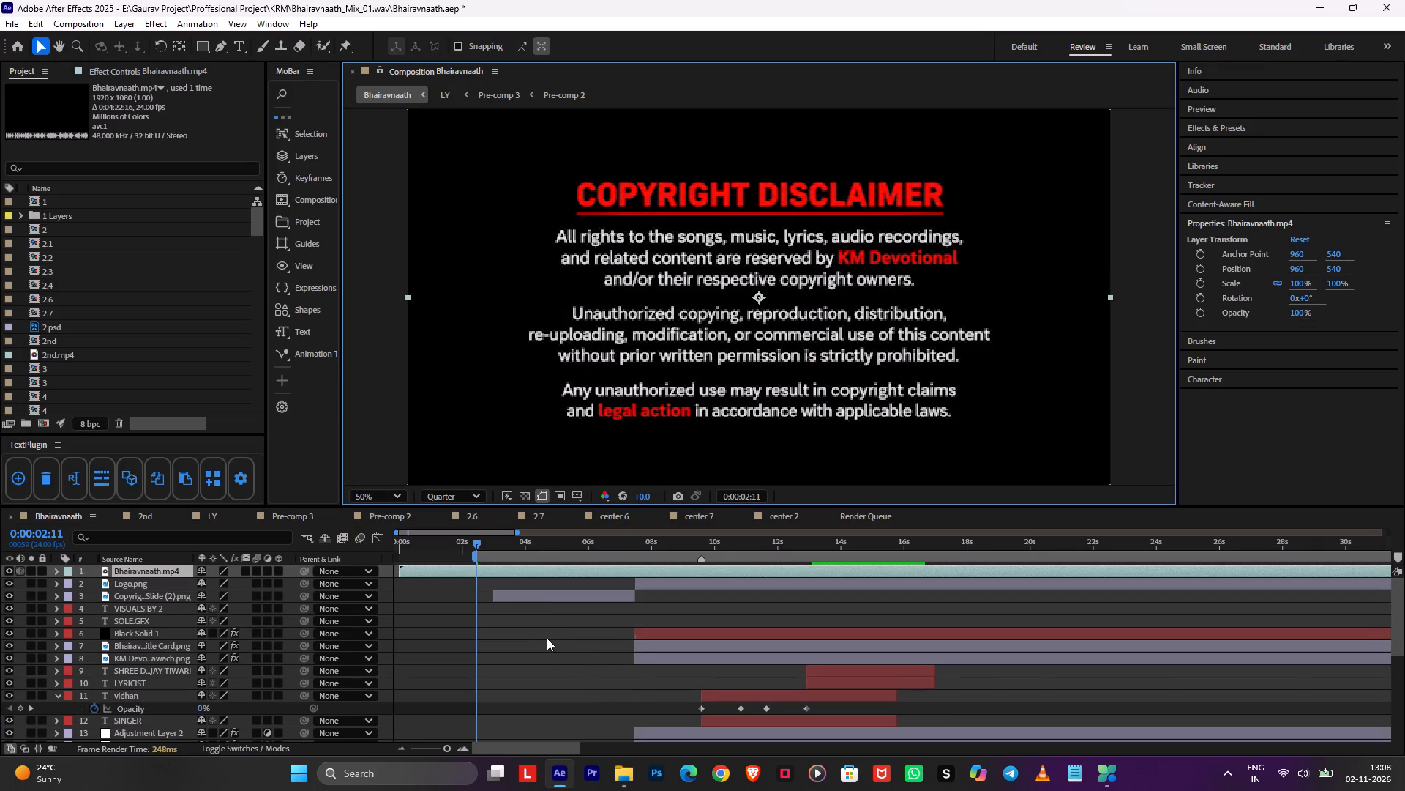
type("[")
Preview the opening with the Bhairavnaath.mp4 layer, and place the current time at 0:00:03:00, the start of the copyright slide layer.
key("space")
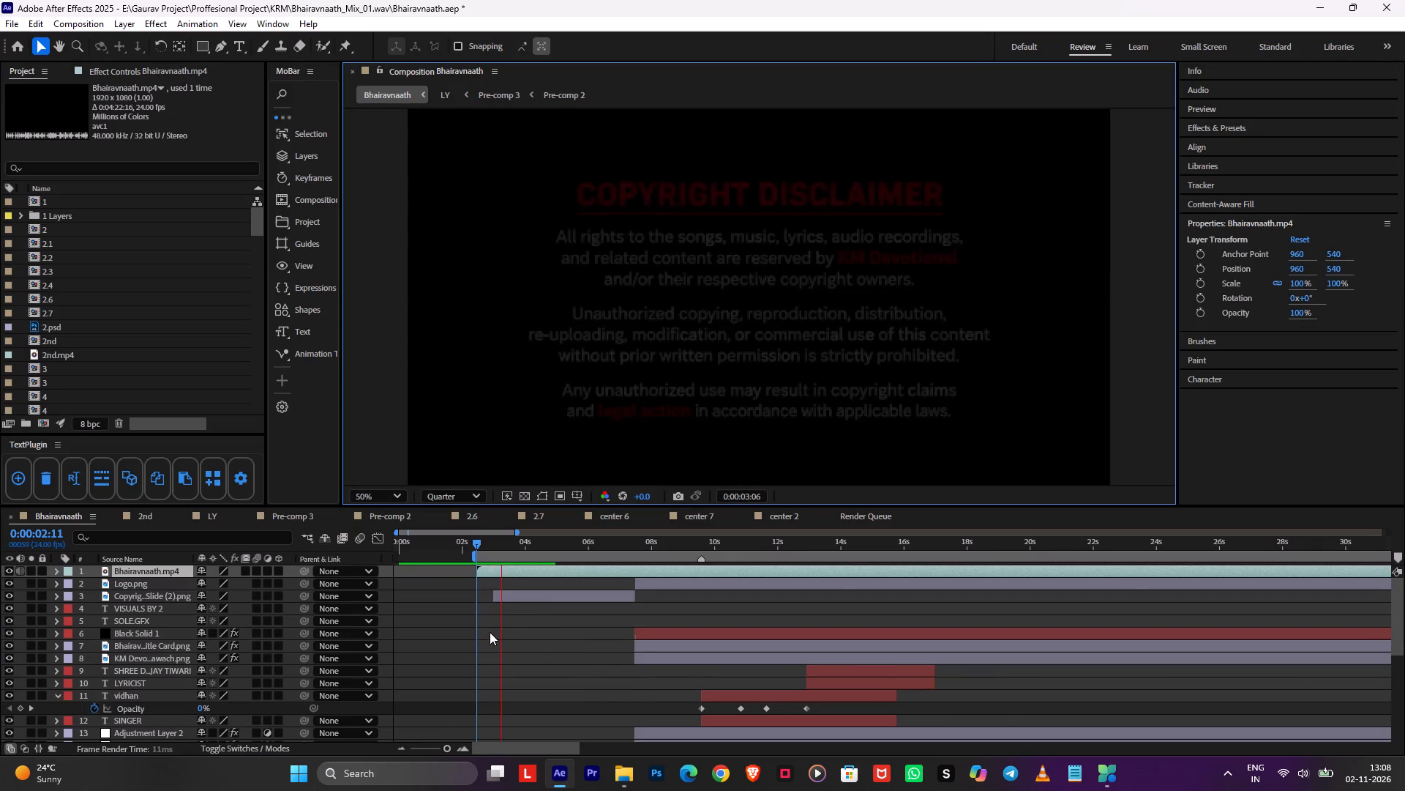
left_click(506, 541)
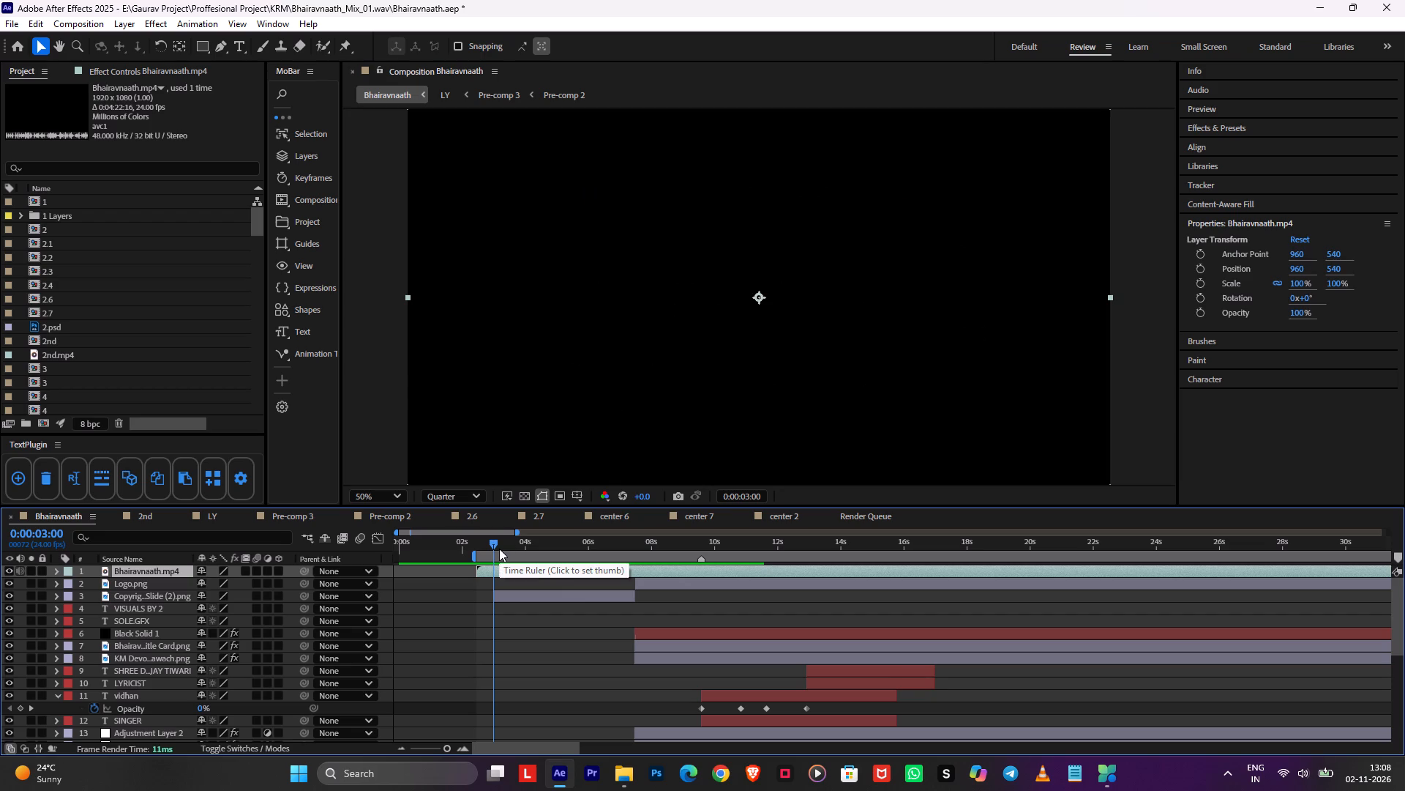
Set the start of the Bhairavnaath composition's work area to 0:00:03:00, where the copyright slide layer begins.
key("b")
Preview the composition from 0:00:03:00, checking the copyright disclaimer, singer and lyricist credits, and opening lyric lines against the layer timing.
key("space")
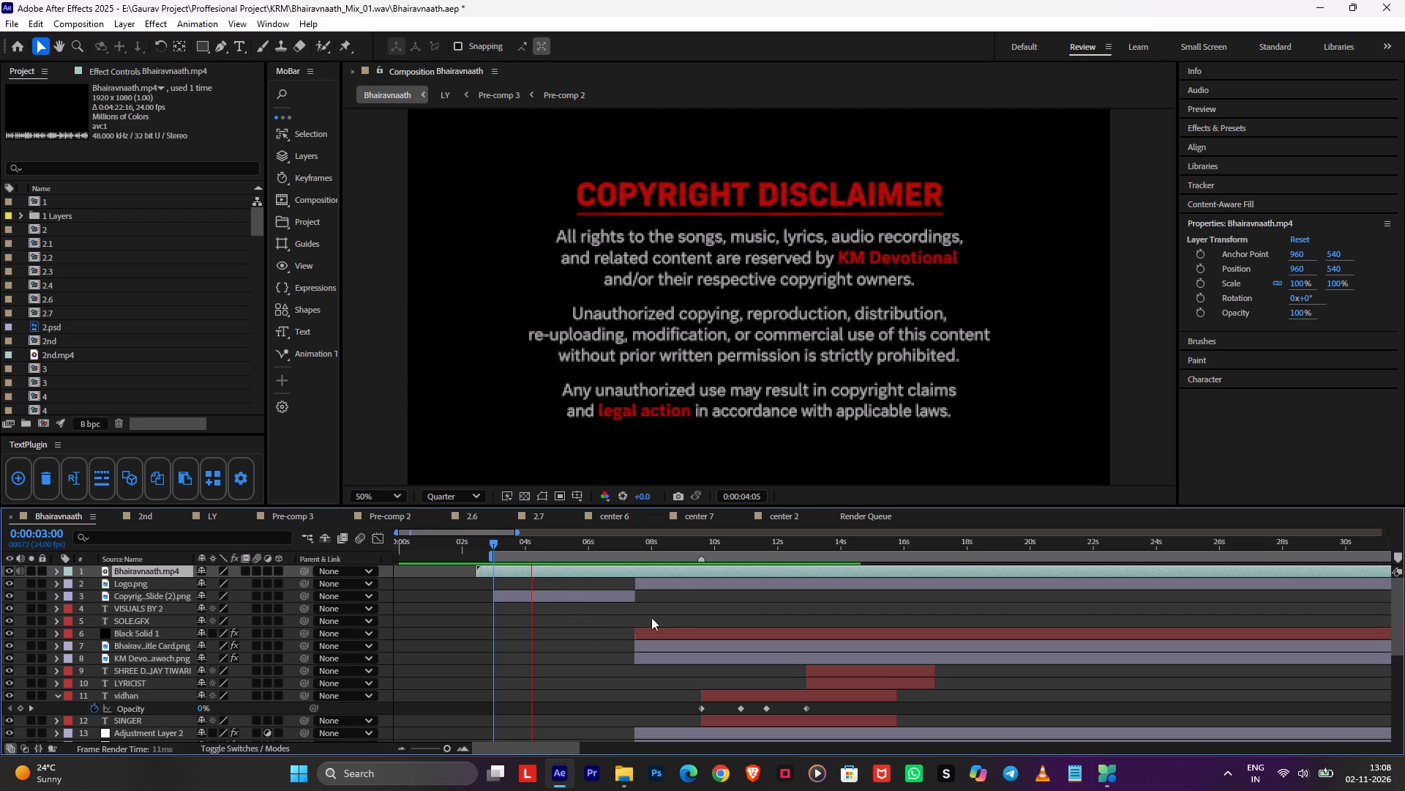
middle_click_drag(675, 615, 604, 616)
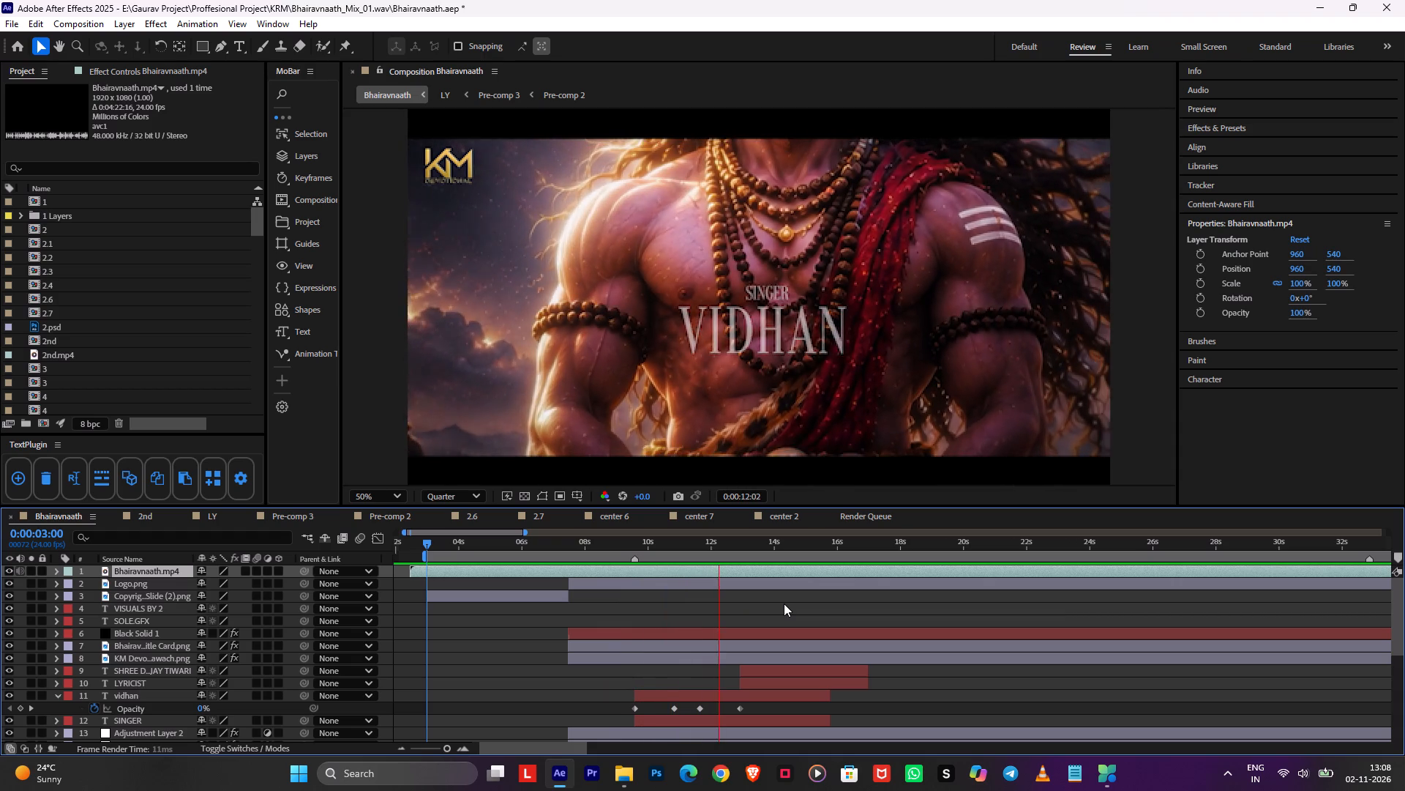
middle_click_drag(784, 604, 720, 587)
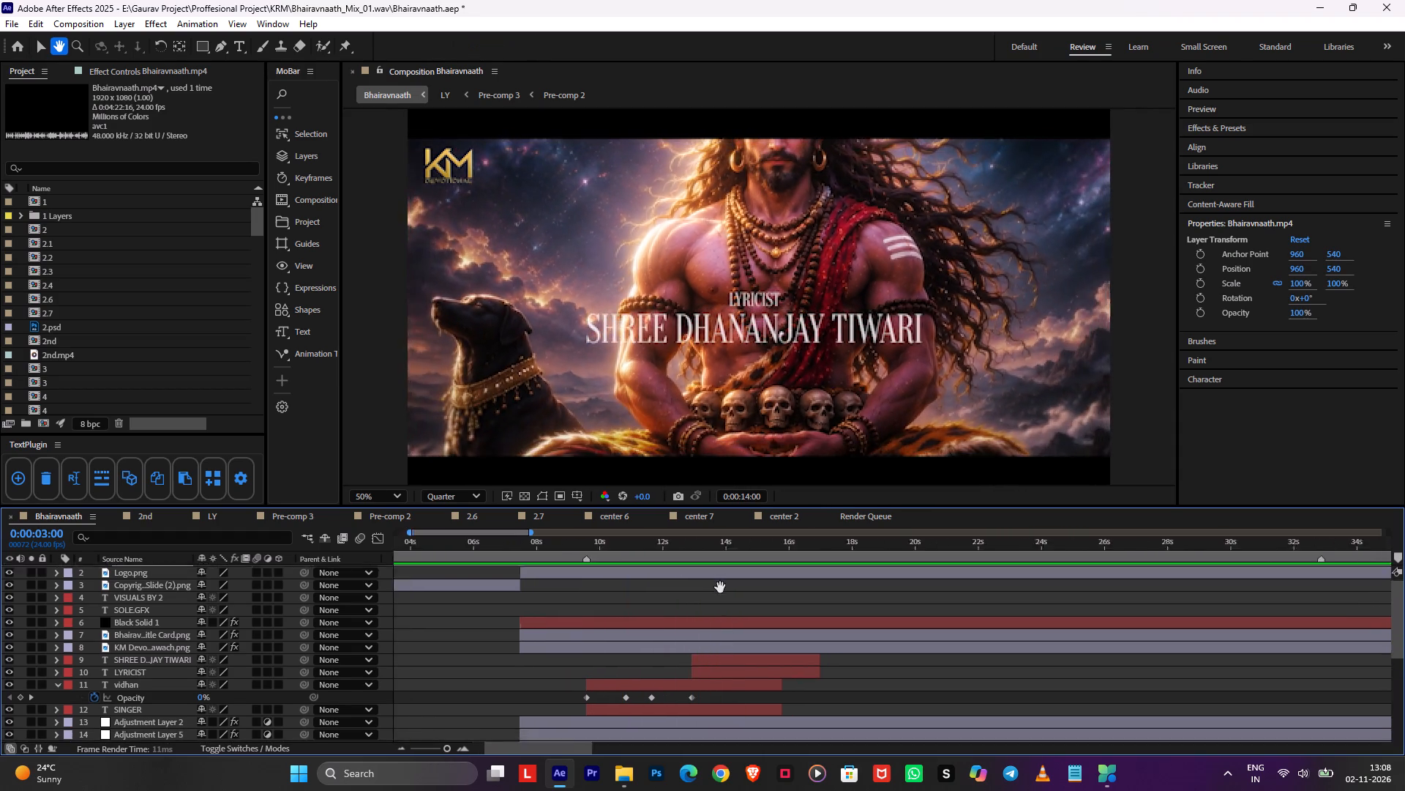
middle_click_drag(720, 587, 533, 573)
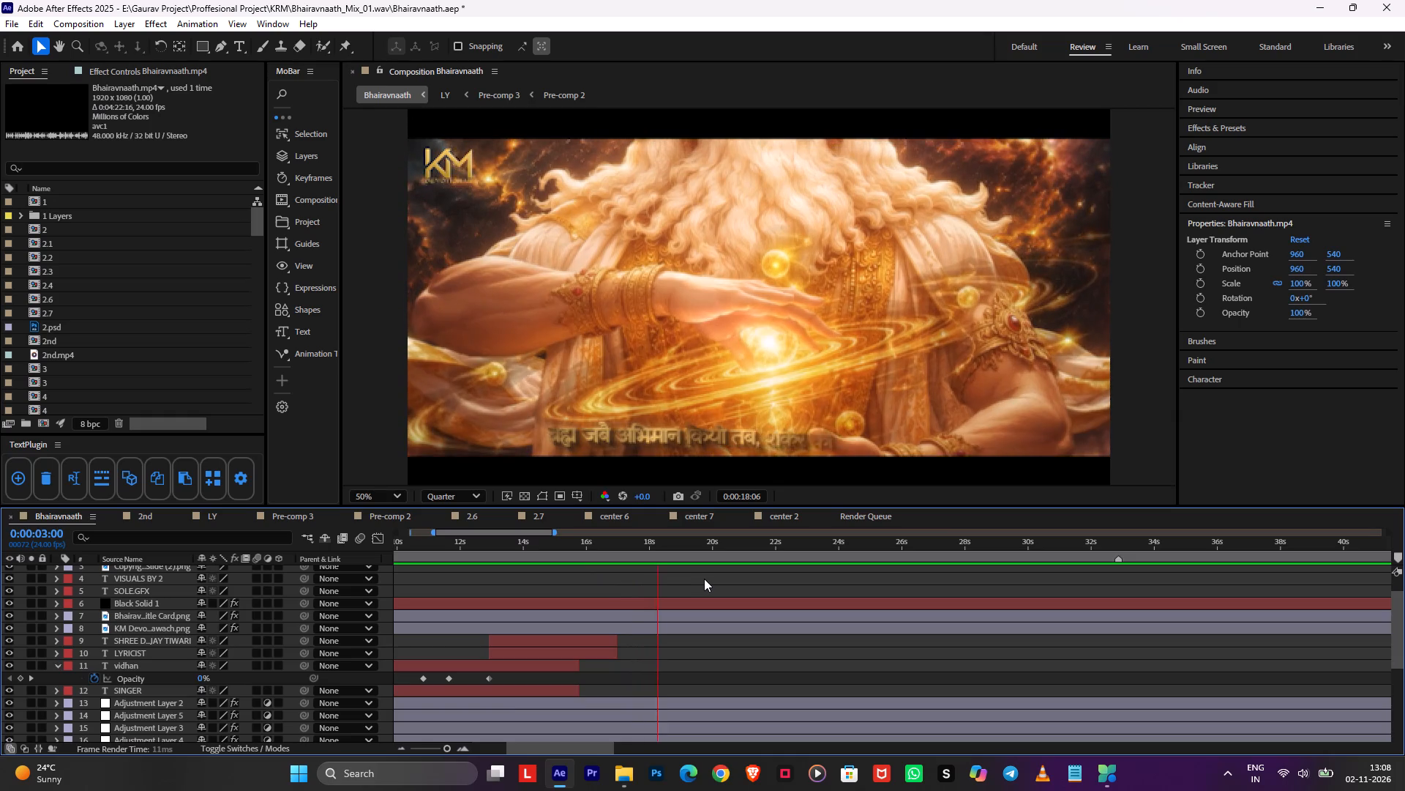
scroll(704, 579, "down", 3, "alt")
scroll(416, 588, "up", 2)
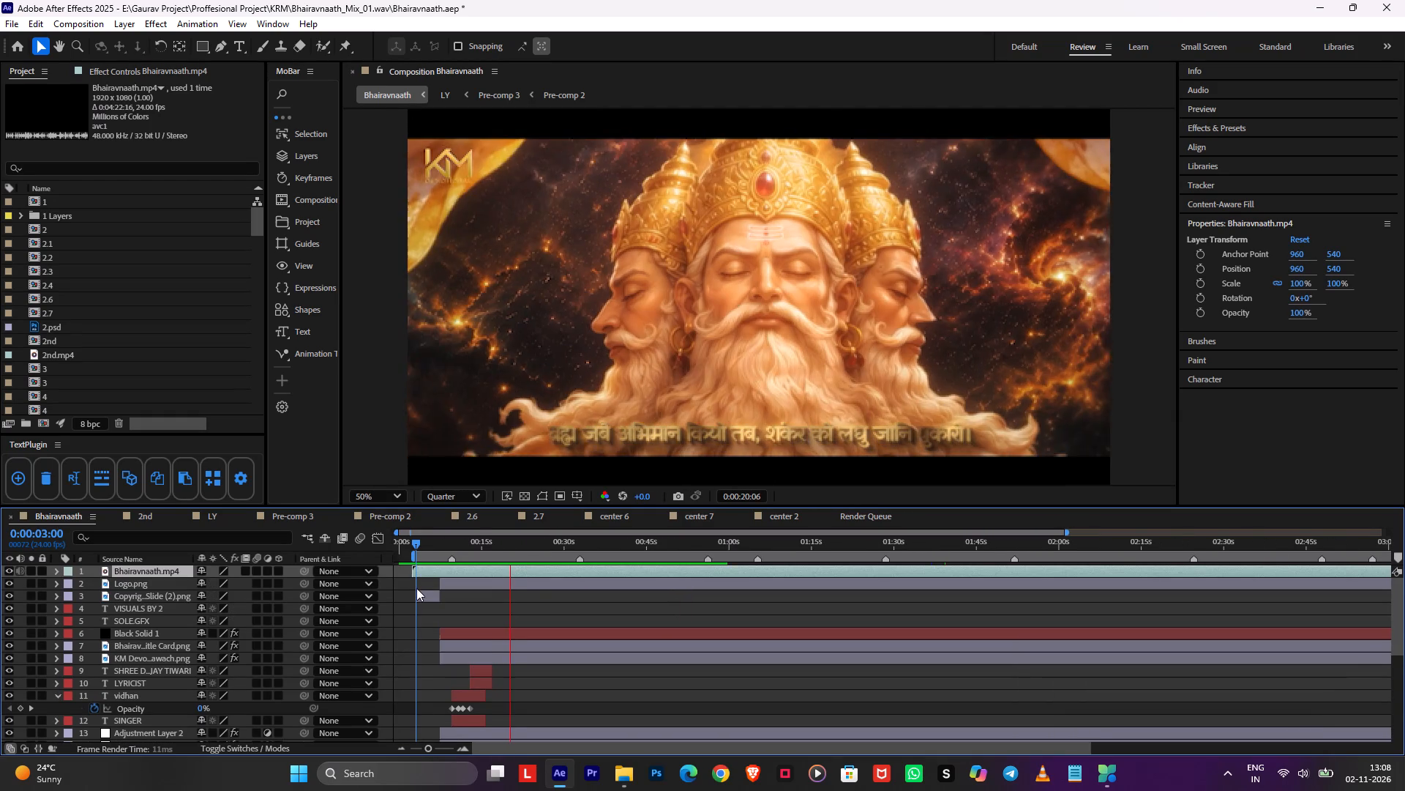
scroll(416, 588, "up", 1)
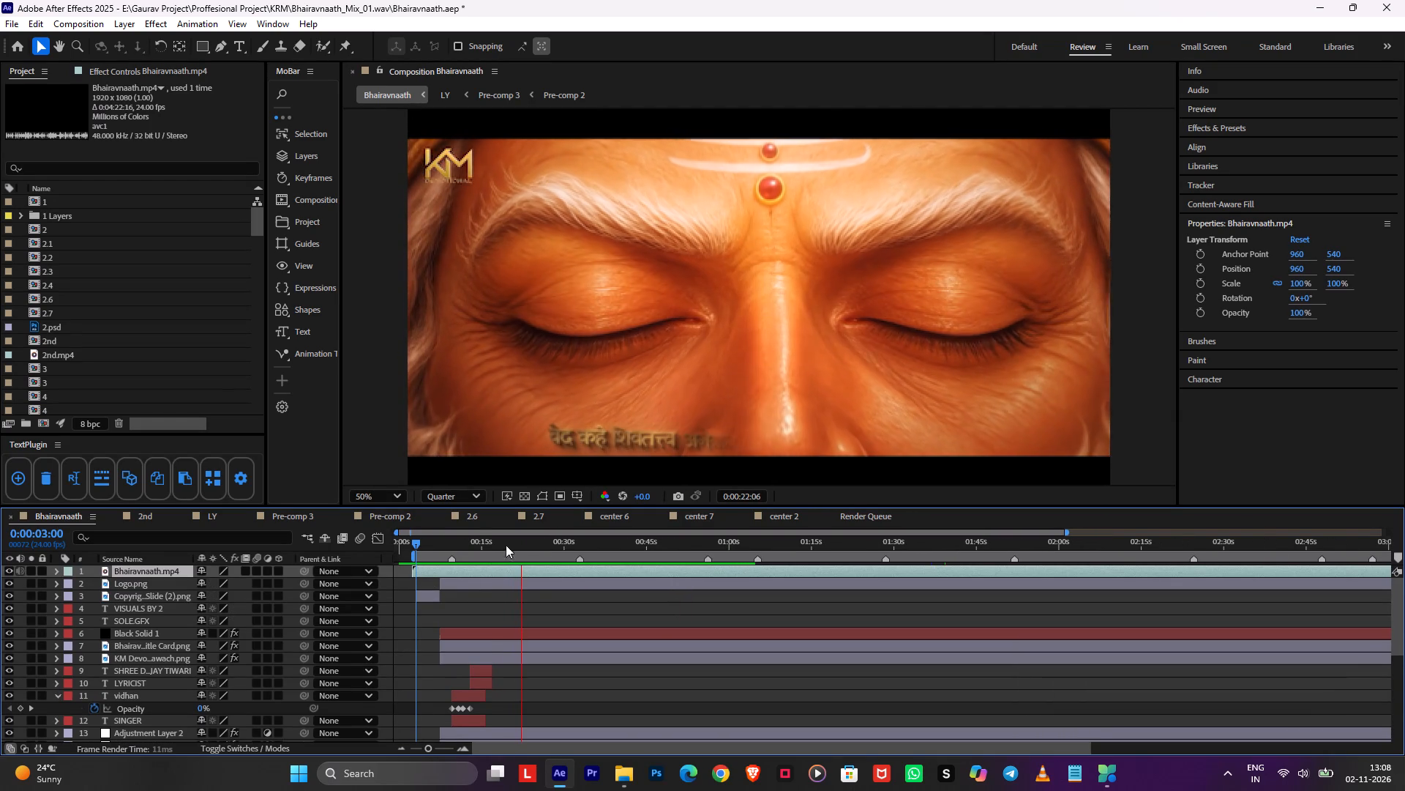
scroll(436, 571, "up", 3, "alt")
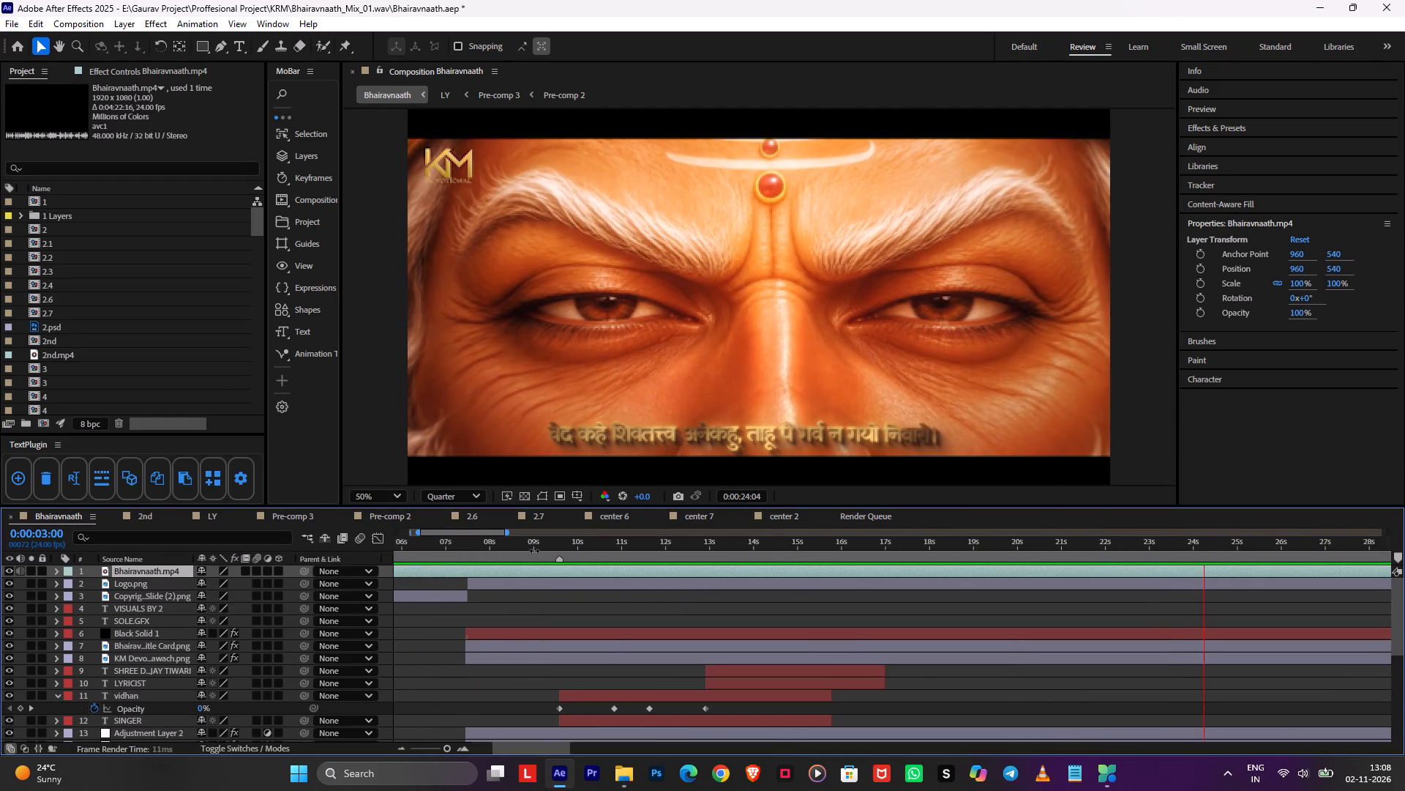
Scrub through the singer credit to examine its fade, and place the current time at 0:00:09:14, where the vidhan layer begins.
left_click(534, 551)
scroll(522, 574, "down", 2, "alt")
key("ctrl+z")
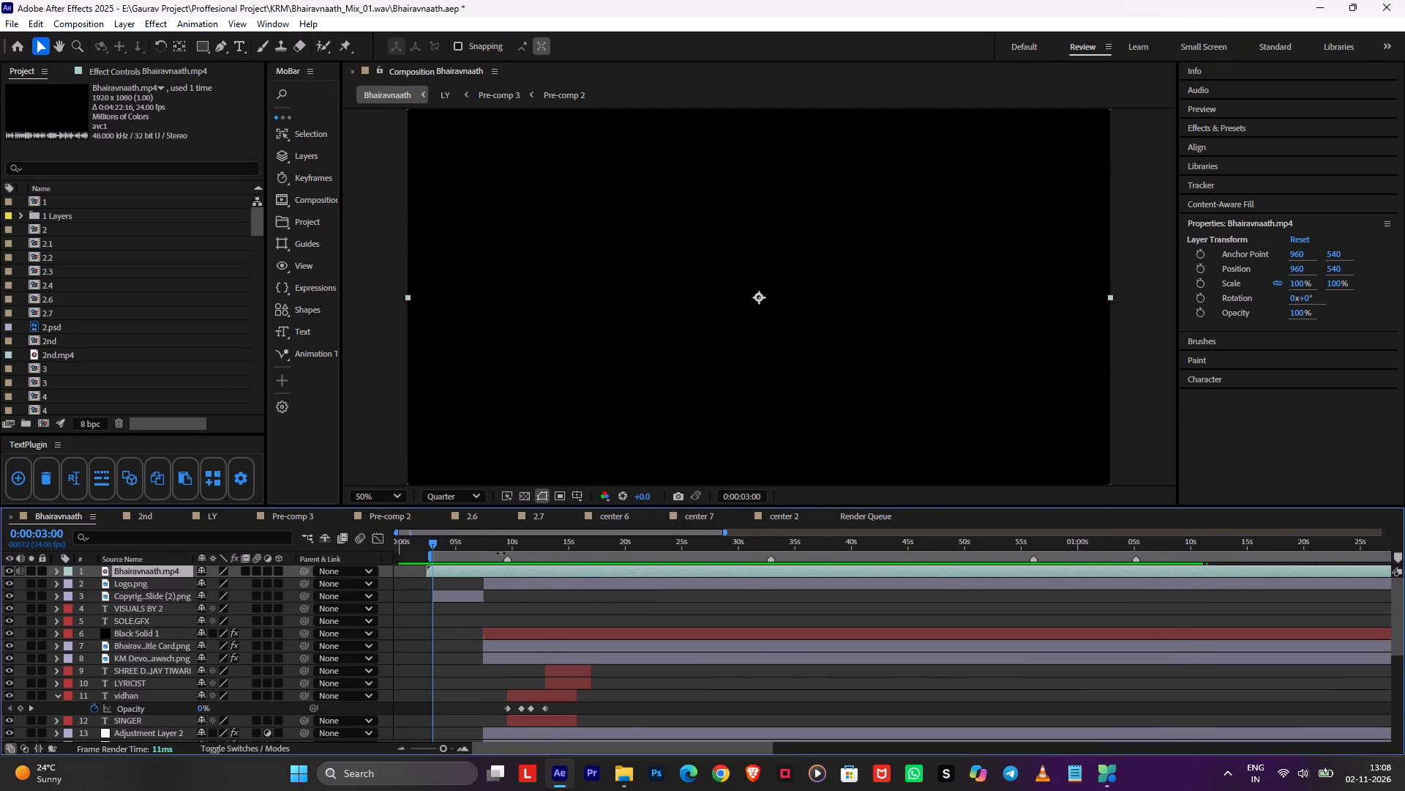
left_click_drag(497, 543, 430, 546)
scroll(394, 601, "up", 2, "alt")
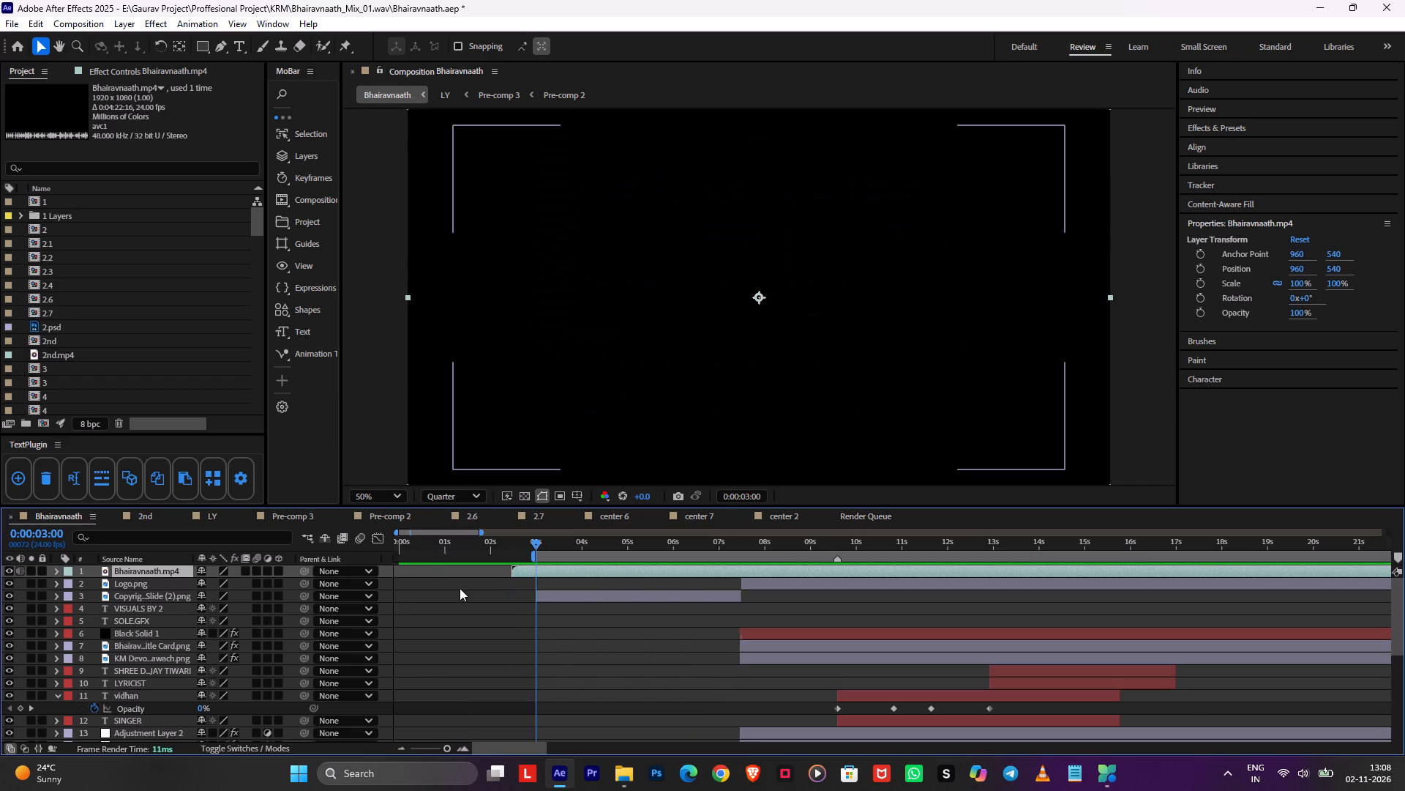
left_click_drag(814, 541, 926, 567)
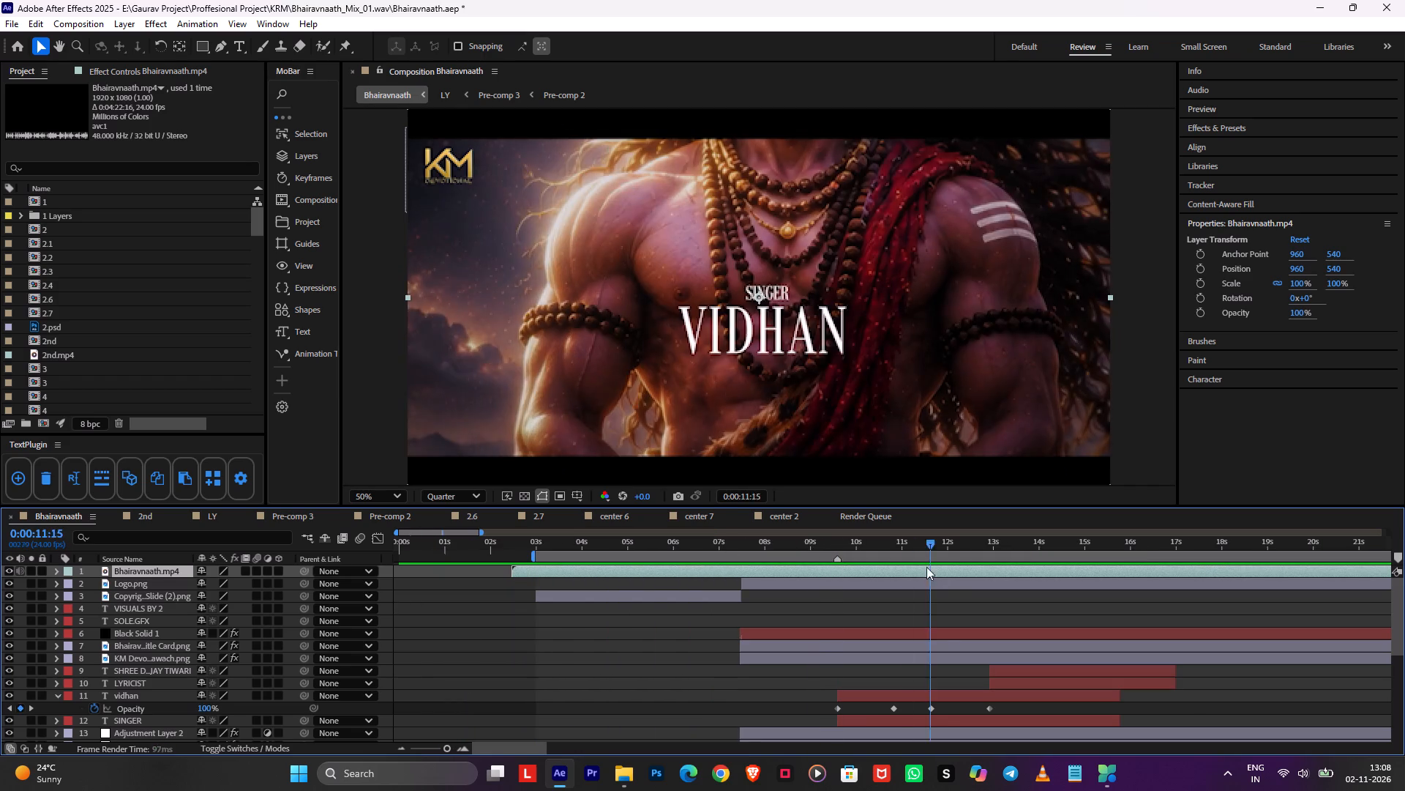
left_click_drag(926, 567, 840, 595)
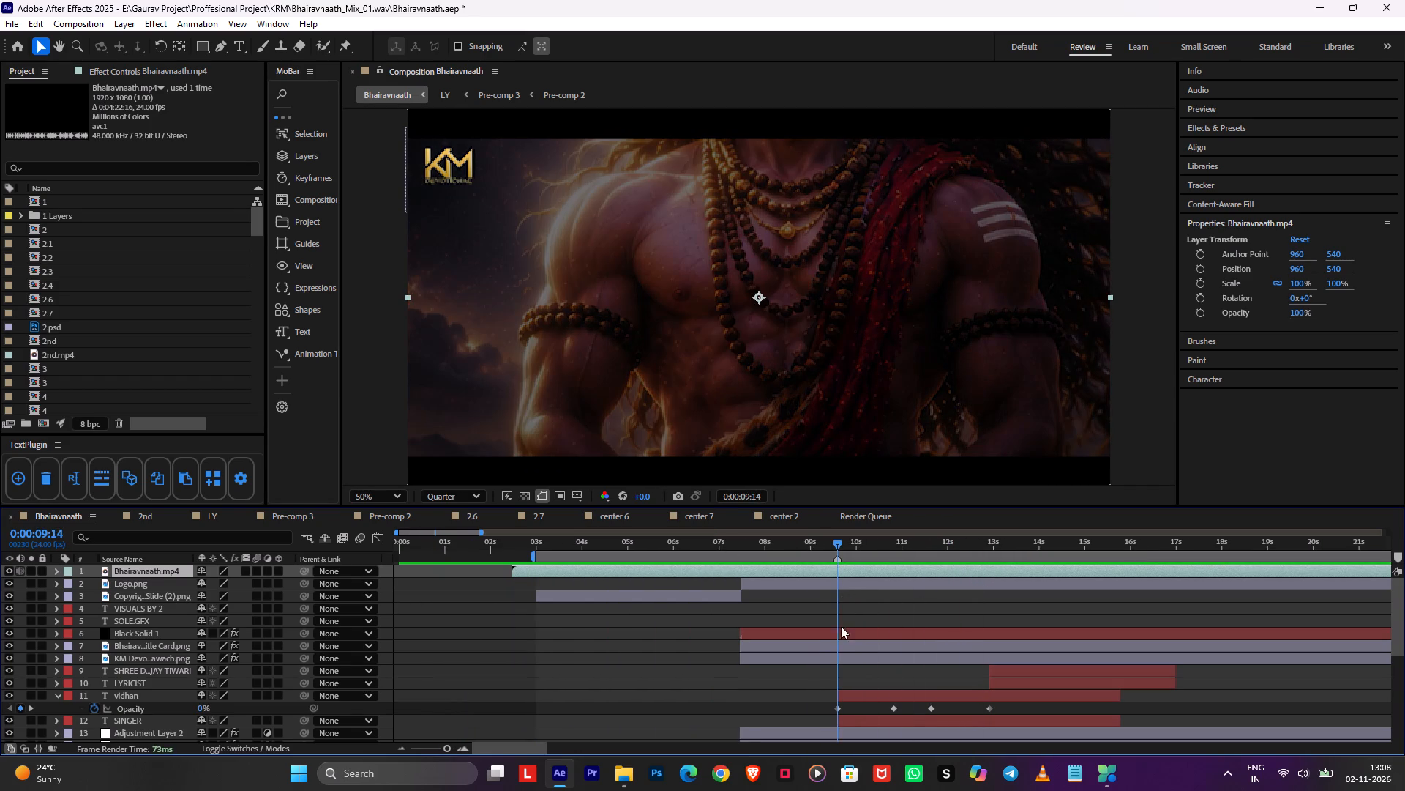
Delete the Bhairavnaath Devotional Title Card.png layer and the KM Devo...awach.png layer directly below it from the Bhairavnaath composition.
left_click(839, 644)
left_click(814, 664)
left_click(814, 645)
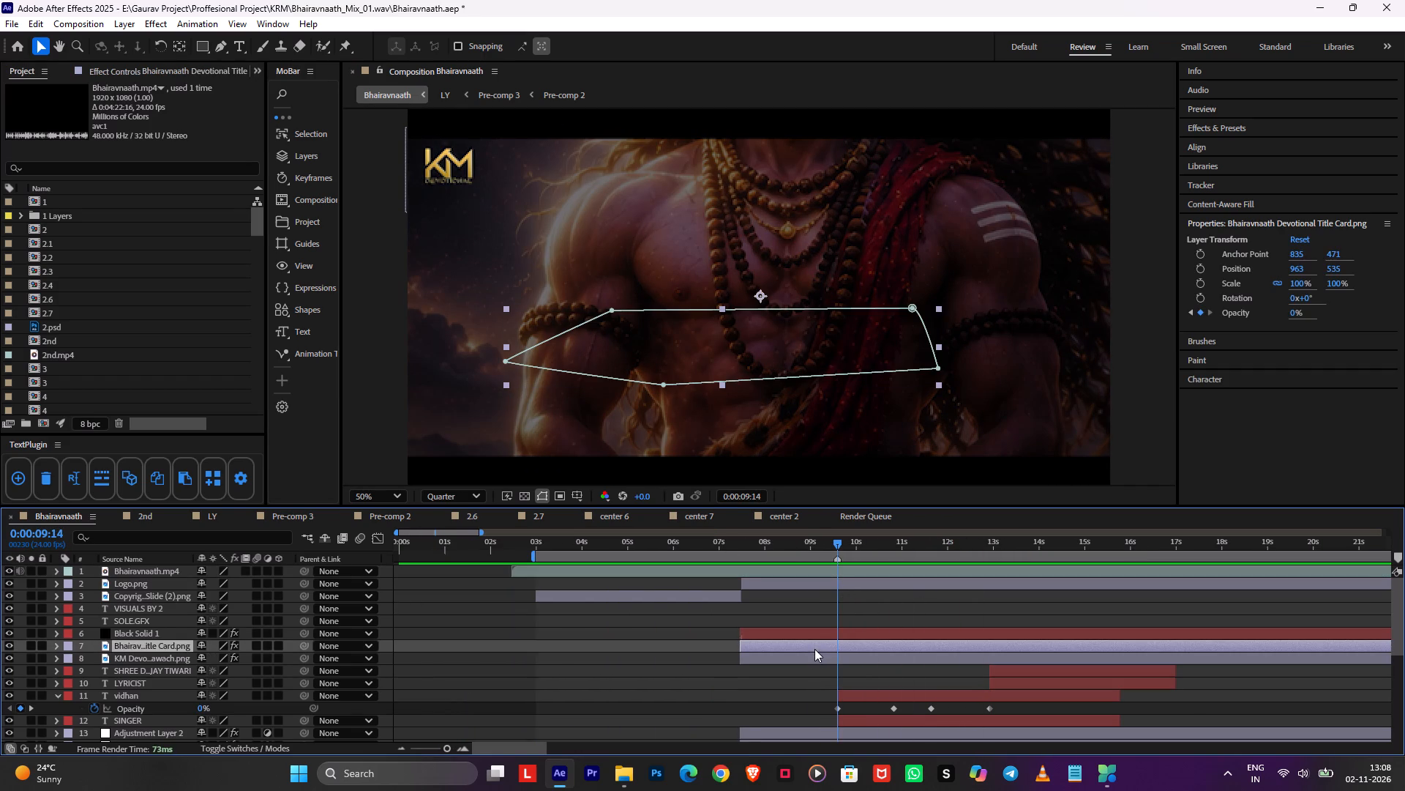
left_click(808, 656, "shift")
key("Delete")
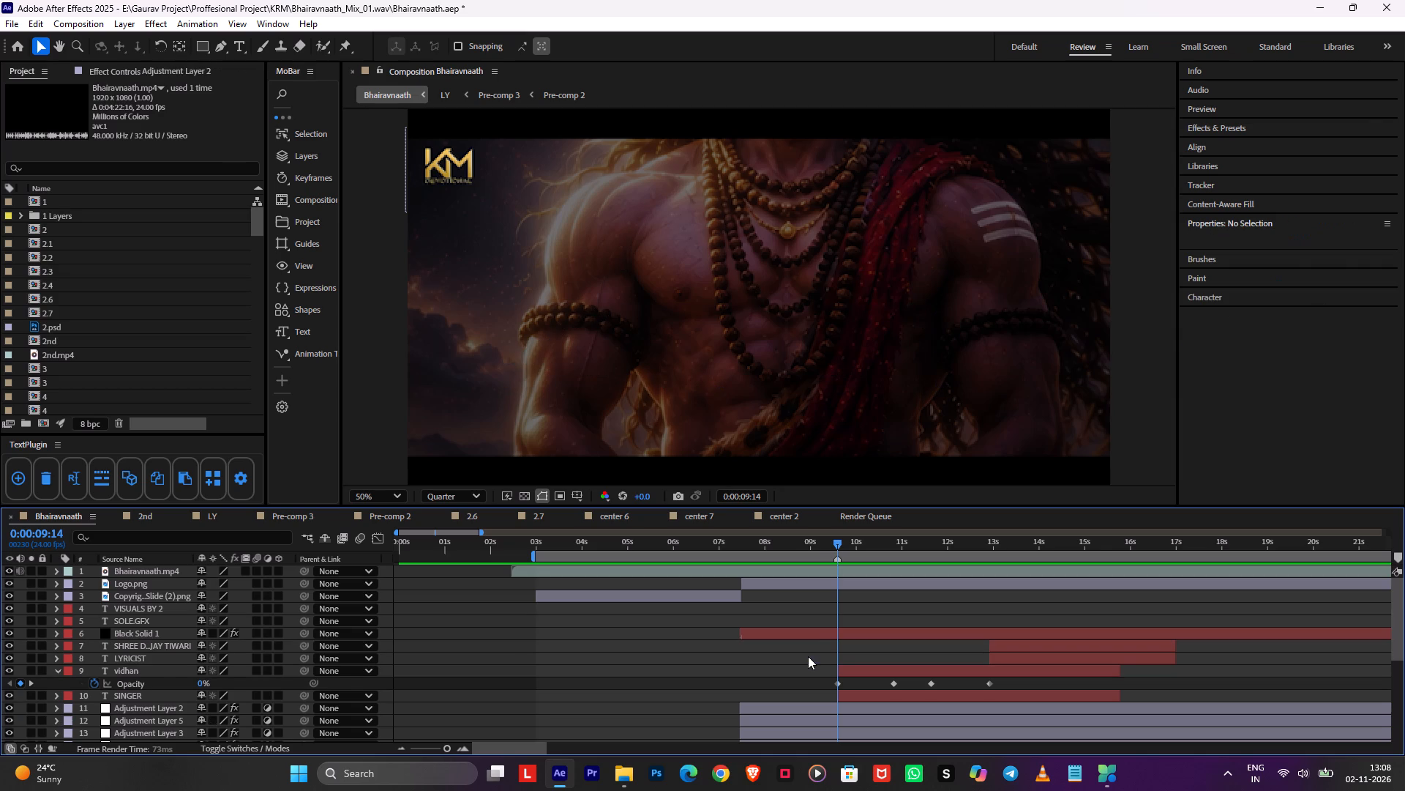
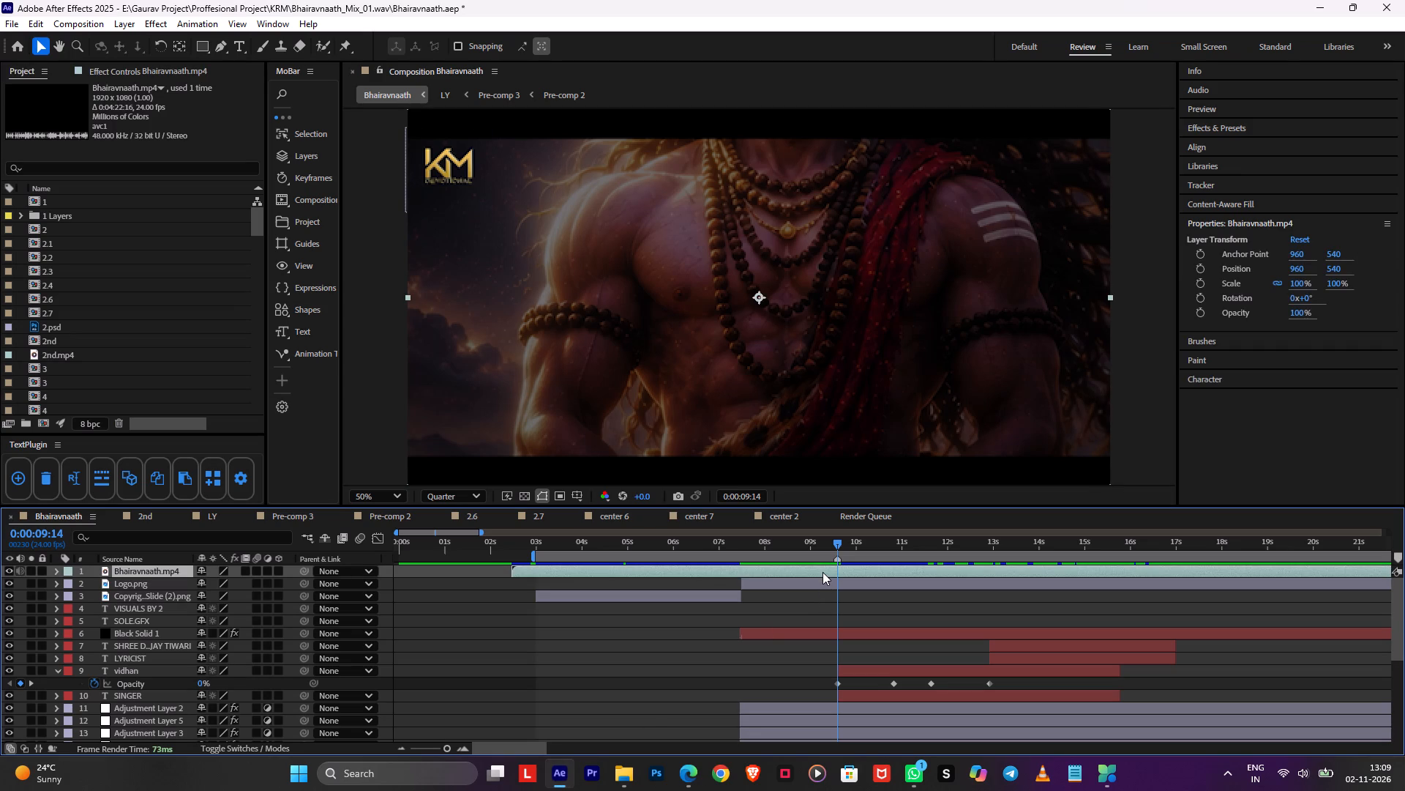
key("alt+bracketleft")
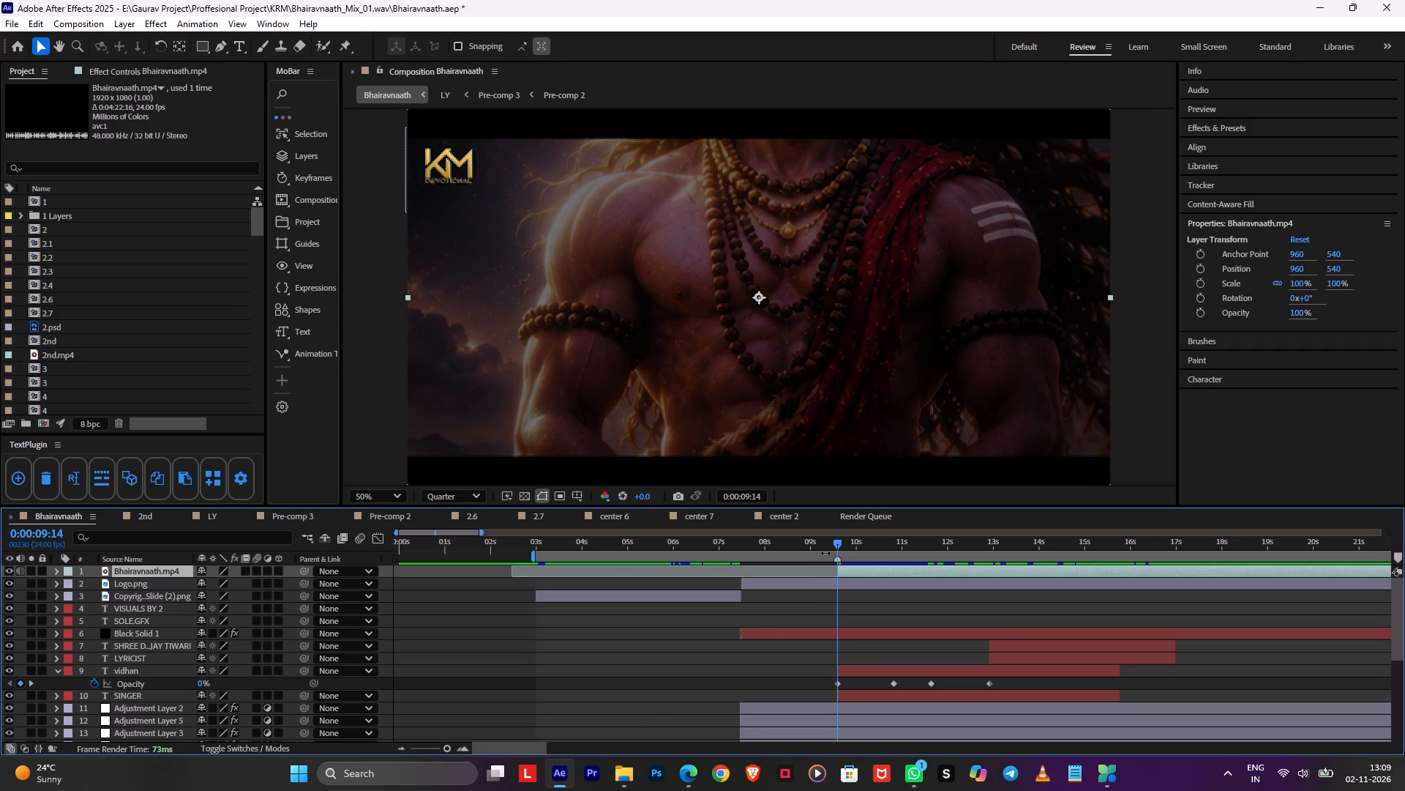
Move the copyright slide layer earlier so that it starts at 0:00:02:11, in line with the Bhairavnaath.mp4 layer's original start.
left_click_drag(825, 546, 673, 562)
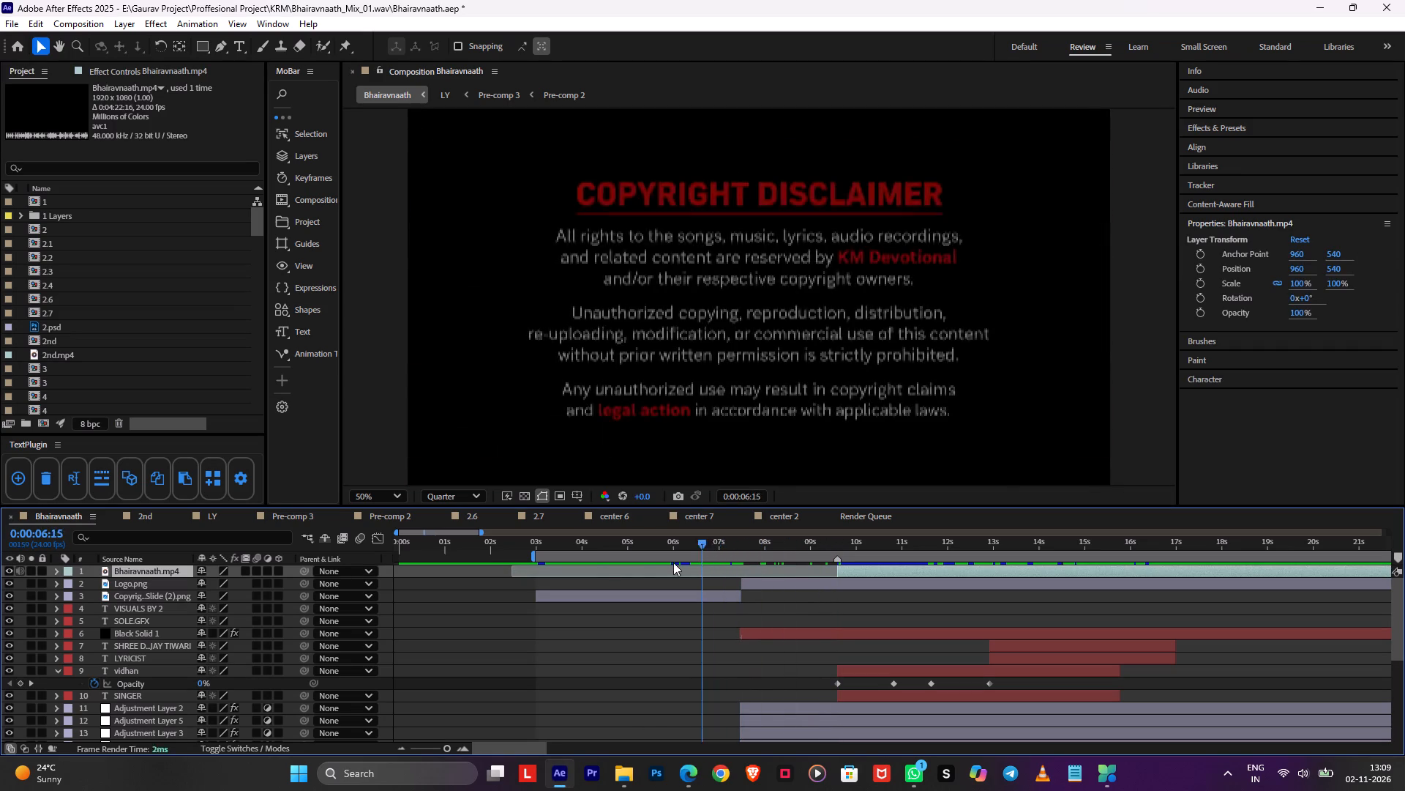
left_click_drag(673, 562, 531, 579)
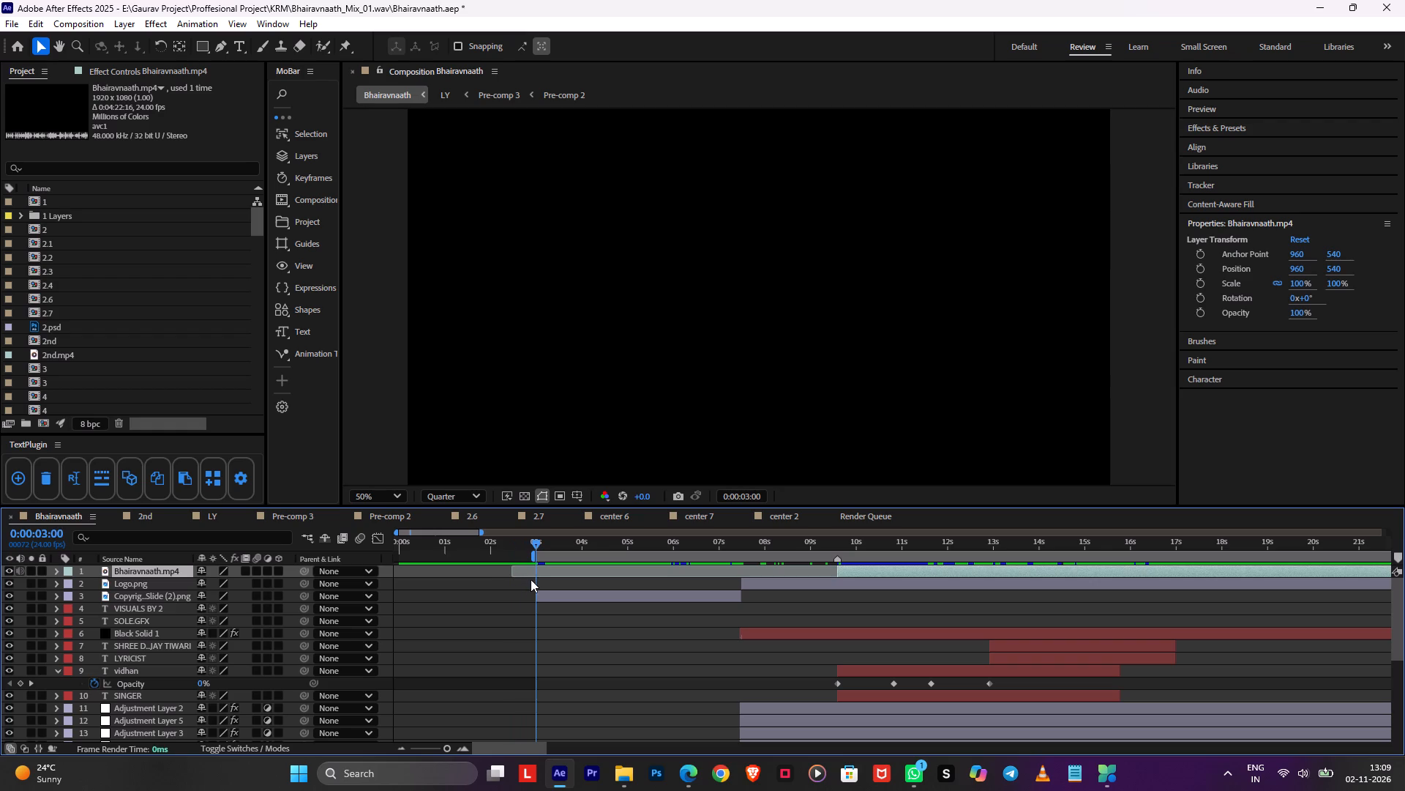
left_click_drag(531, 579, 533, 580)
left_click_drag(617, 598, 593, 606)
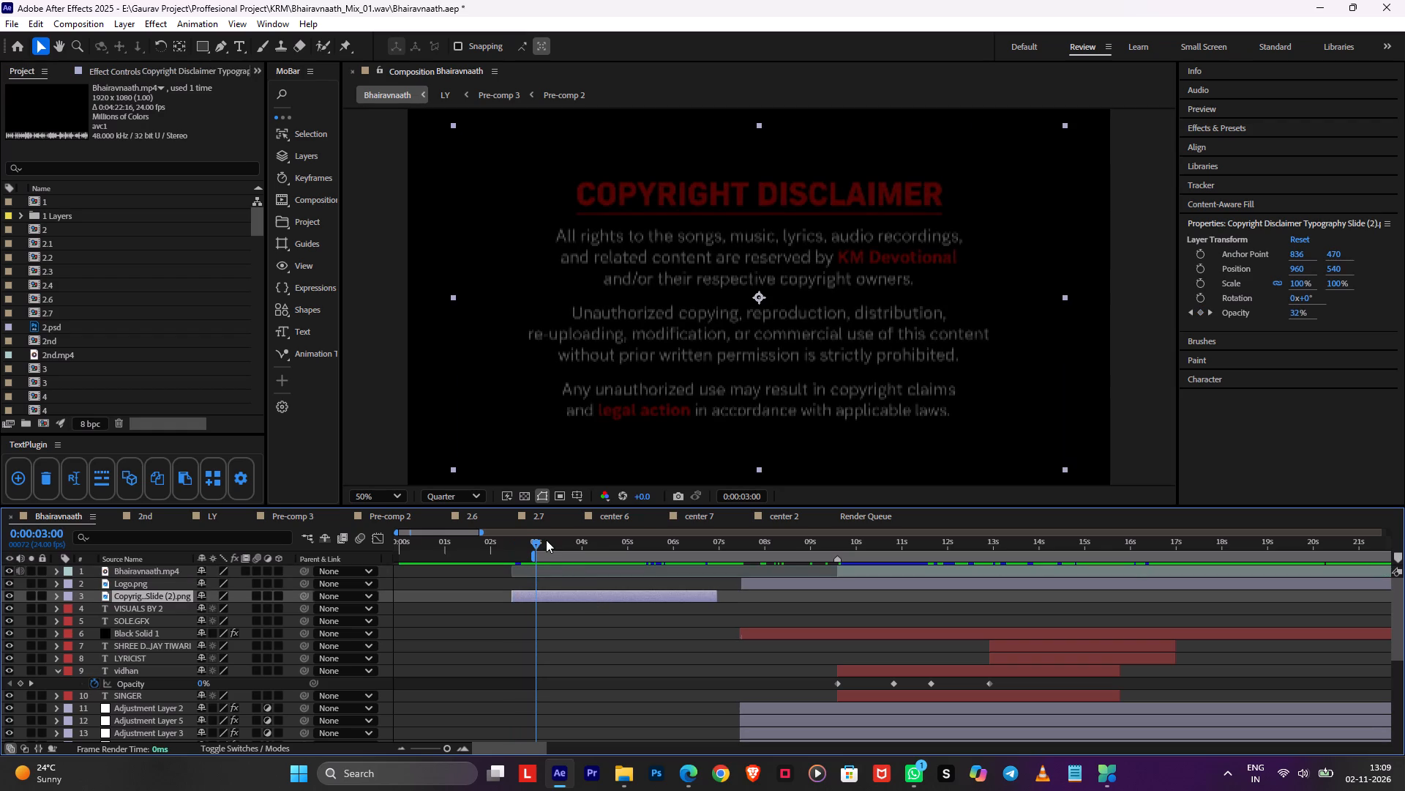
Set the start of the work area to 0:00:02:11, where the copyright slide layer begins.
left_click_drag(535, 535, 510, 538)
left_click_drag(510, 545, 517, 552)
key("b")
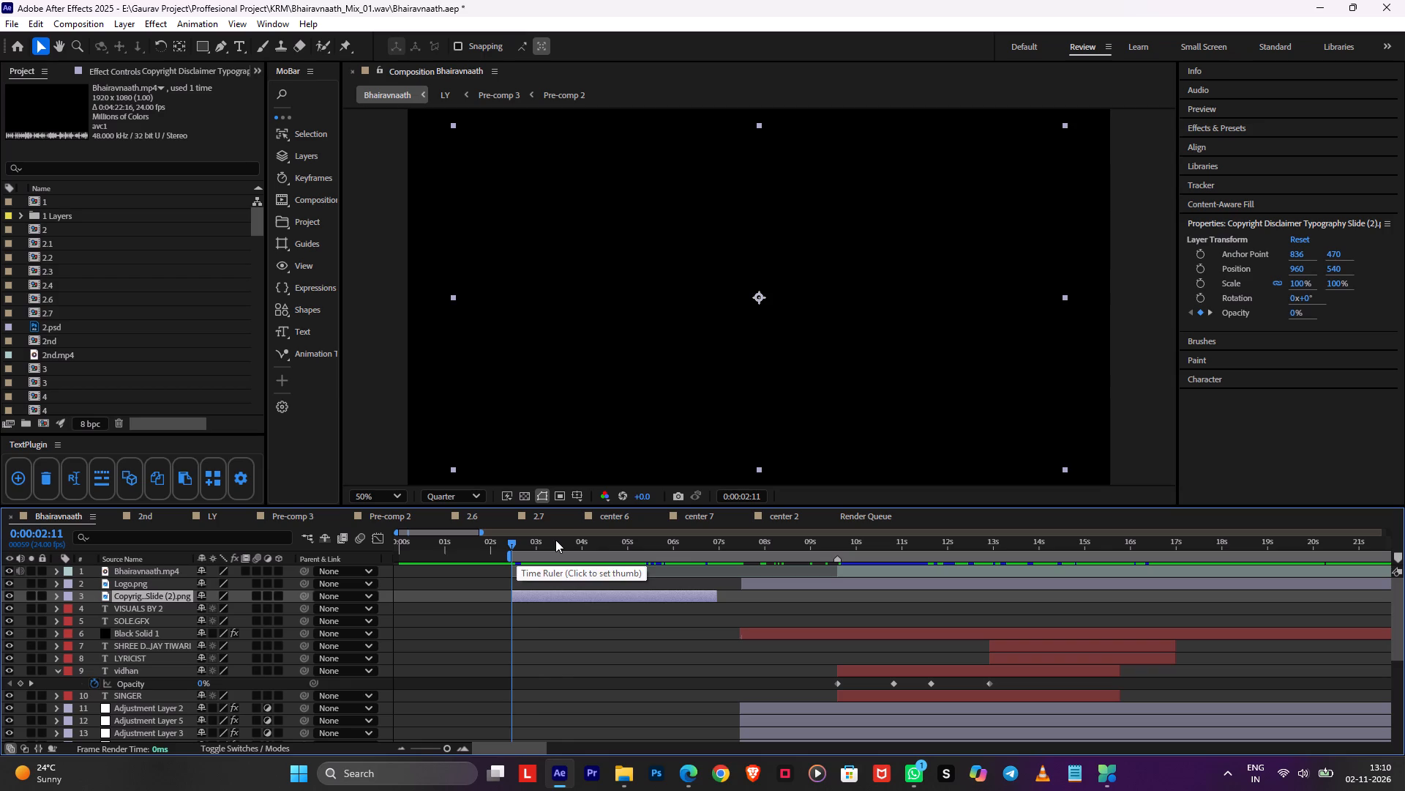
Shift the copyright slide's last three Opacity keyframes earlier, to about 3.8 s, about 4.9 s and 0:00:06:00.
left_click_drag(555, 540, 706, 552)
key("space")
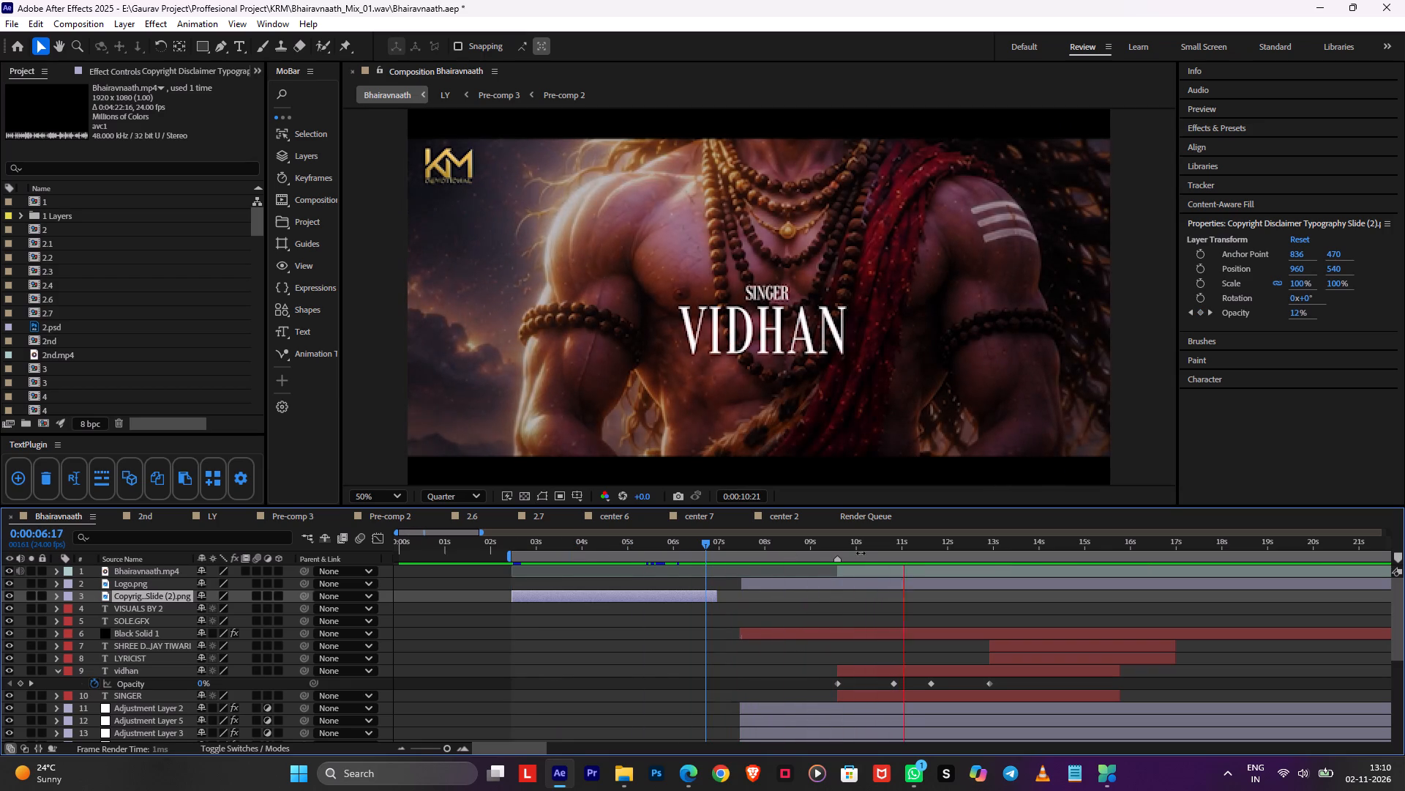
left_click_drag(832, 539, 675, 547)
key("ctrl+Left")
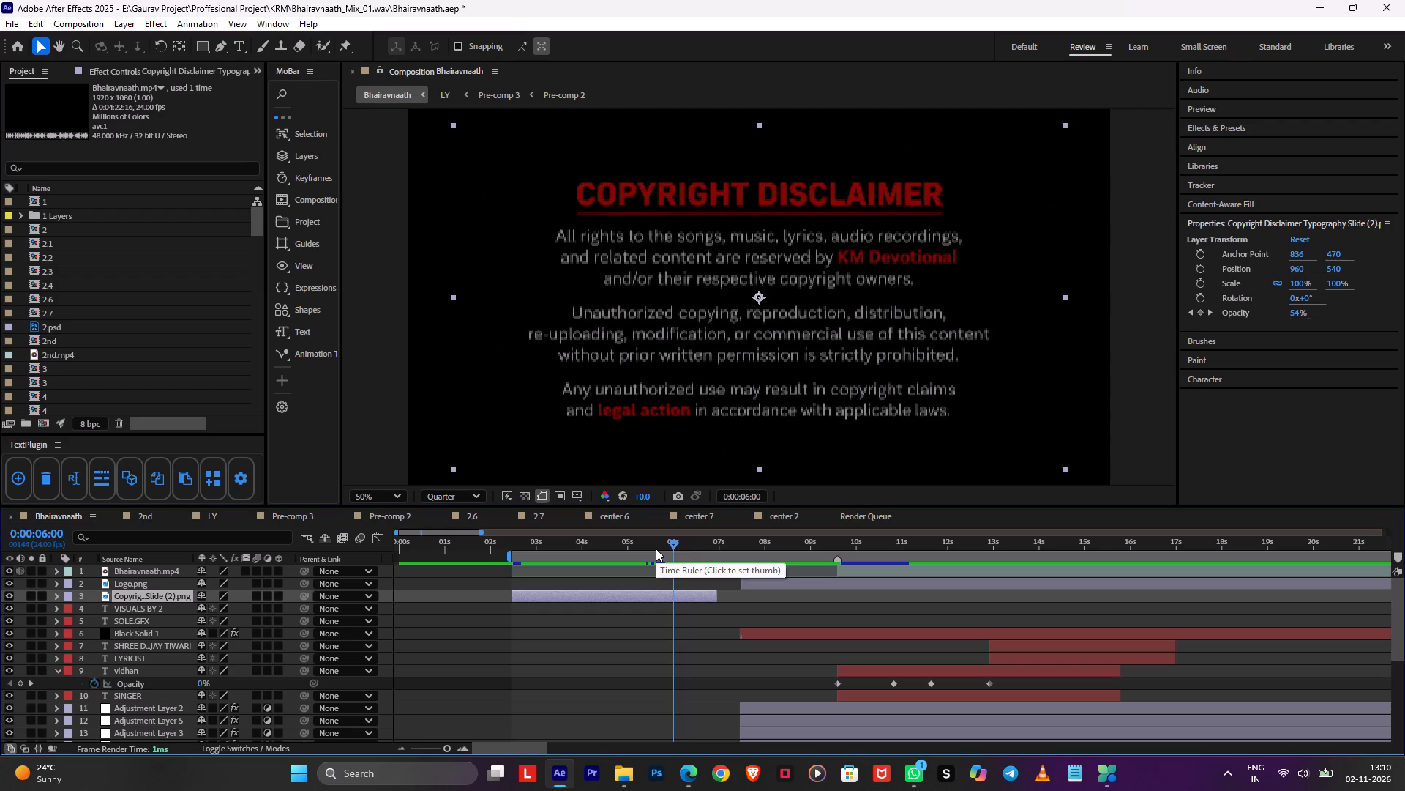
key("u")
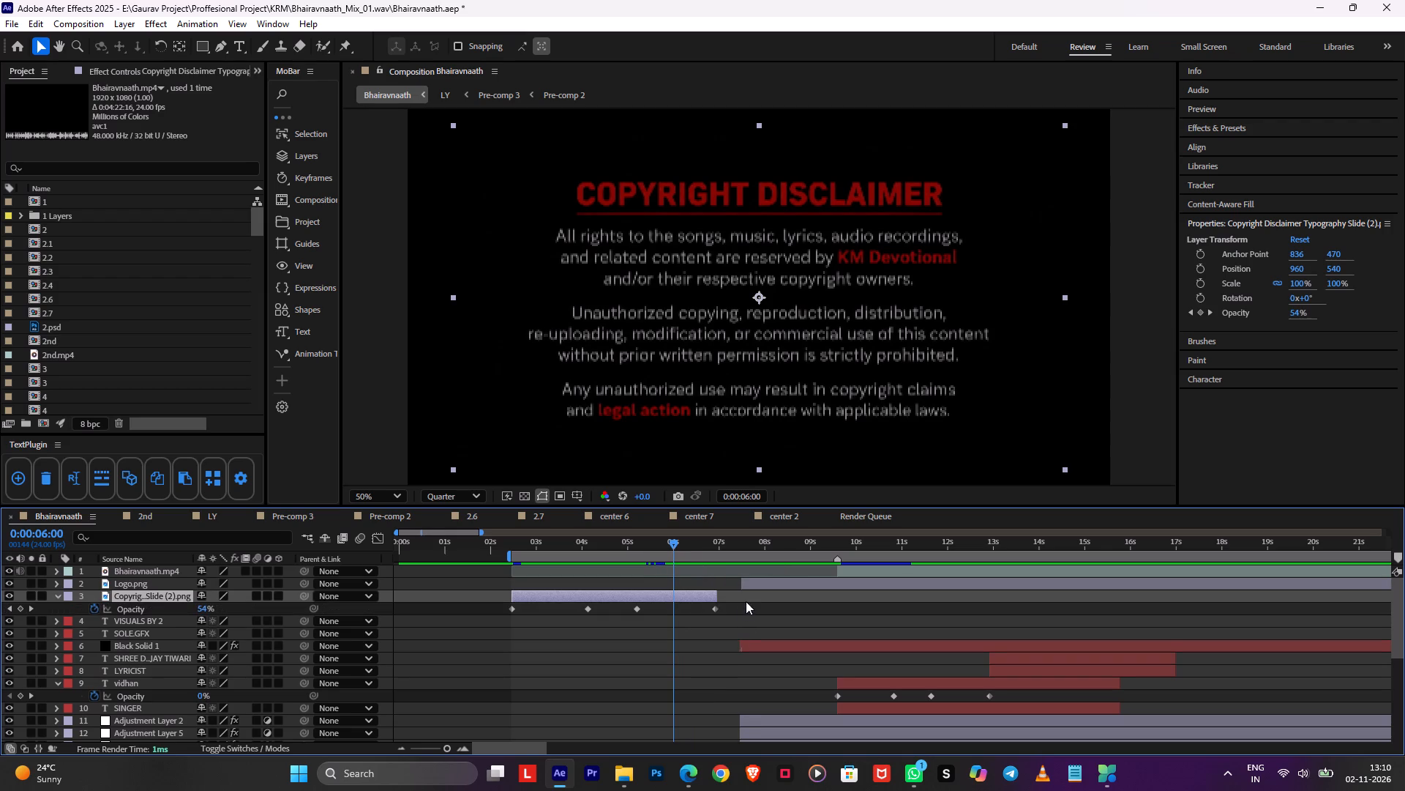
left_click_drag(738, 606, 697, 615)
left_click_drag(714, 604, 681, 620)
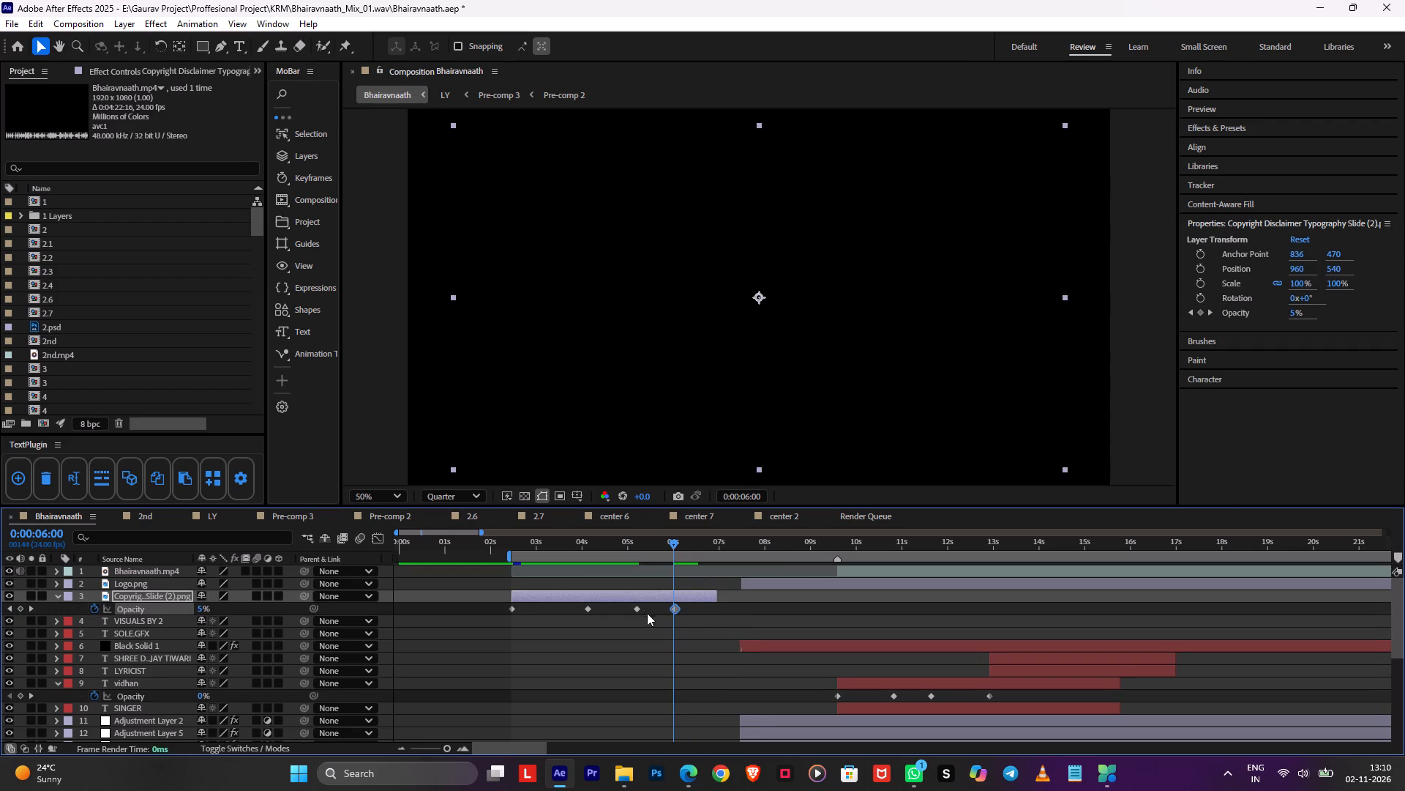
left_click_drag(588, 606, 575, 609)
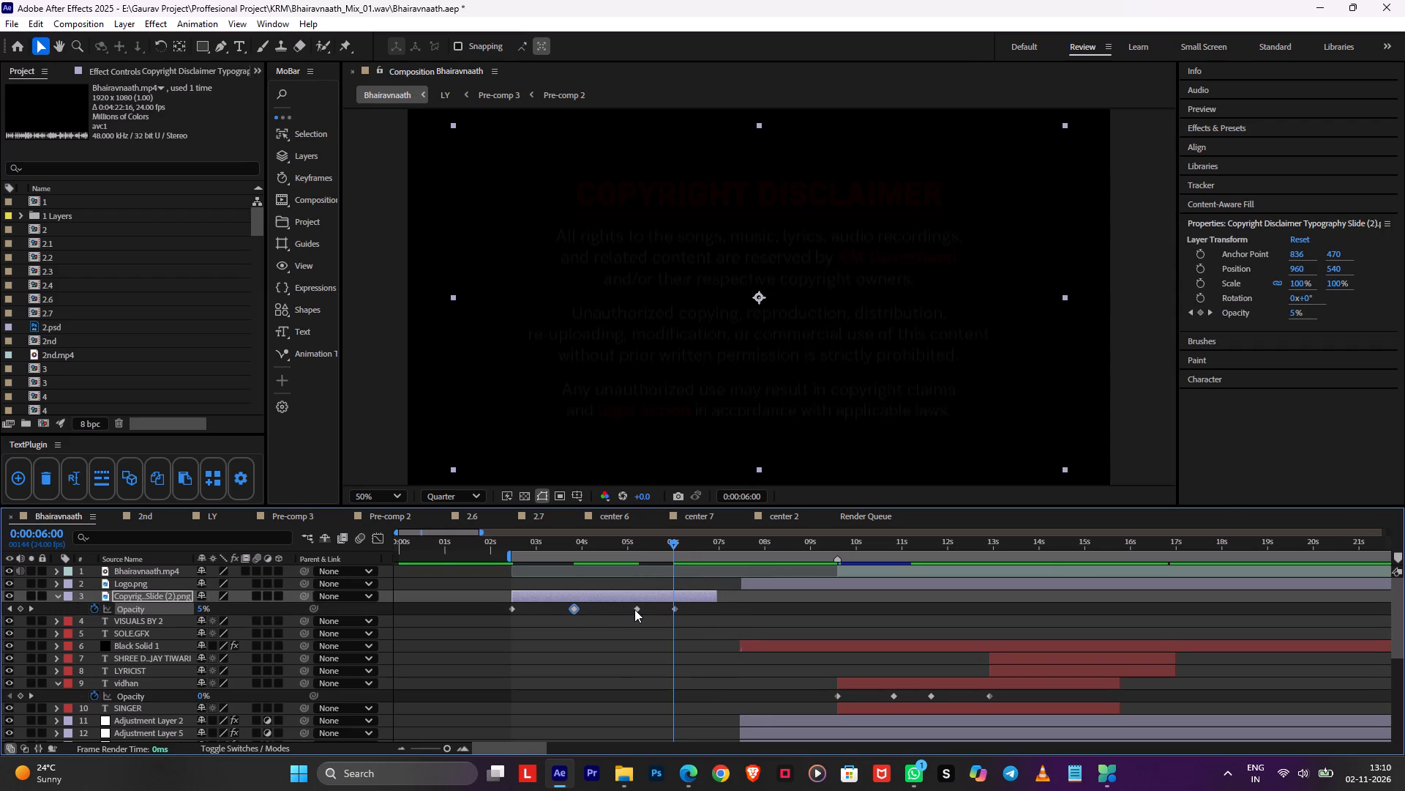
left_click_drag(634, 609, 621, 612)
left_click_drag(673, 608, 675, 609)
left_click_drag(675, 609, 666, 616)
Trim the end of the copyright slide layer to 0:00:06:00, at its last Opacity keyframe.
left_click_drag(719, 598, 696, 601)
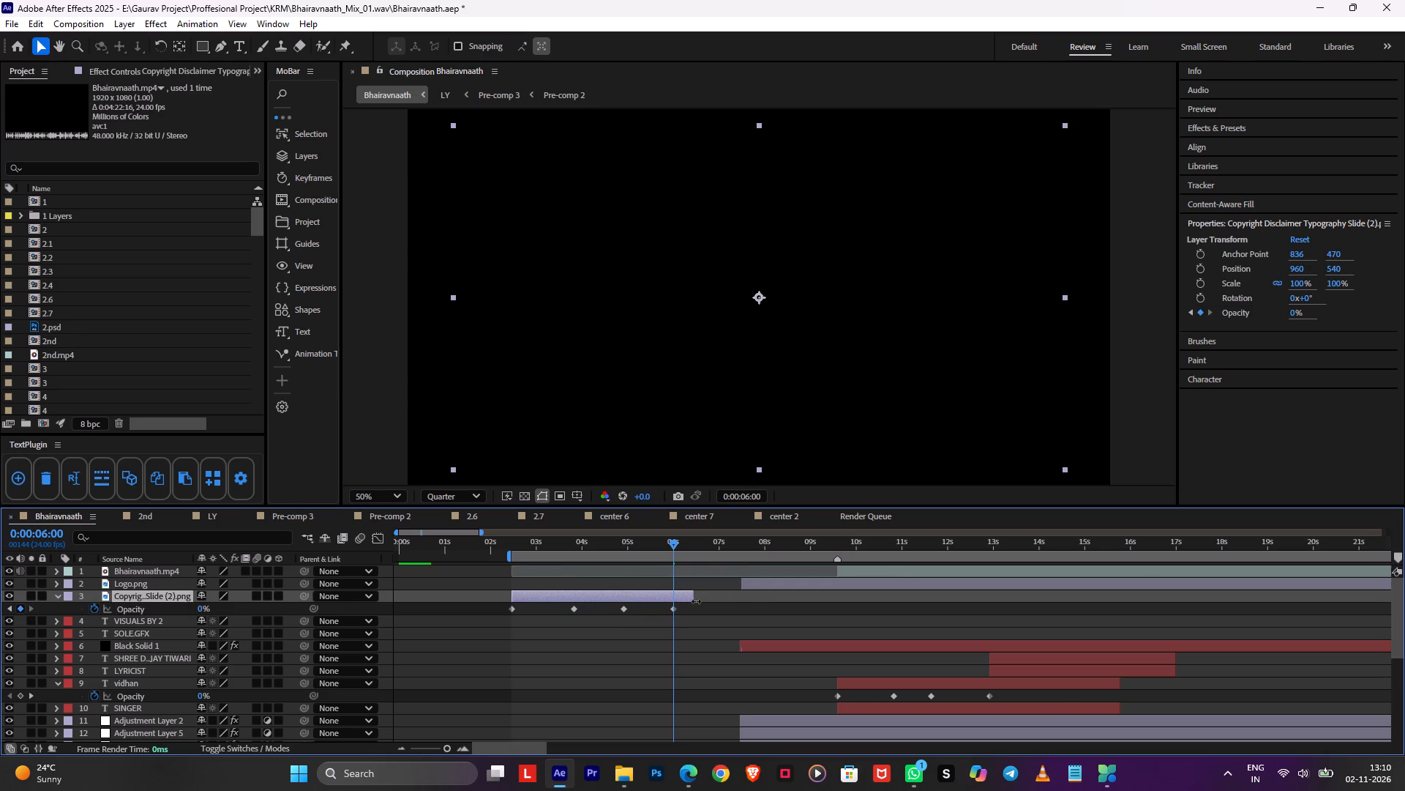
left_click_drag(696, 601, 682, 604)
left_click(702, 628)
Preview the shortened opening from 0:00:02:11 and save the project.
left_click_drag(623, 539, 578, 544)
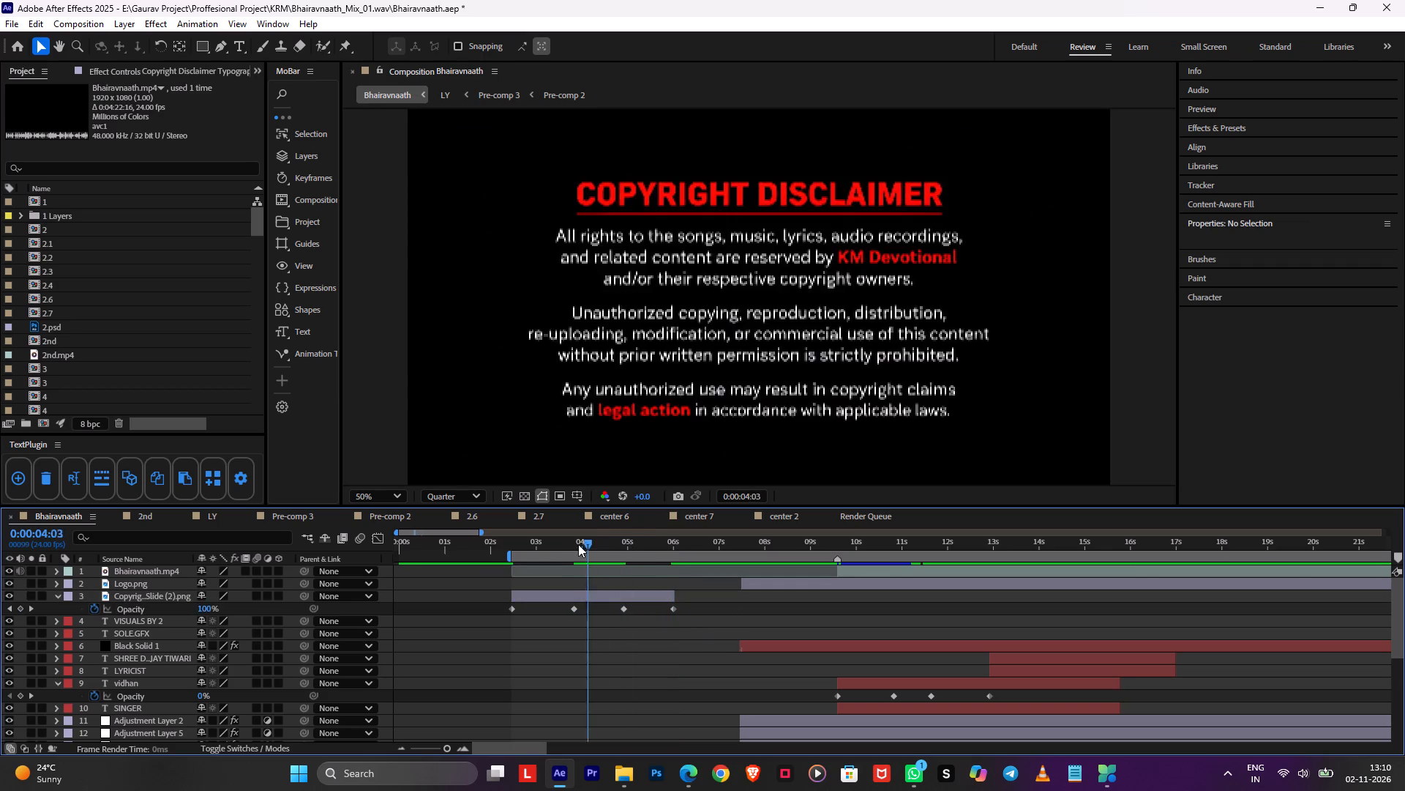
left_click_drag(578, 544, 512, 552)
key("space")
key("ctrl+s")
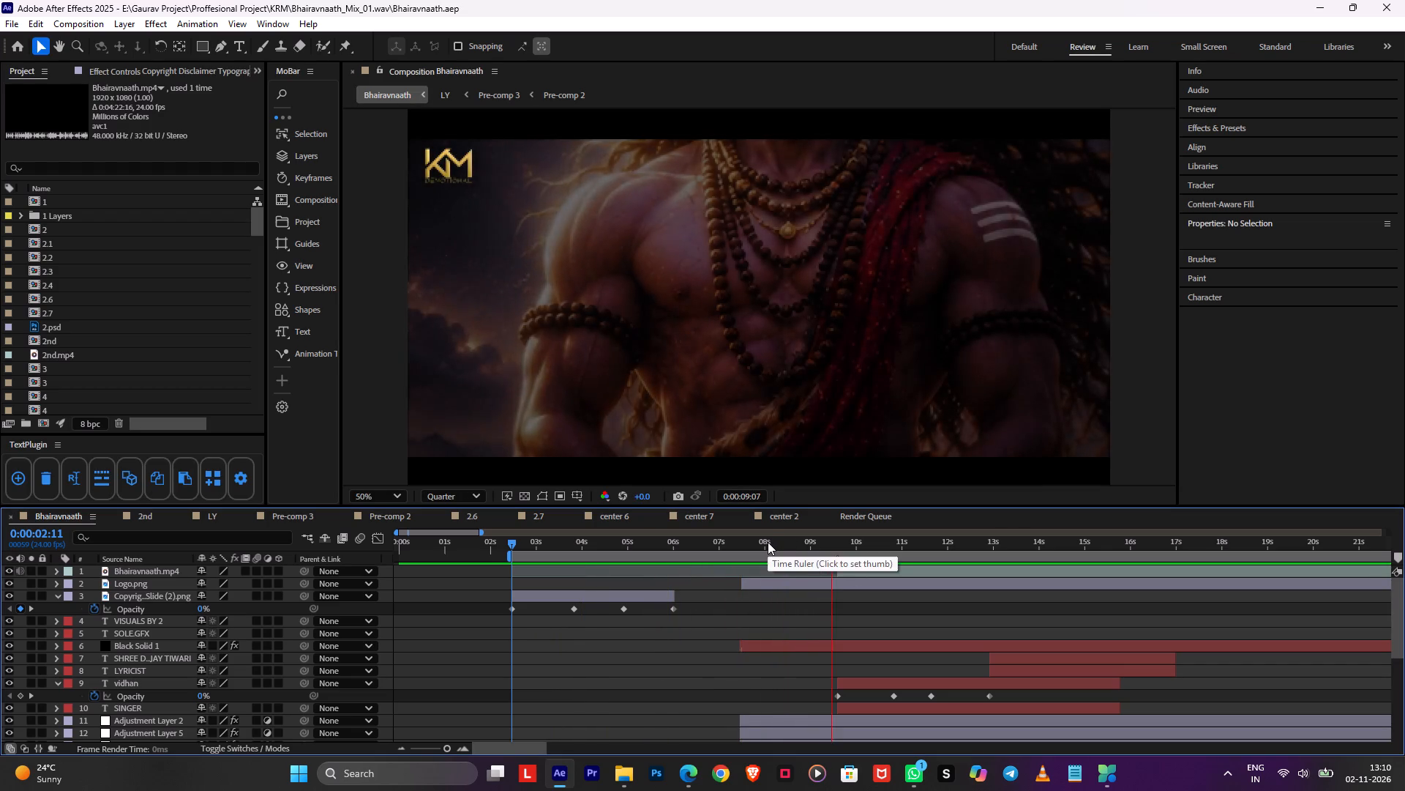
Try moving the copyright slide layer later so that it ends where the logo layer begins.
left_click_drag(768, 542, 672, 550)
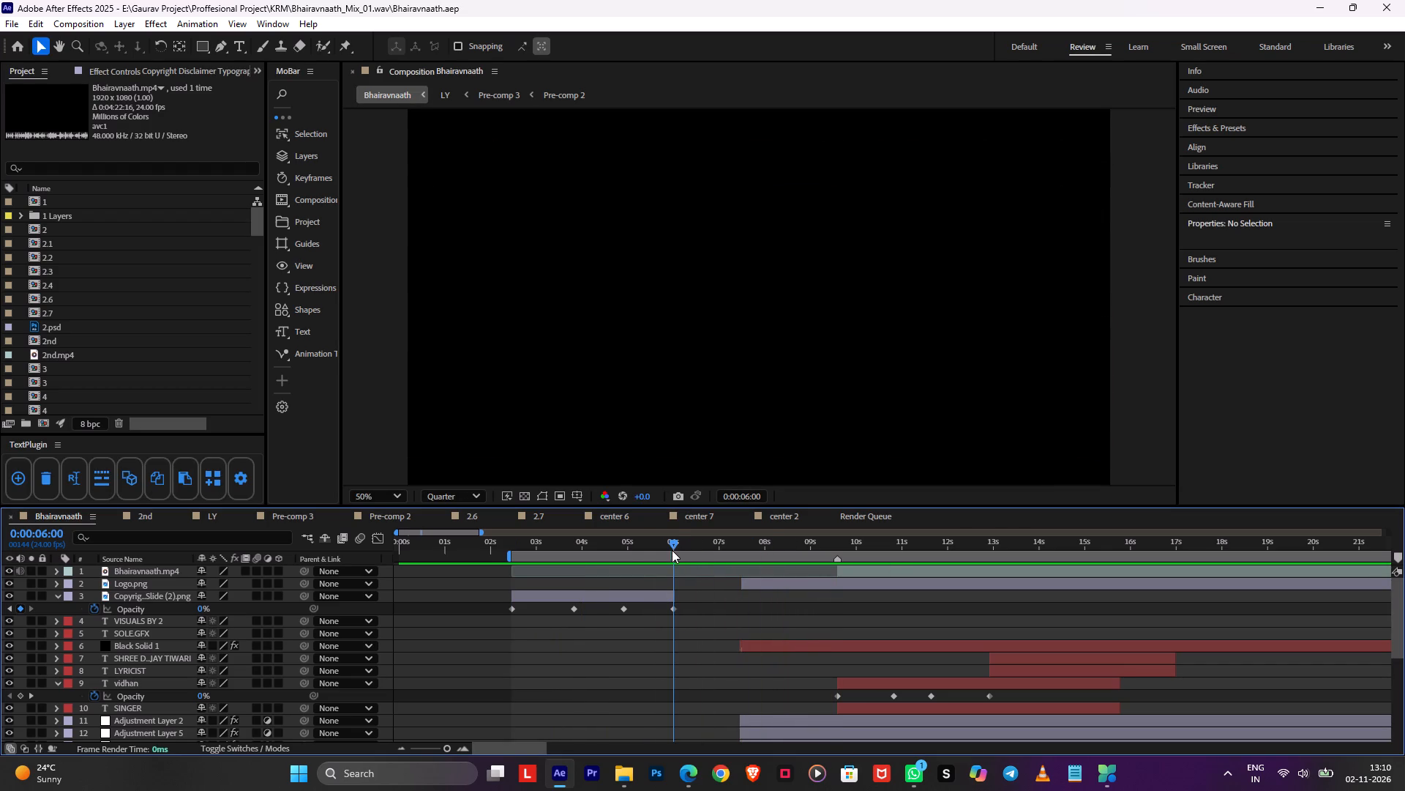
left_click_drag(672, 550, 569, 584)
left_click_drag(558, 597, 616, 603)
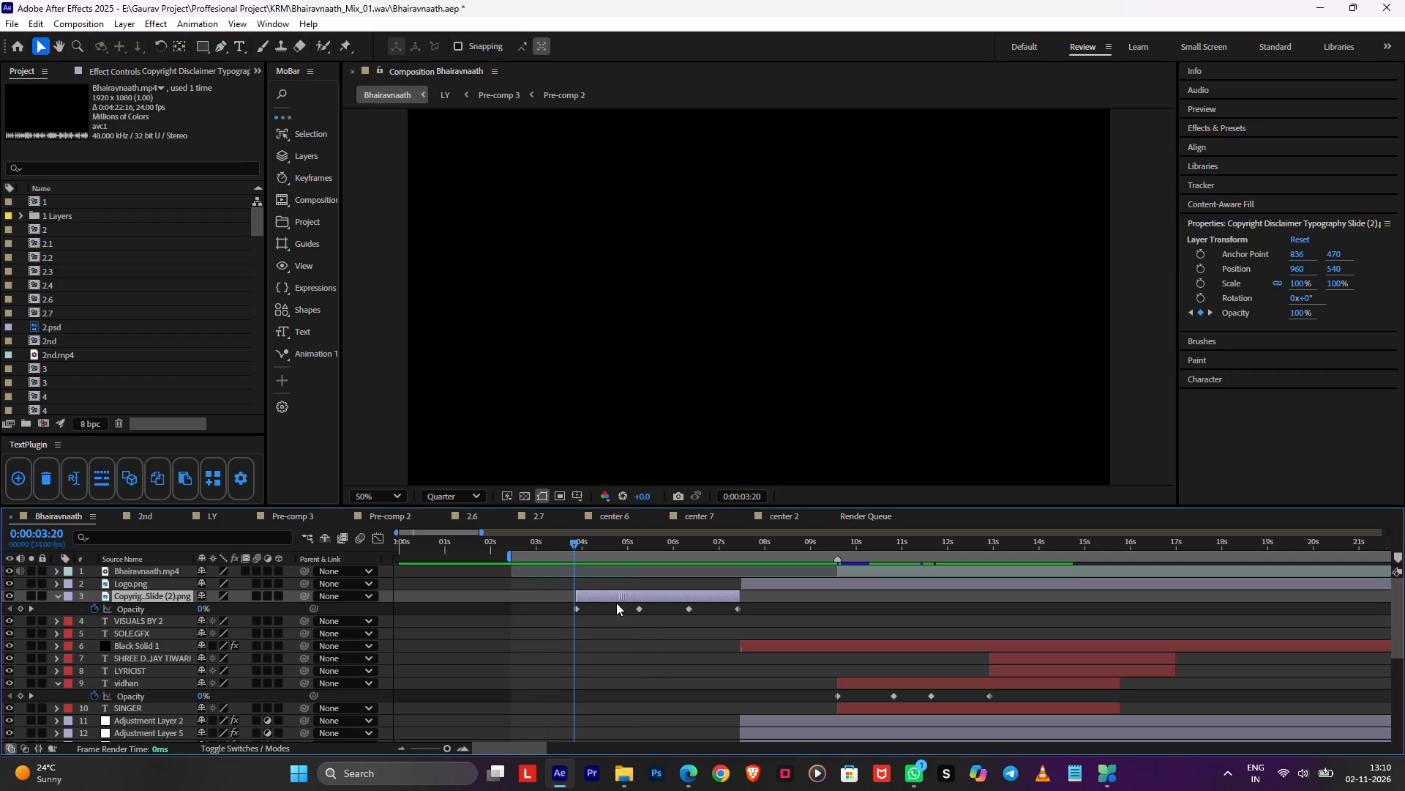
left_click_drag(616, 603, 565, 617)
Preview the gap from 0:00:06:00 to the logo layer, and move the copyright slide layer to start at 0:00:02:23.
left_click_drag(592, 546, 671, 550)
key("space")
left_click(760, 606)
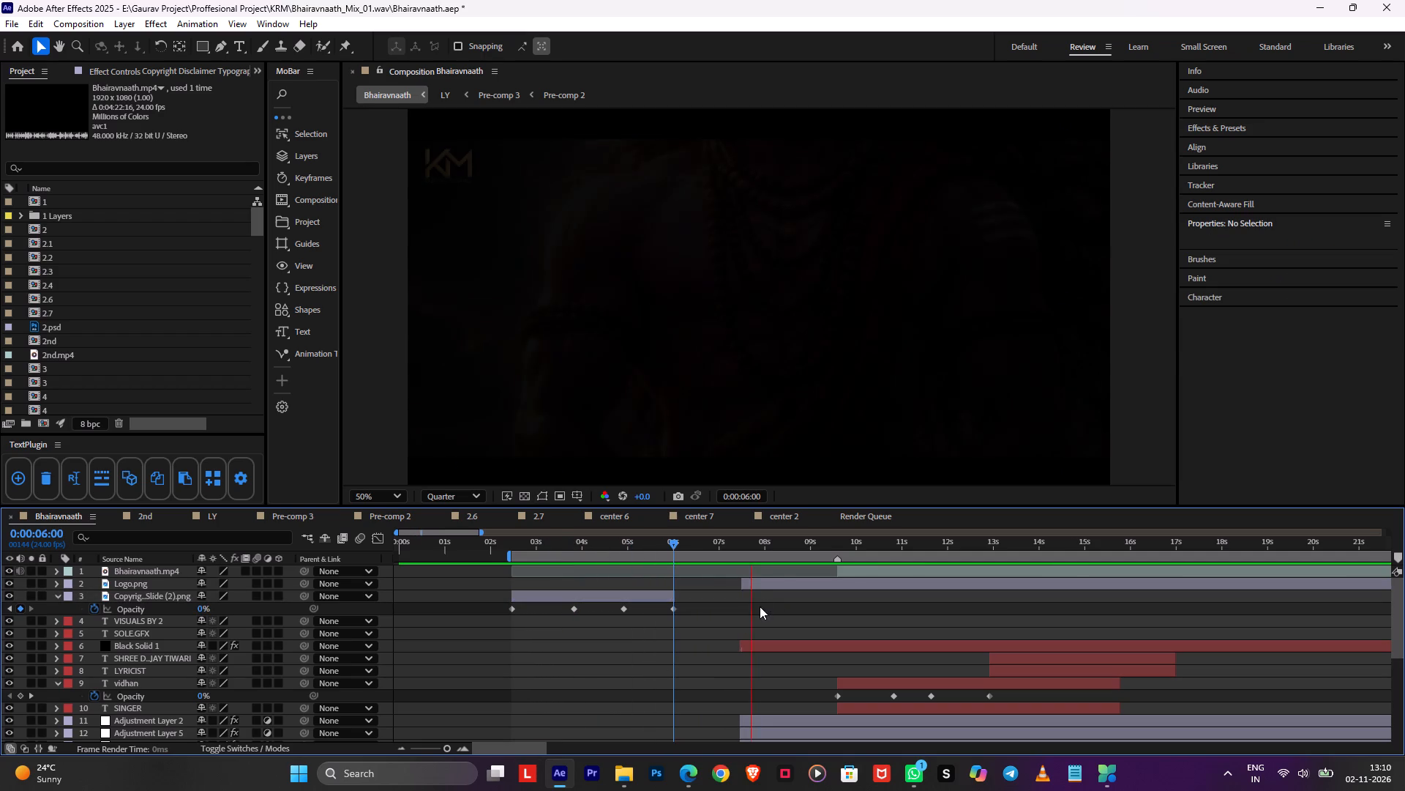
key("space")
left_click_drag(754, 543, 659, 558)
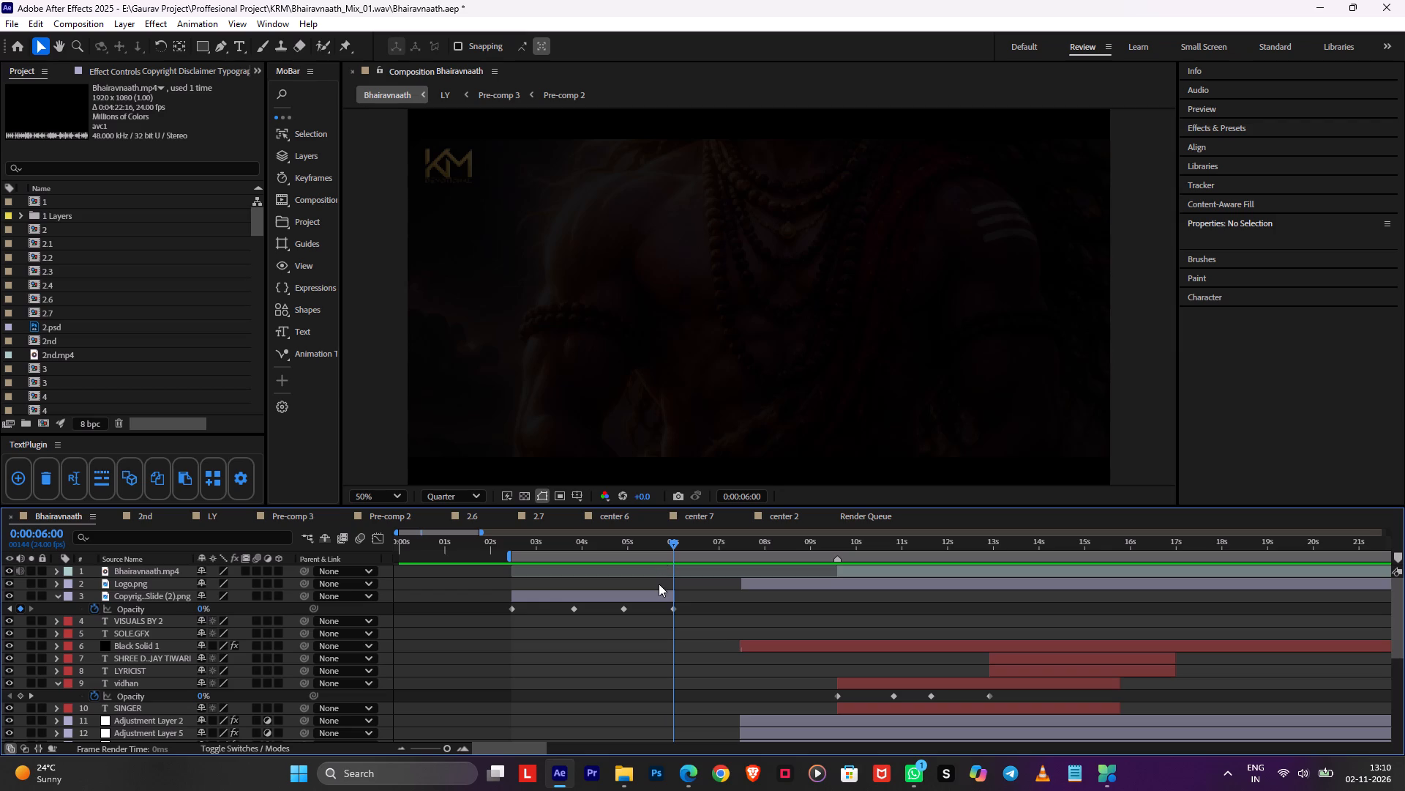
left_click_drag(659, 593, 681, 595)
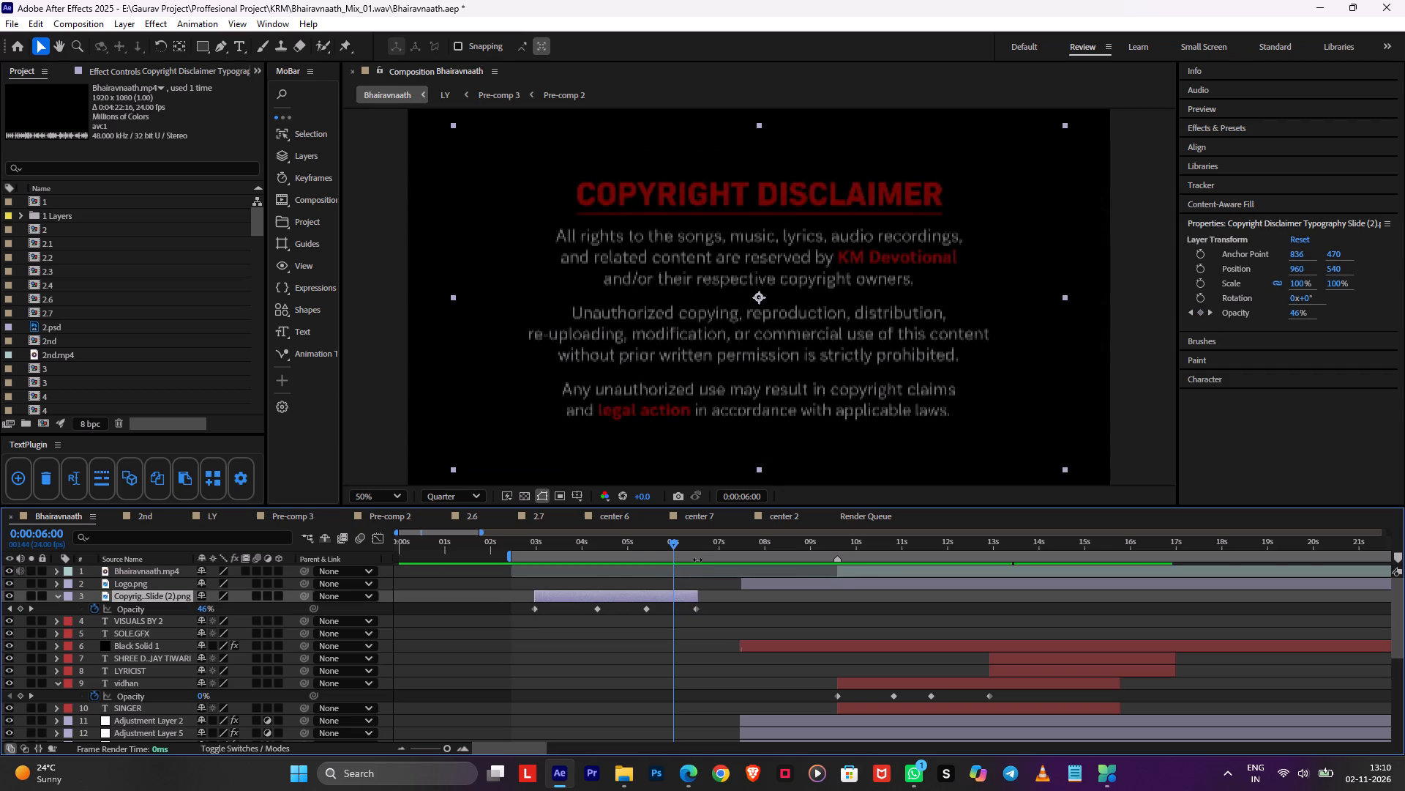
Set the start of the work area to 0:00:02:23, where the copyright slide layer begins.
left_click_drag(620, 544, 538, 552)
key("b")
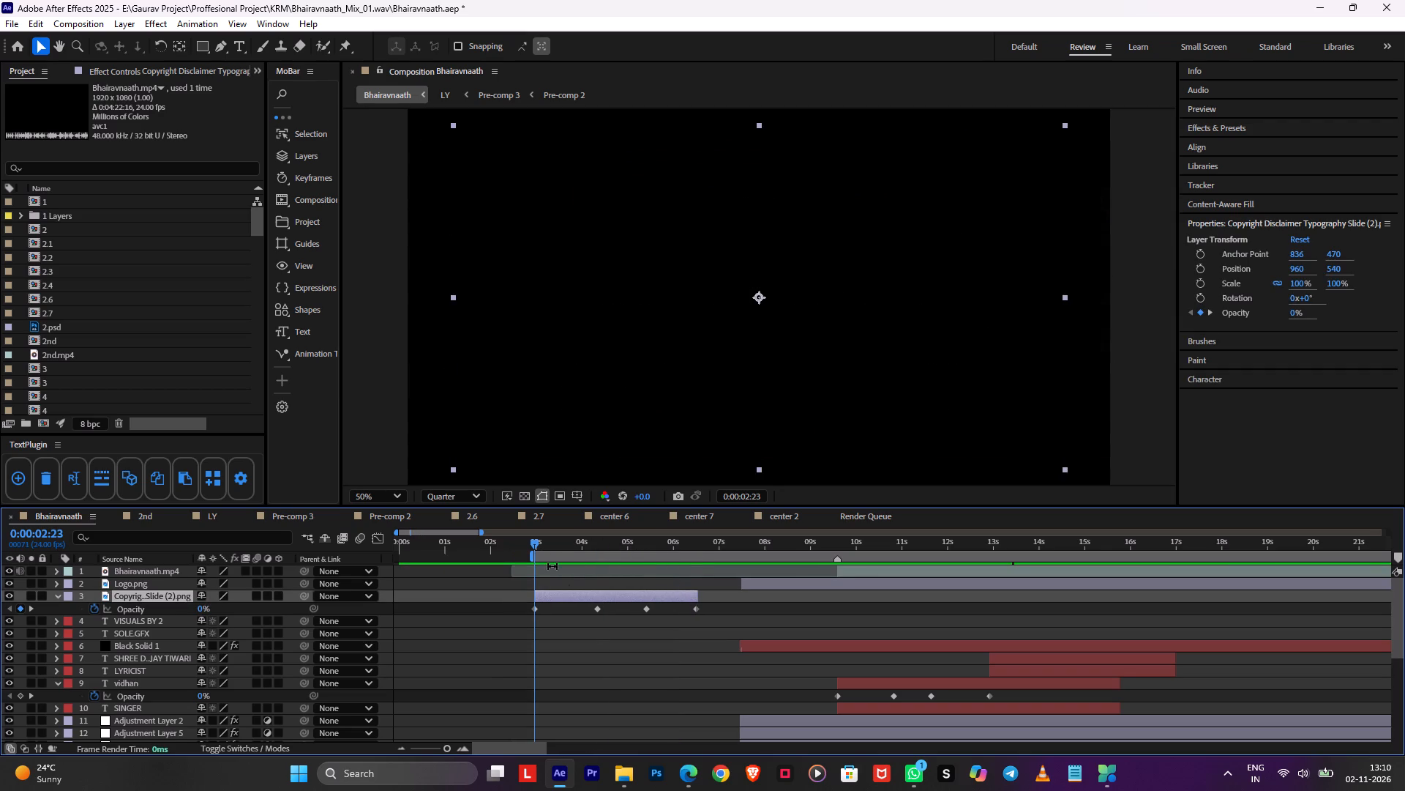
key("space")
middle_click_drag(669, 653, 569, 636)
scroll(666, 654, "up", 1)
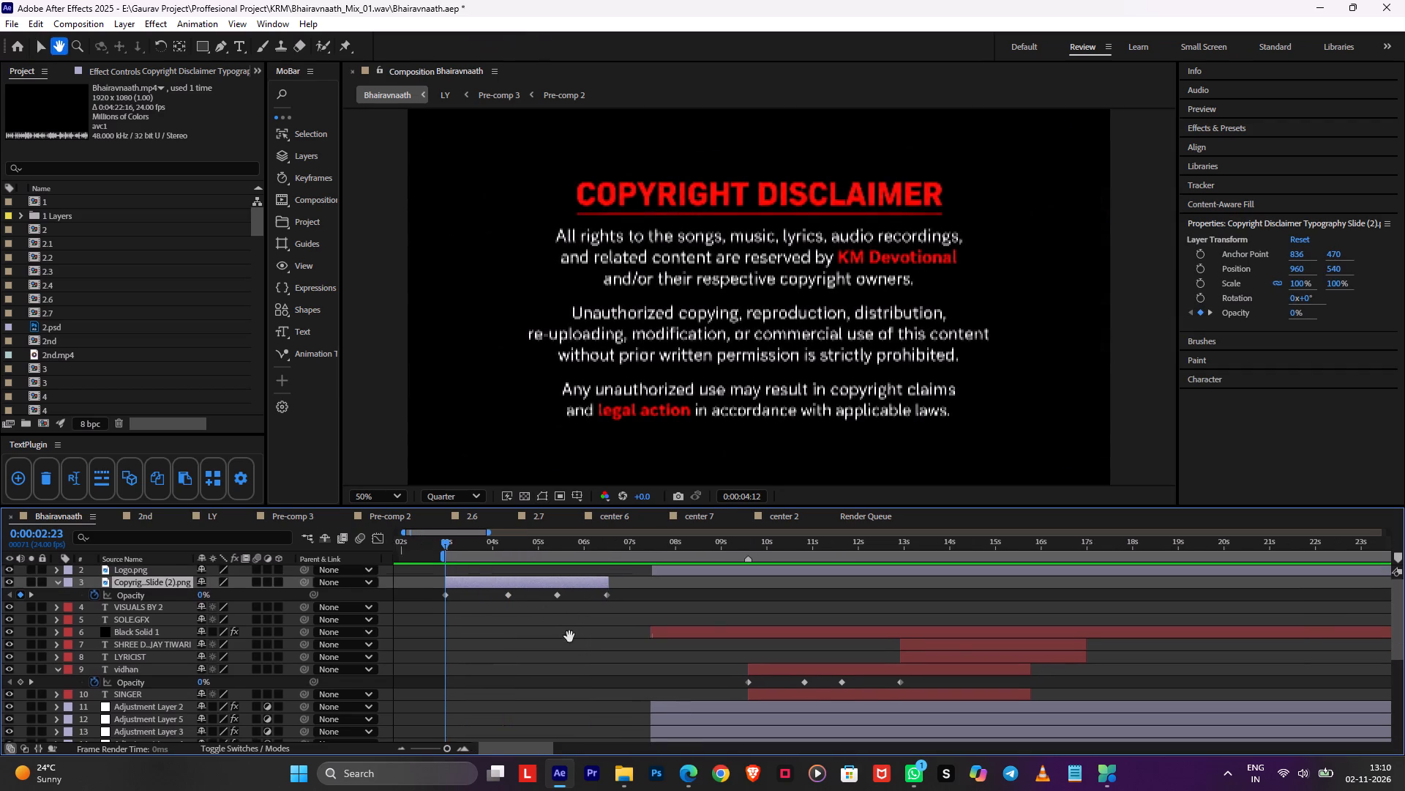
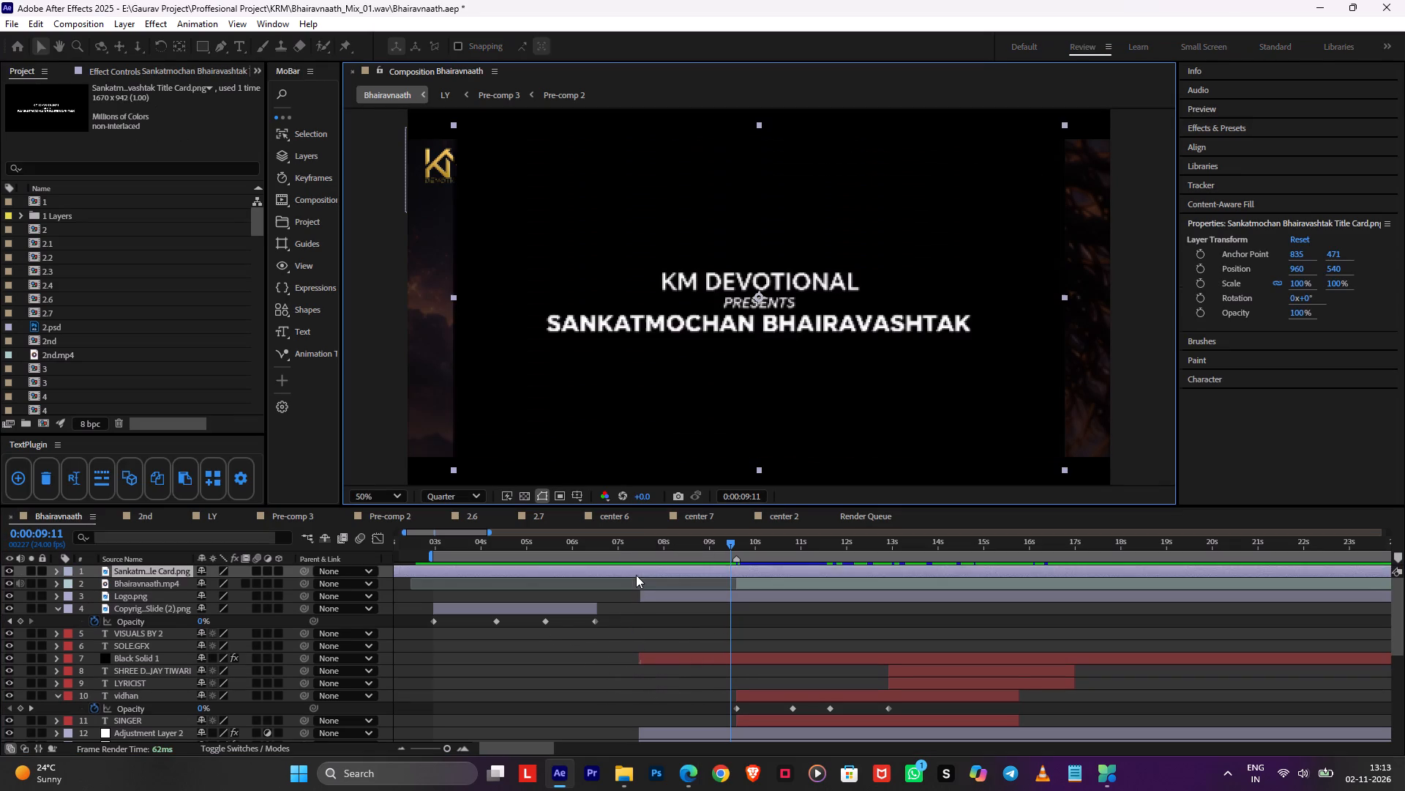
left_click_drag(133, 566, 142, 608)
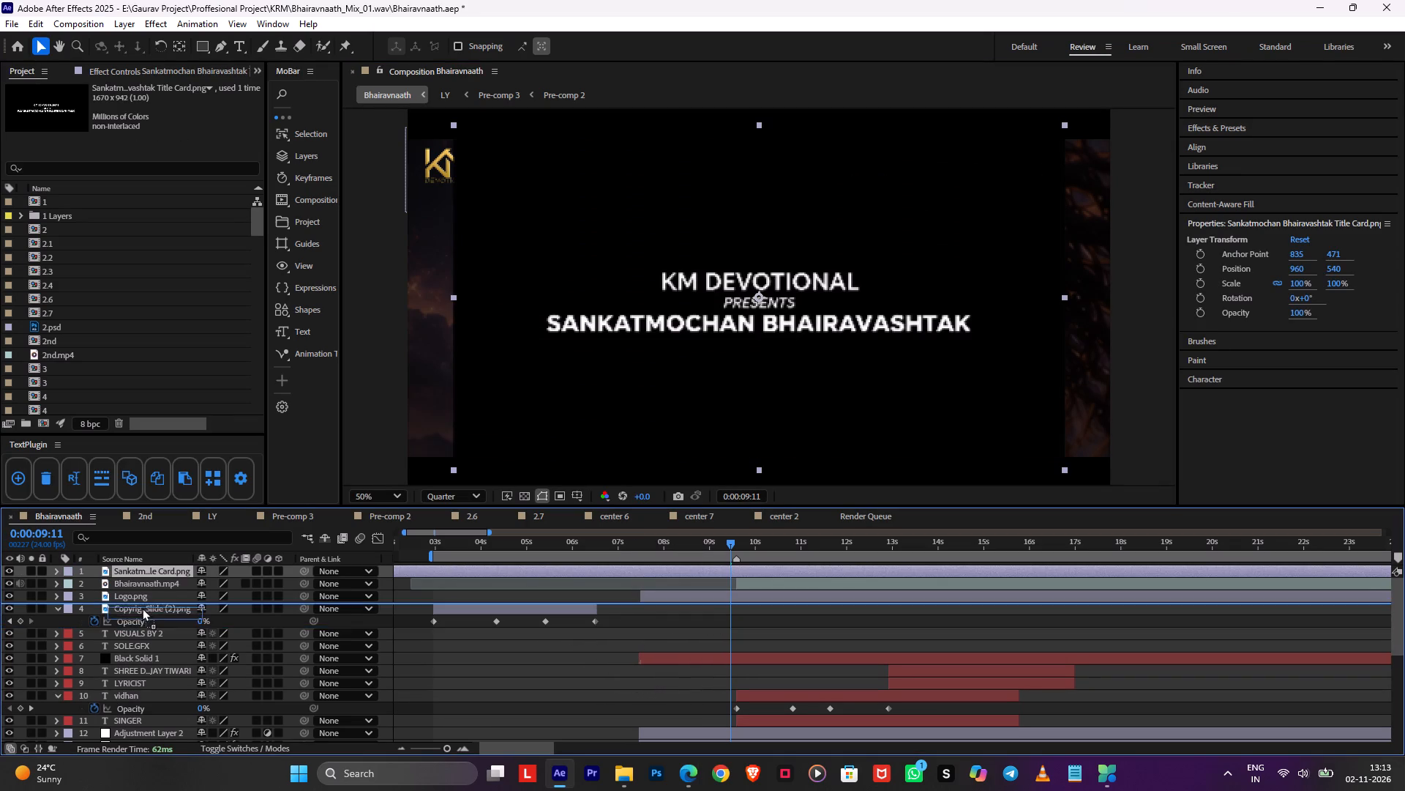
left_click_drag(142, 608, 144, 615)
left_click(582, 549)
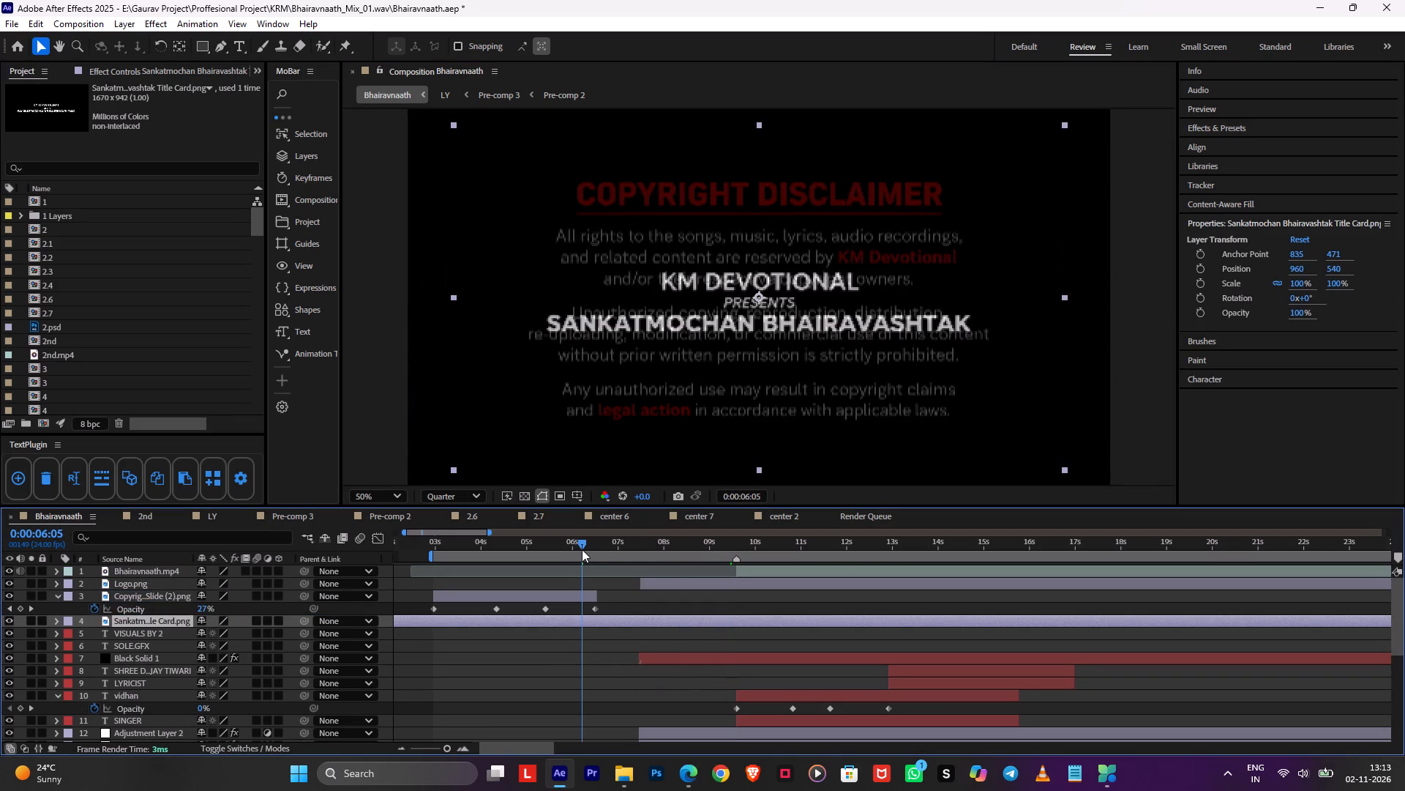
key("bracketleft")
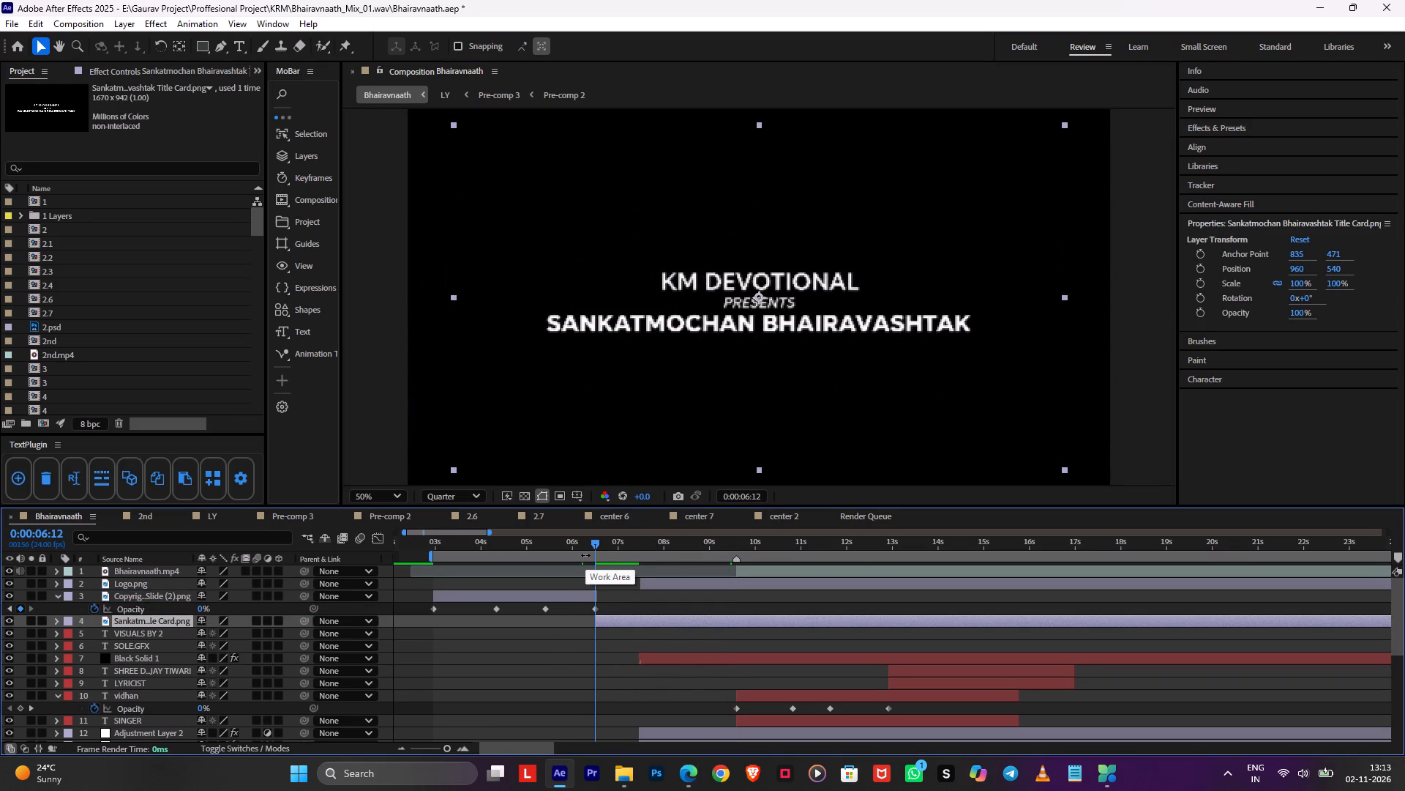
Apply the UnMult effect to the title card layer.
key("ctrl+space")
type("unmu")
left_click(519, 576)
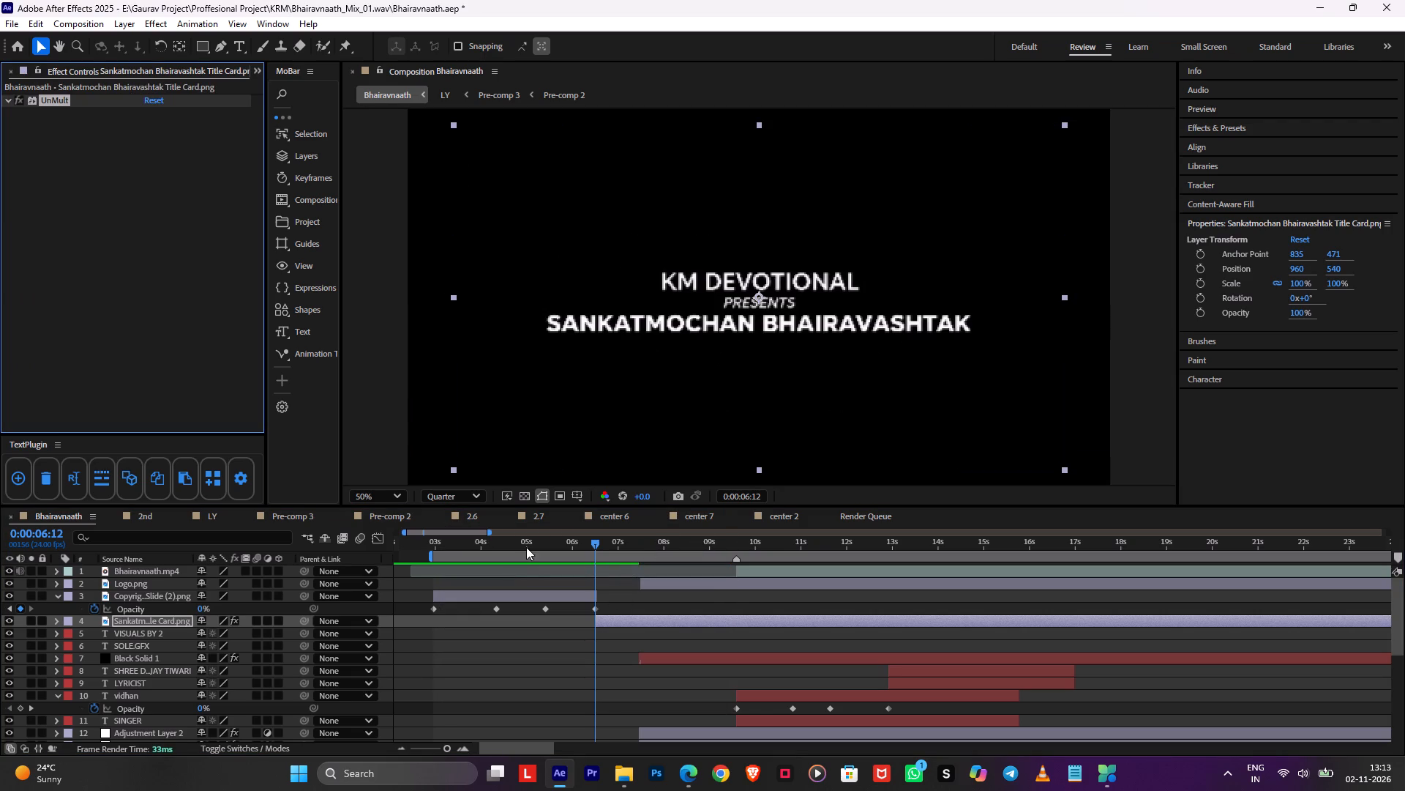
Preview the title card and trim its layer to end at 0:00:09:14, where the singer credit starts.
left_click(527, 500)
left_click(527, 500)
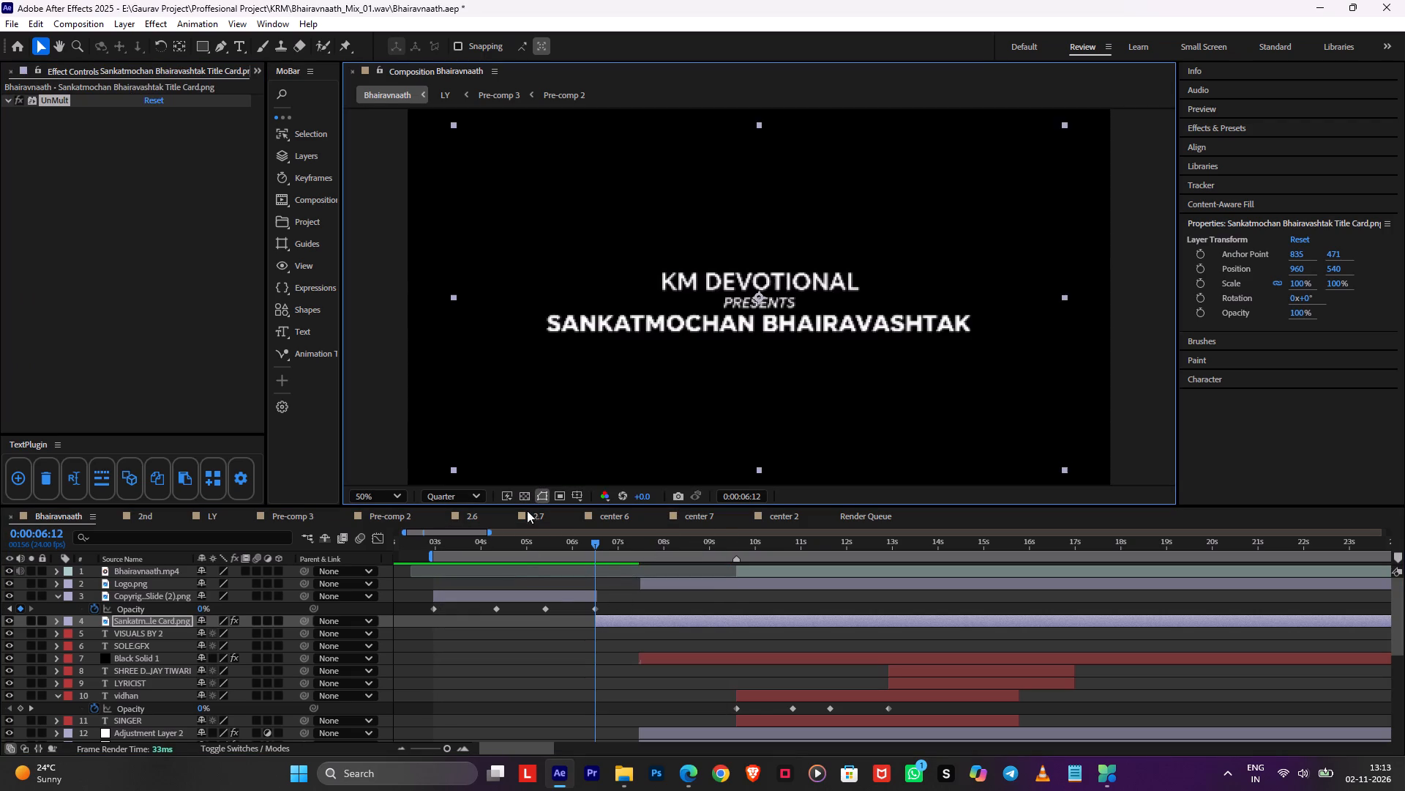
key("space")
scroll(533, 633, "up", 2, "alt")
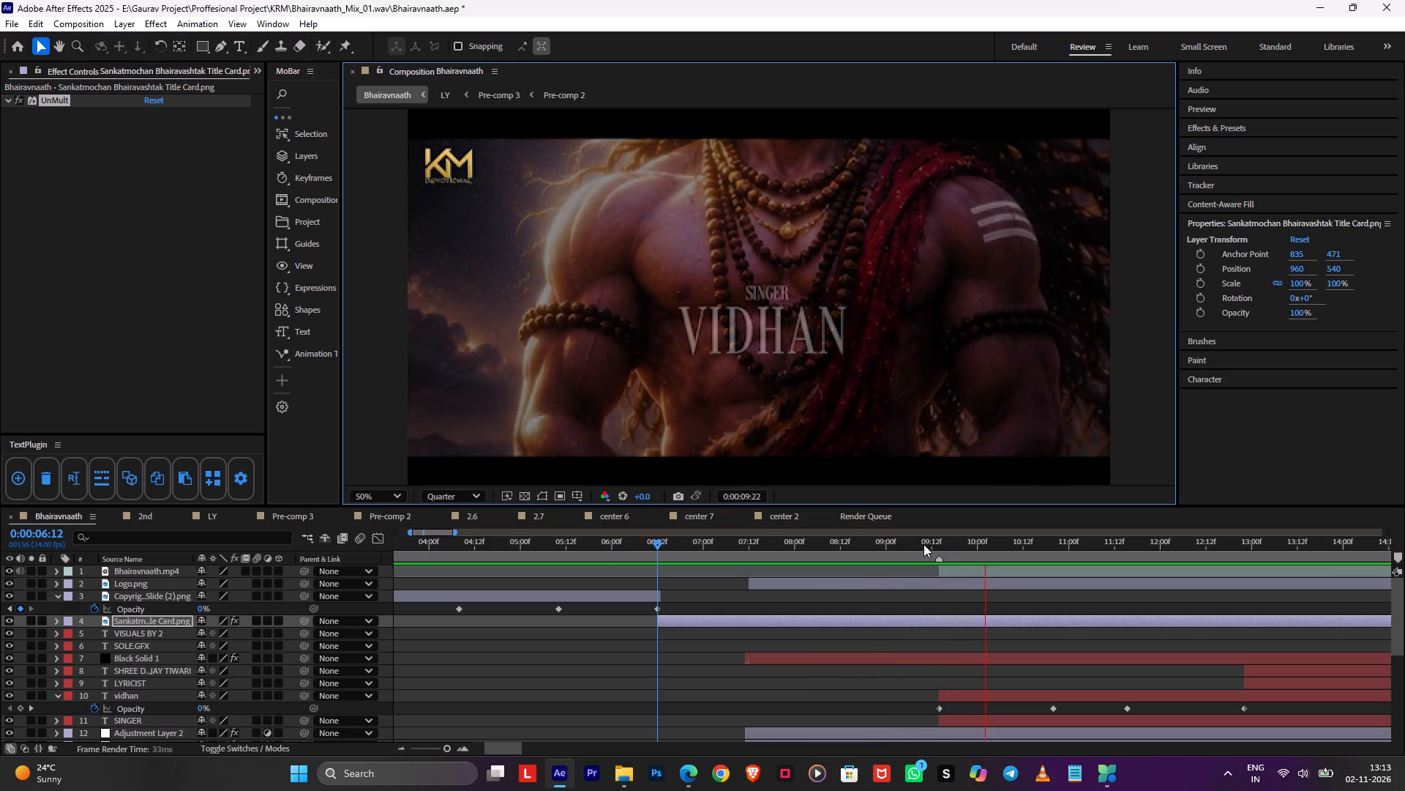
left_click_drag(924, 541, 934, 546)
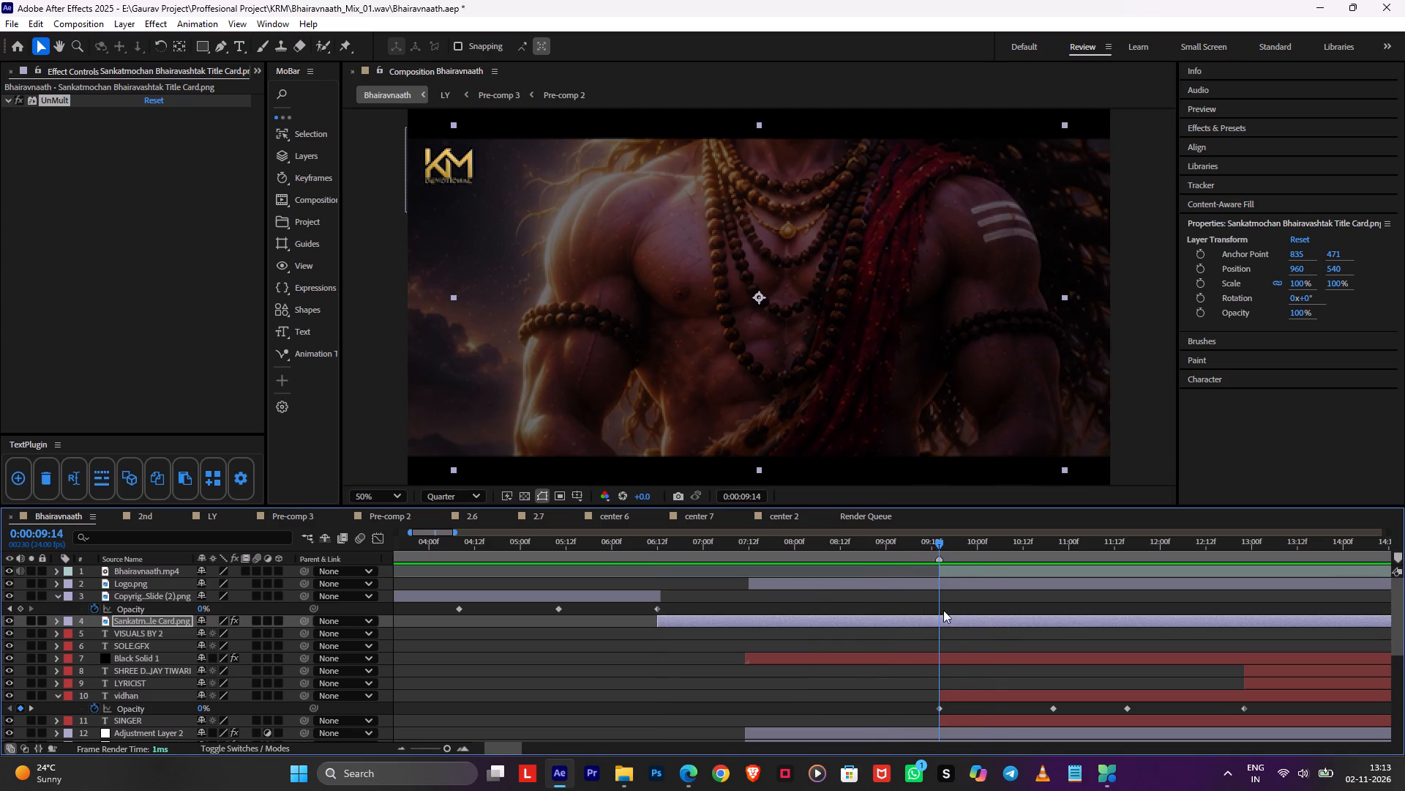
key("alt+bracketright")
Keyframe the title card's opacity to fade from 100% to 0% at 0:00:09:14, and preview it.
key("t")
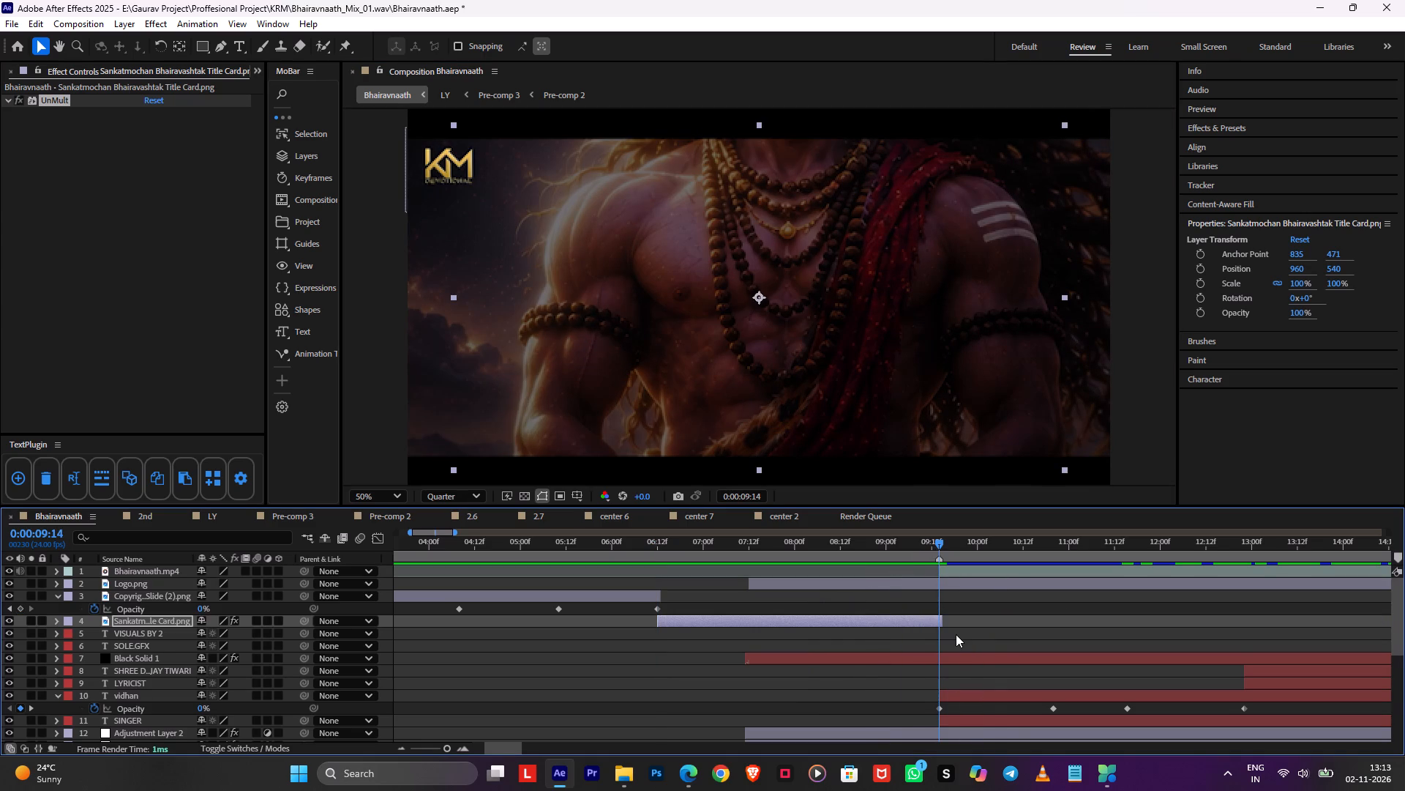
left_click(97, 631)
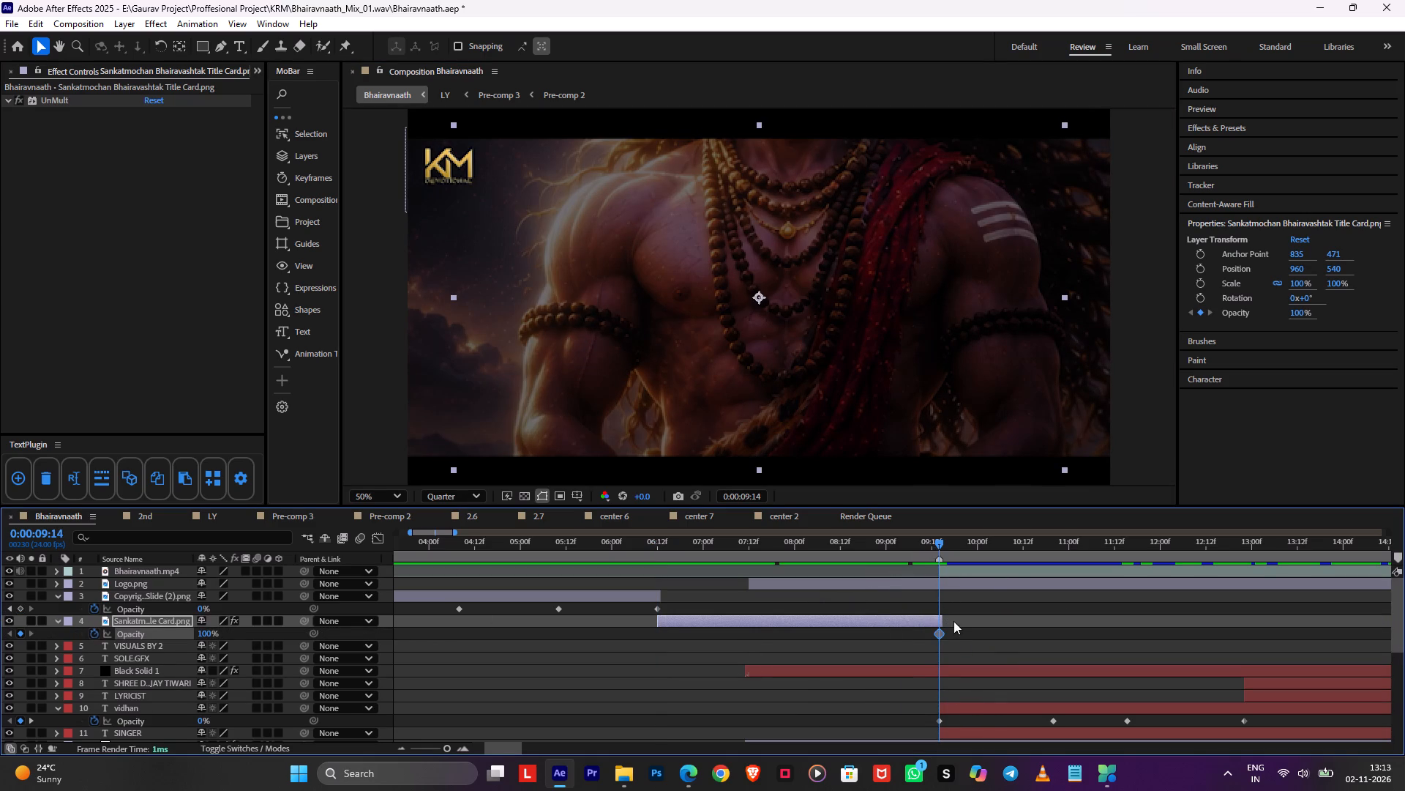
left_click_drag(942, 634, 884, 648)
left_click_drag(201, 634, 45, 639)
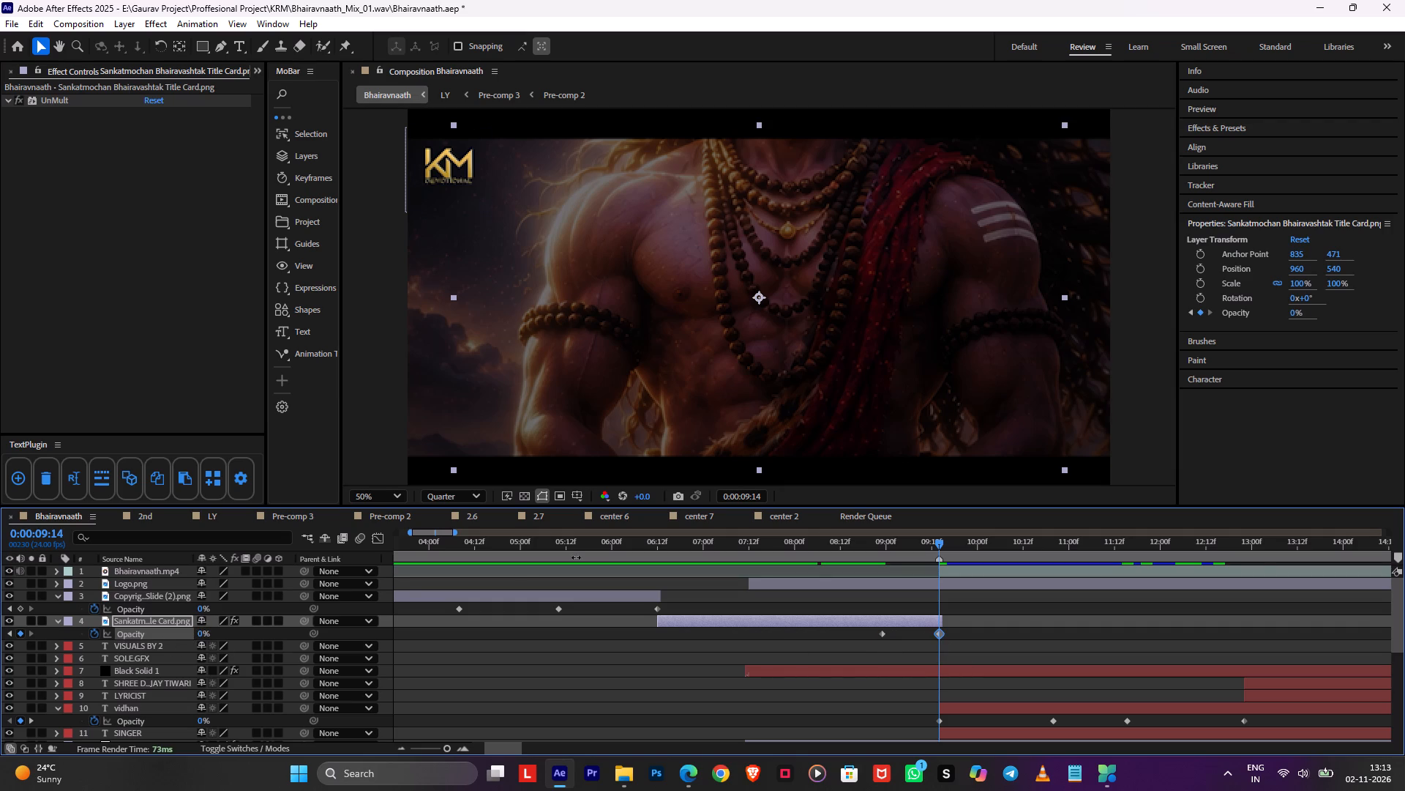
left_click(637, 554)
left_click(644, 546)
key("space")
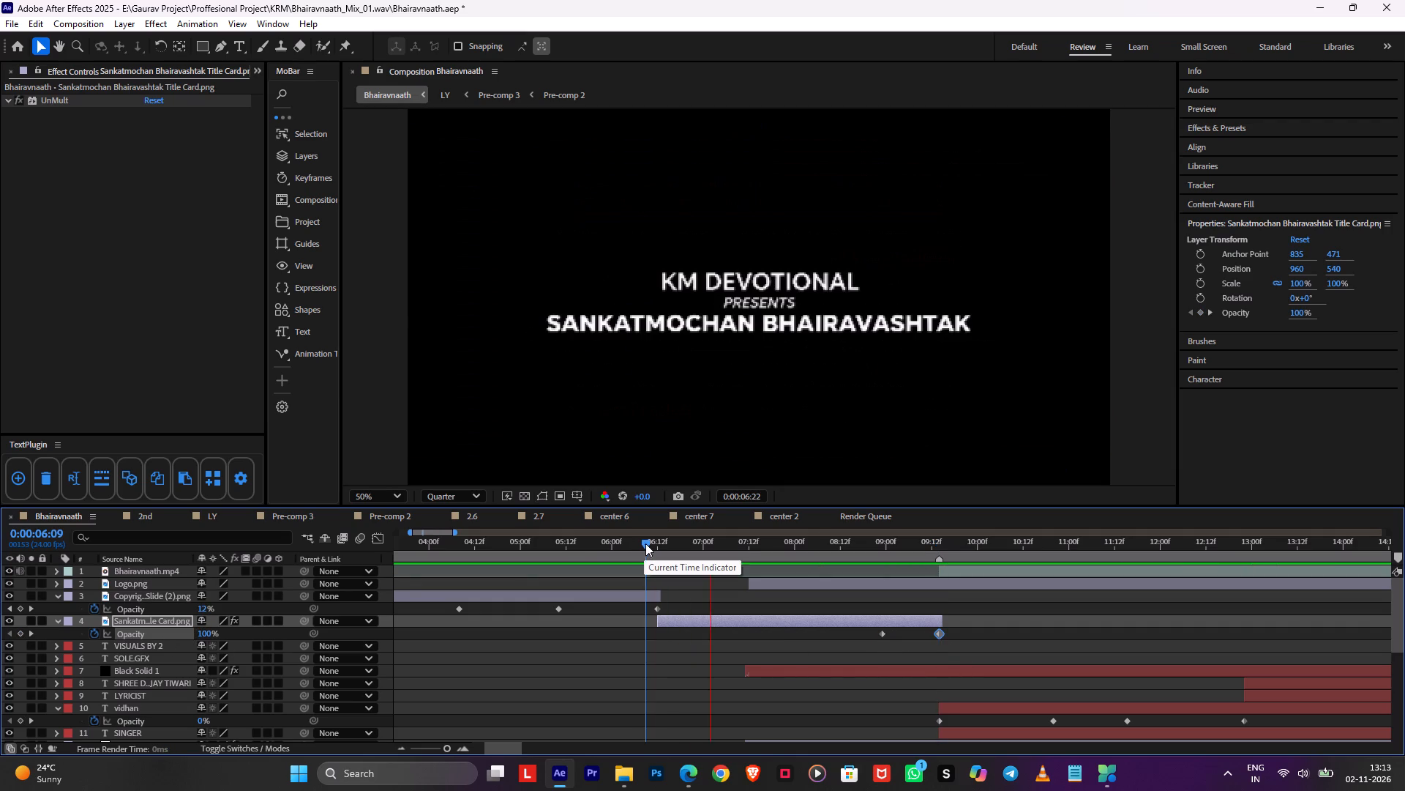
Copy the copyright slide's two fade-in opacity keyframes onto the title card at 0:00:06:12, shift the second slightly earlier, and save the project.
left_click_drag(646, 543, 659, 547)
scroll(566, 622, "down", 1, "alt")
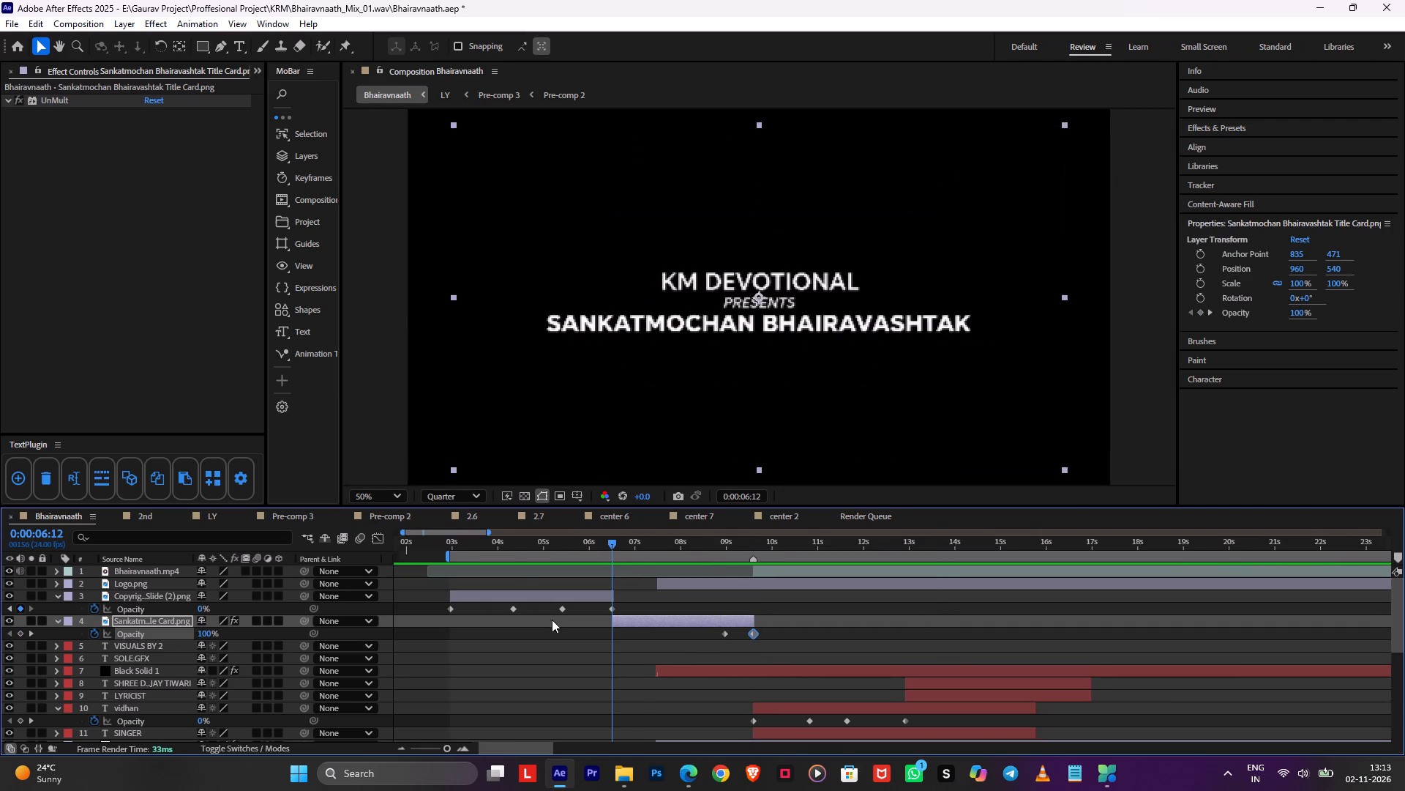
left_click_drag(525, 612, 389, 626)
key("ctrl+c")
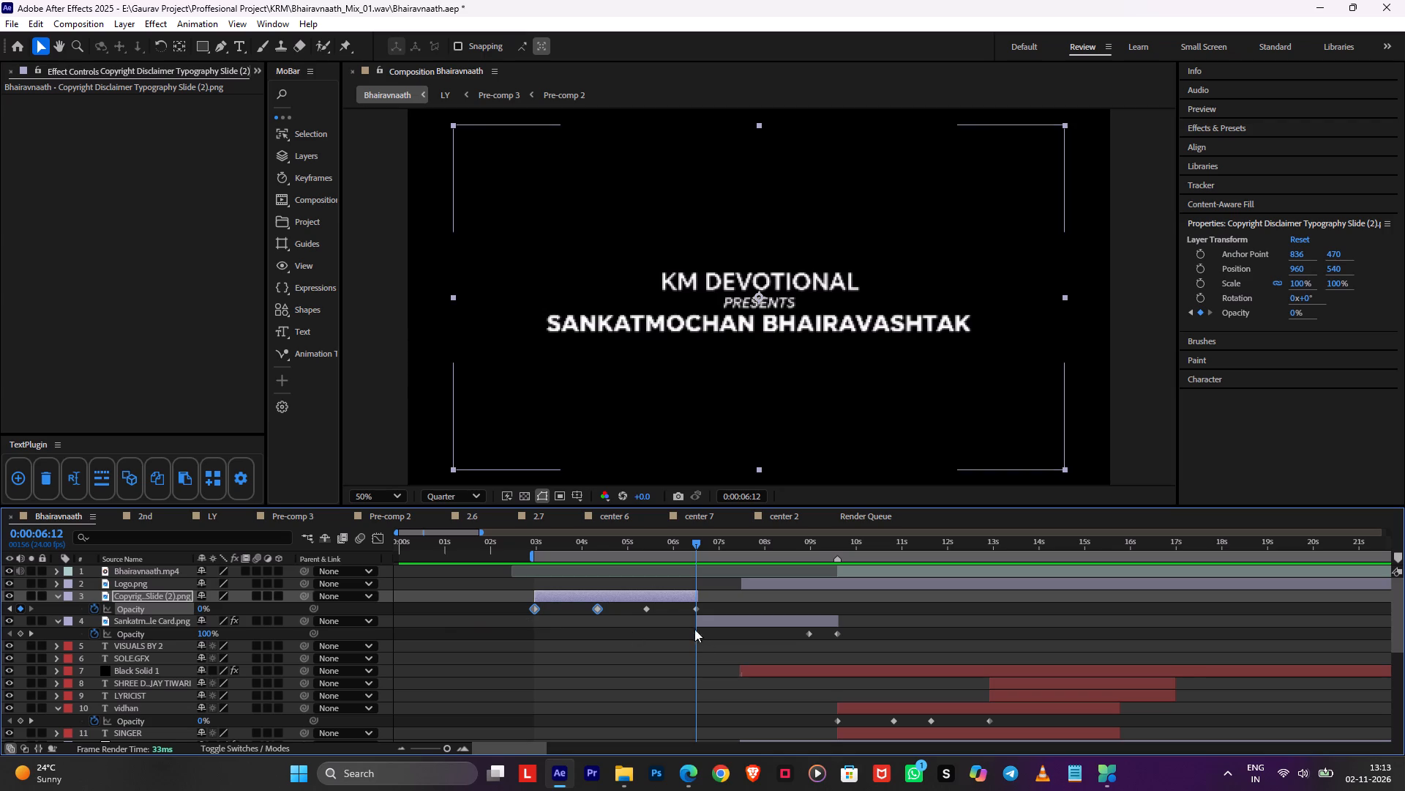
left_click(694, 623)
key("ctrl+v")
left_click_drag(763, 634, 749, 638, "alt")
left_click(755, 645)
left_click_drag(760, 634, 749, 637)
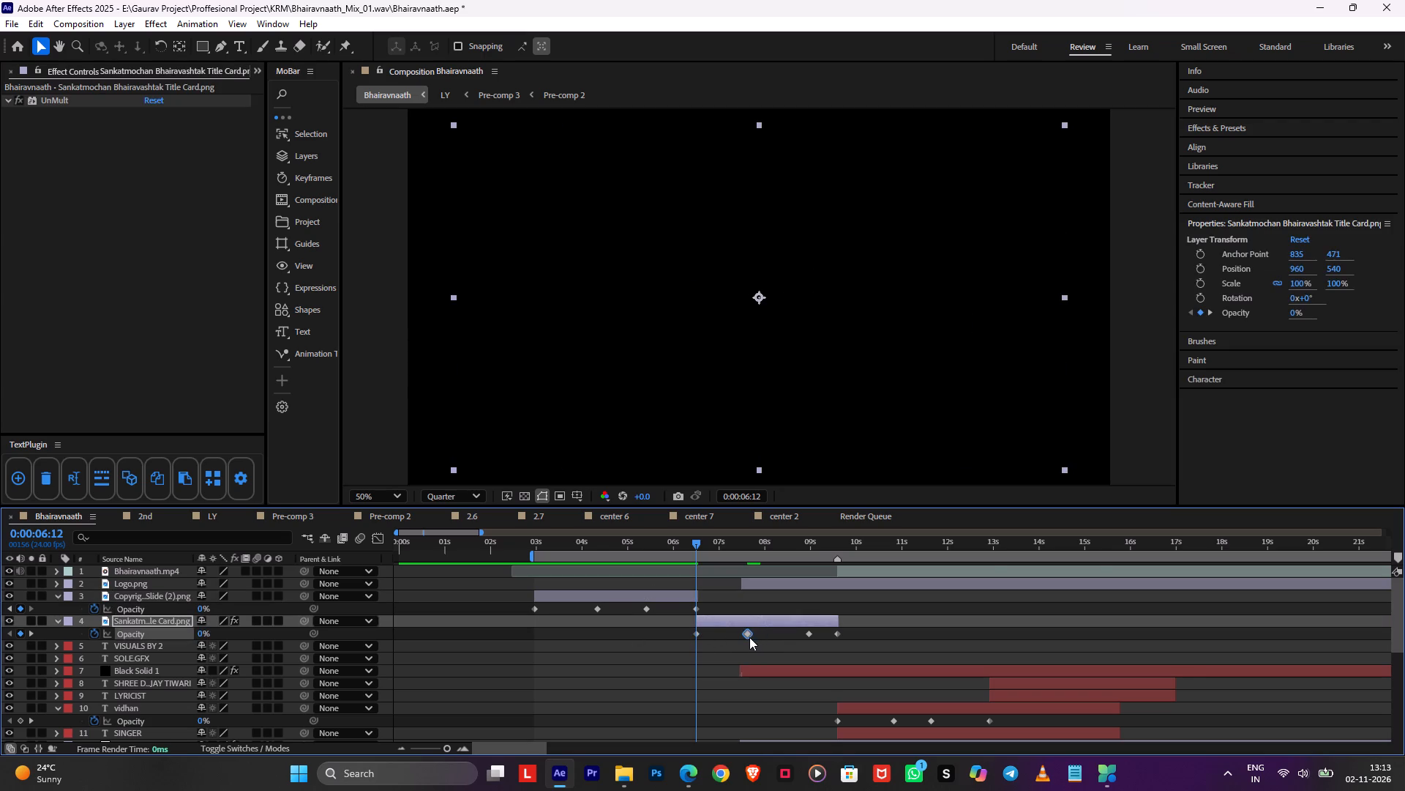
left_click_drag(749, 637, 749, 638)
left_click(724, 657)
key("ctrl+s")
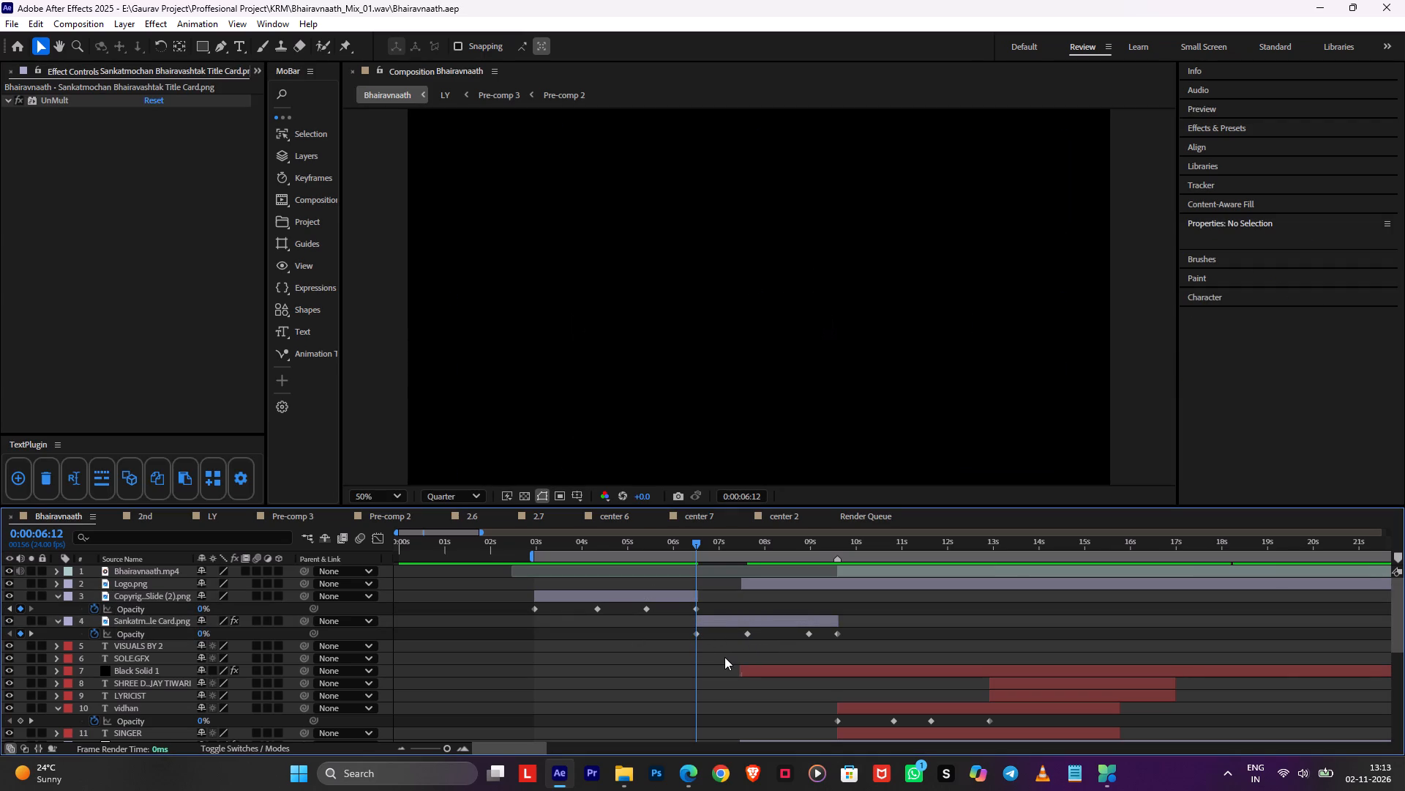
Play back the transition from the copyright slide into the title card and check its fades.
left_click(724, 657)
left_click_drag(696, 540, 686, 542)
key("space")
scroll(678, 576, "up", 2, "alt")
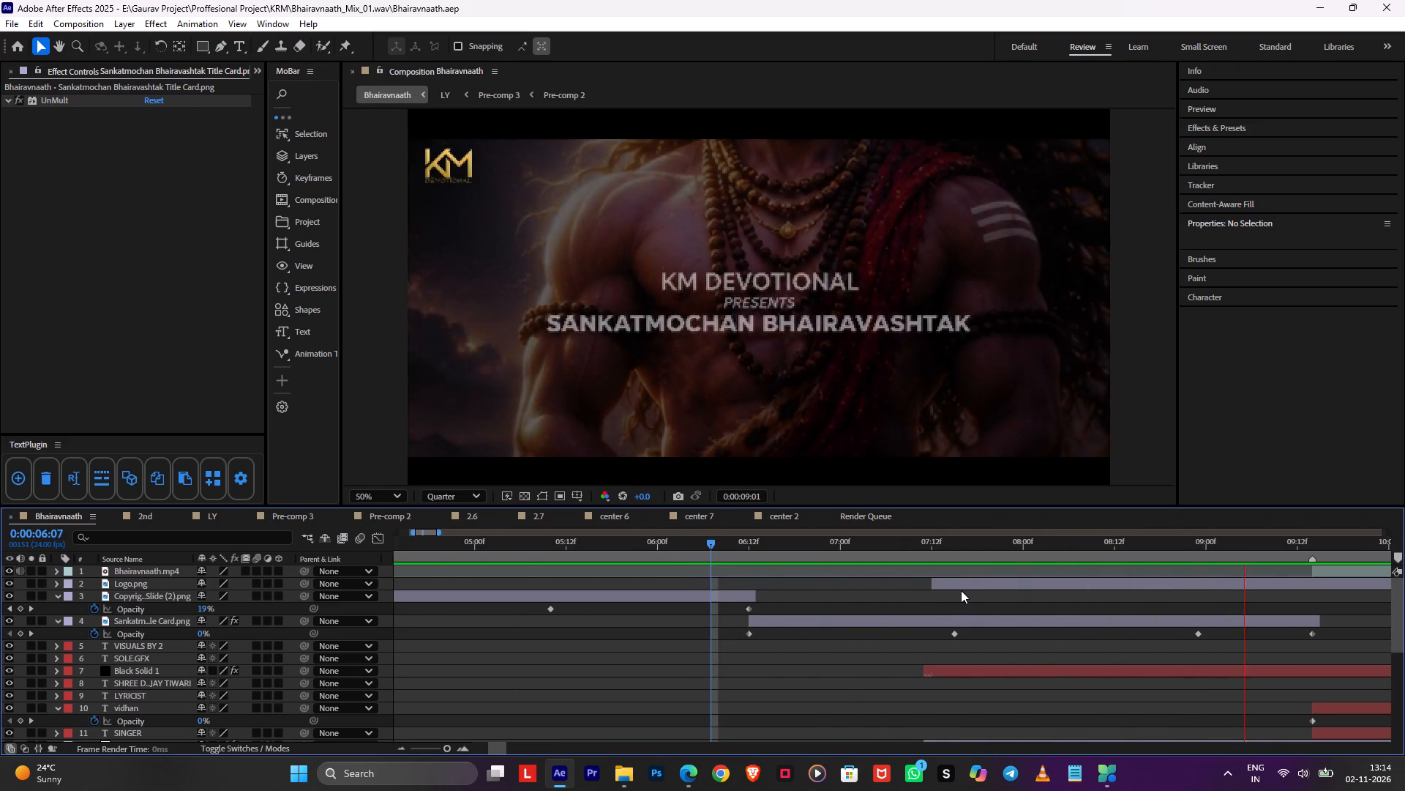
left_click_drag(937, 540, 605, 562)
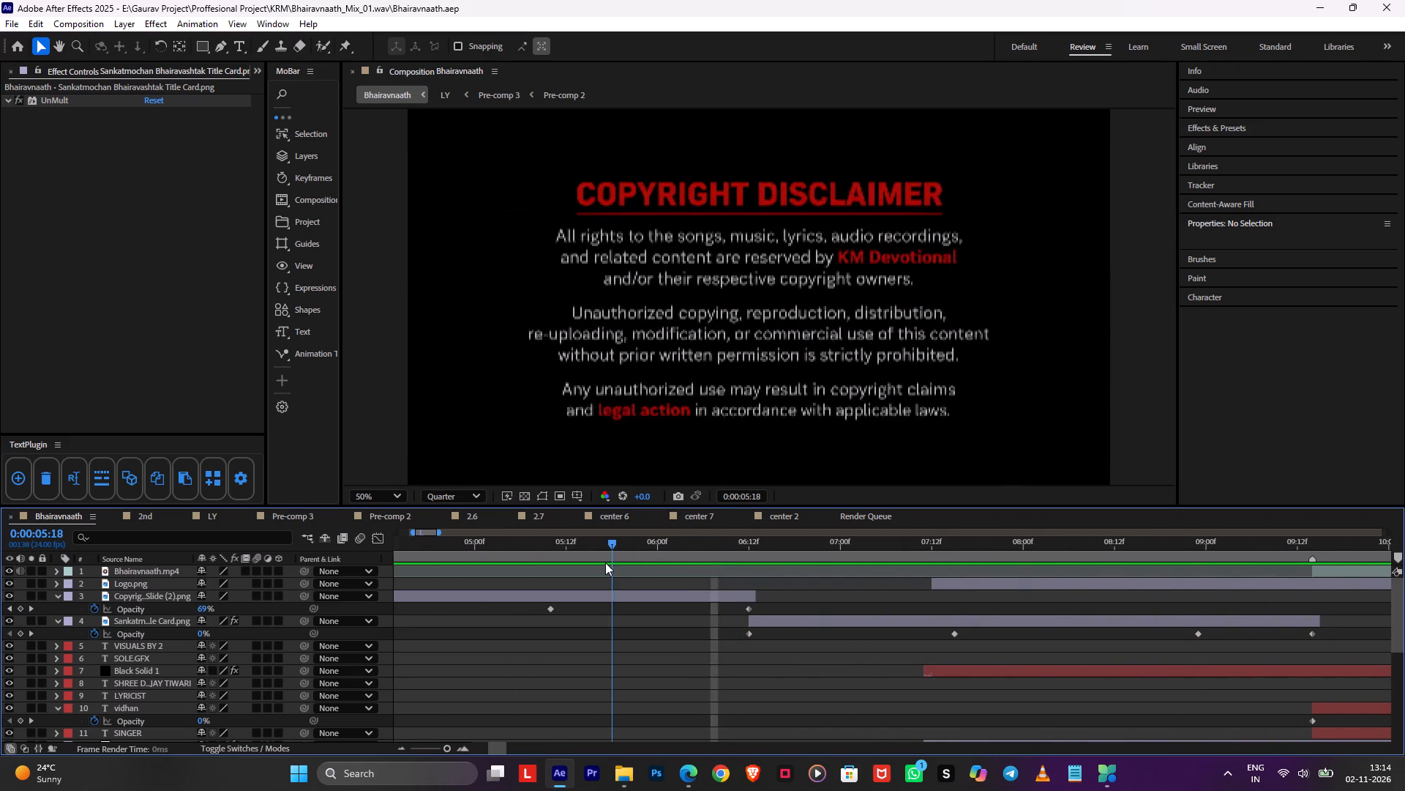
left_click_drag(605, 562, 602, 562)
Start the work area at 0:00:02:16 and shift the copyright slide layer to begin there.
scroll(602, 563, "down", 2, "alt")
left_click(464, 538)
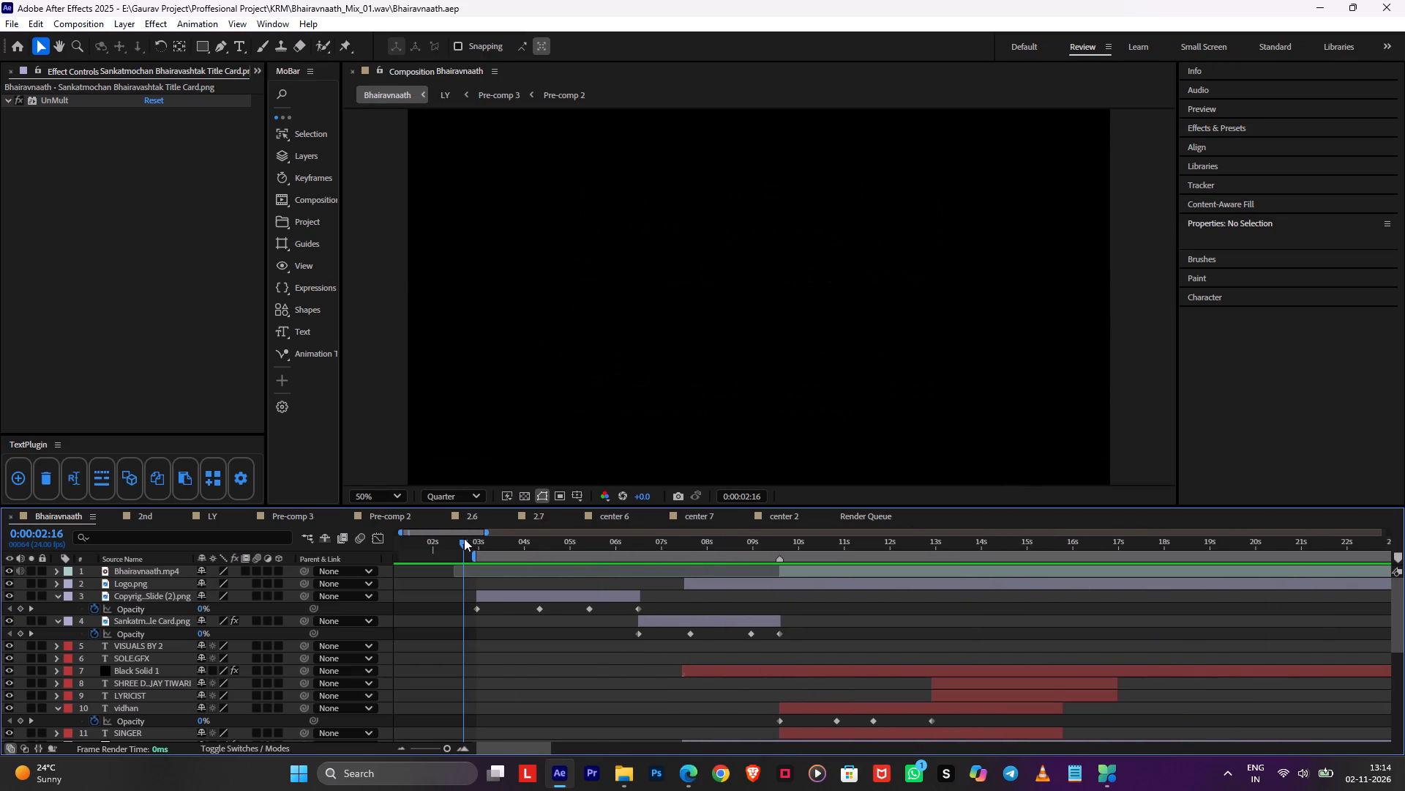
key("b")
left_click_drag(507, 597, 486, 601)
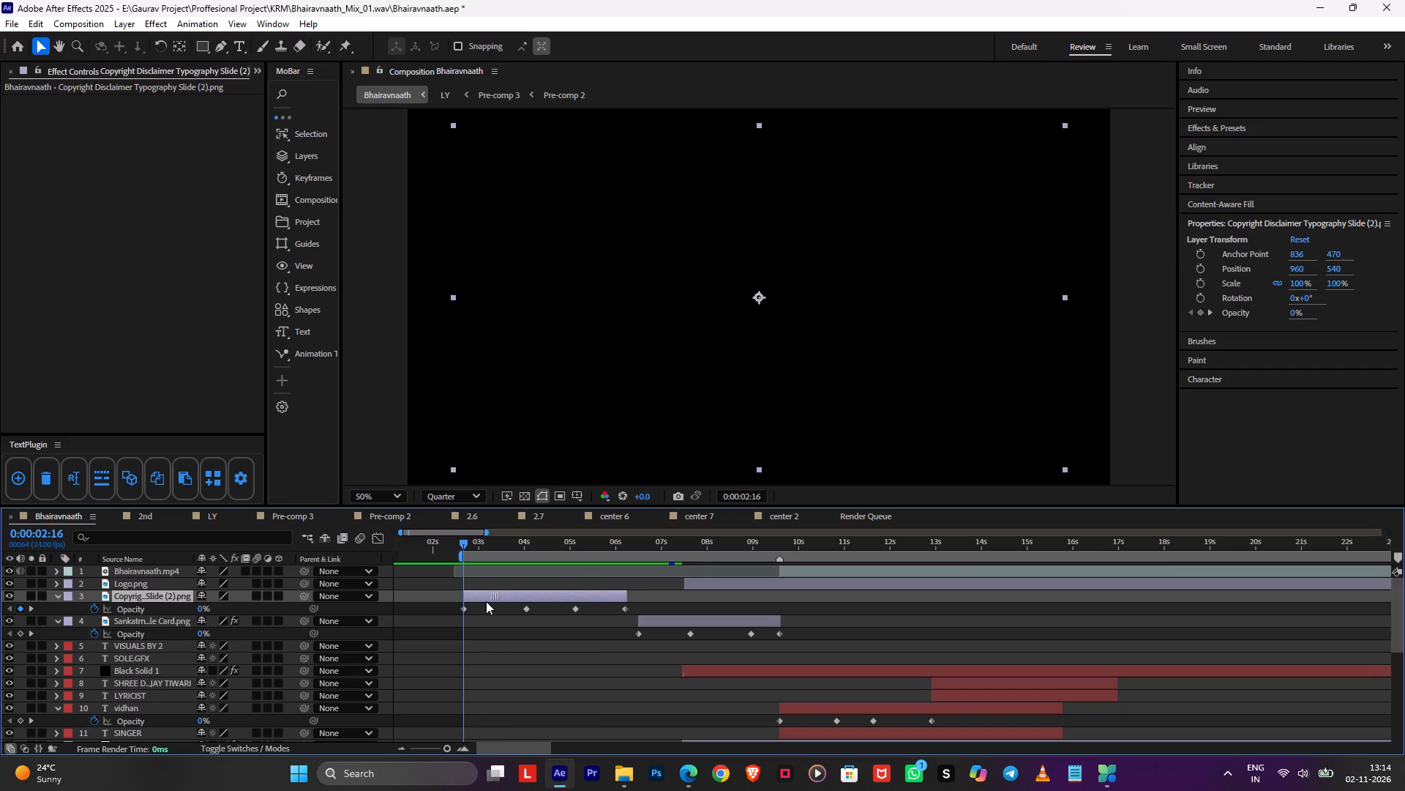
left_click_drag(486, 601, 484, 602)
Move the title card to start at 0:00:06:05, where the copyright slide ends, and extend its end and final opacity keyframe slightly later.
left_click(620, 543)
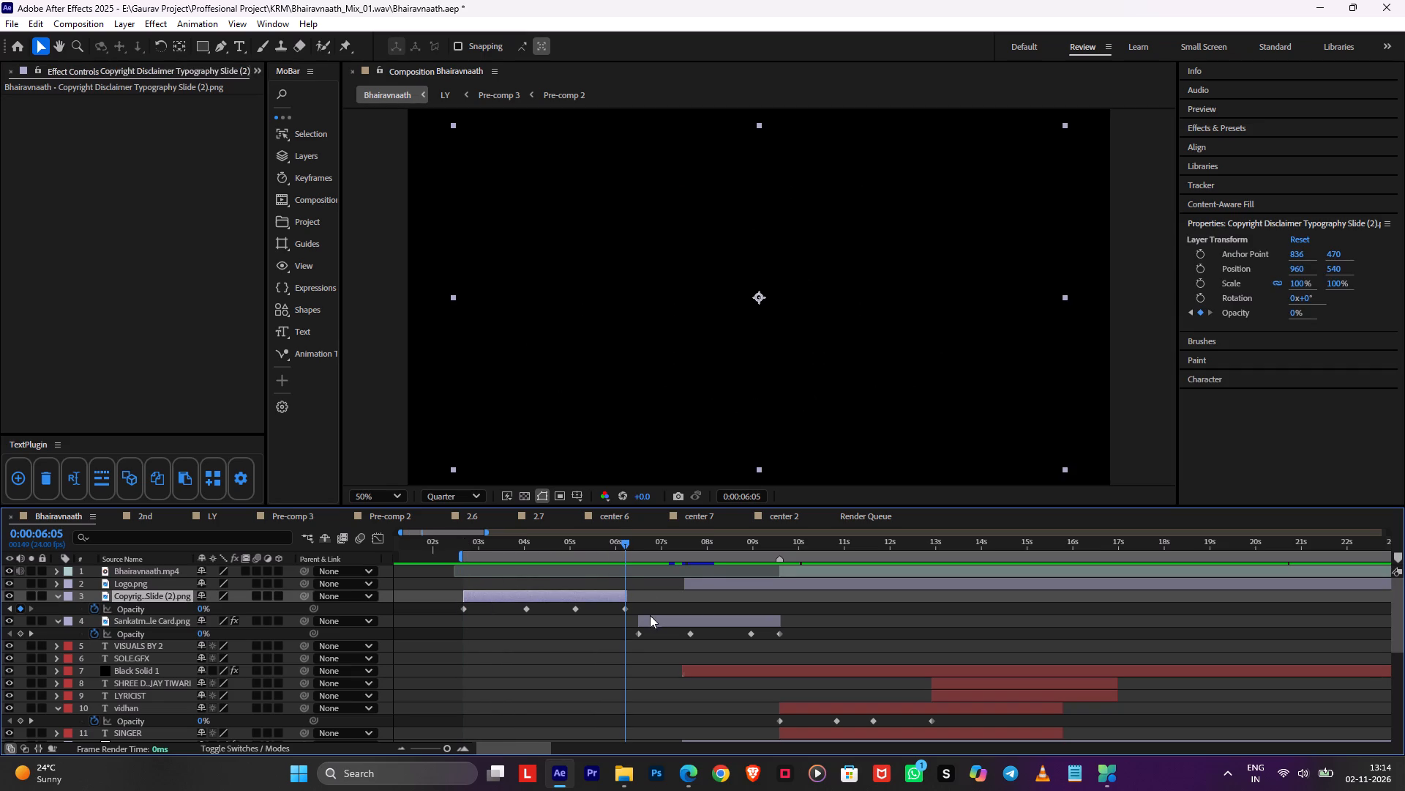
left_click_drag(650, 619, 631, 625)
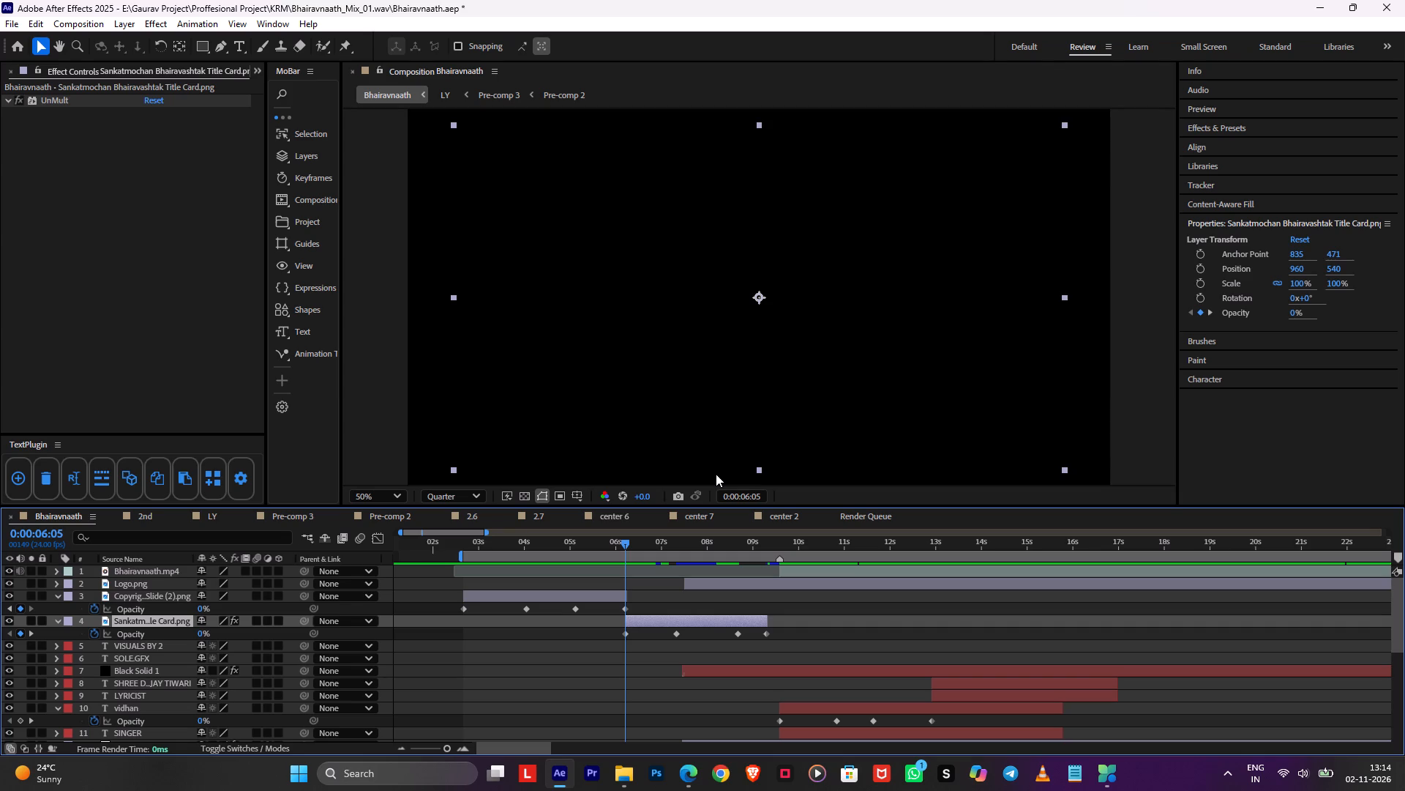
left_click_drag(768, 633, 774, 634)
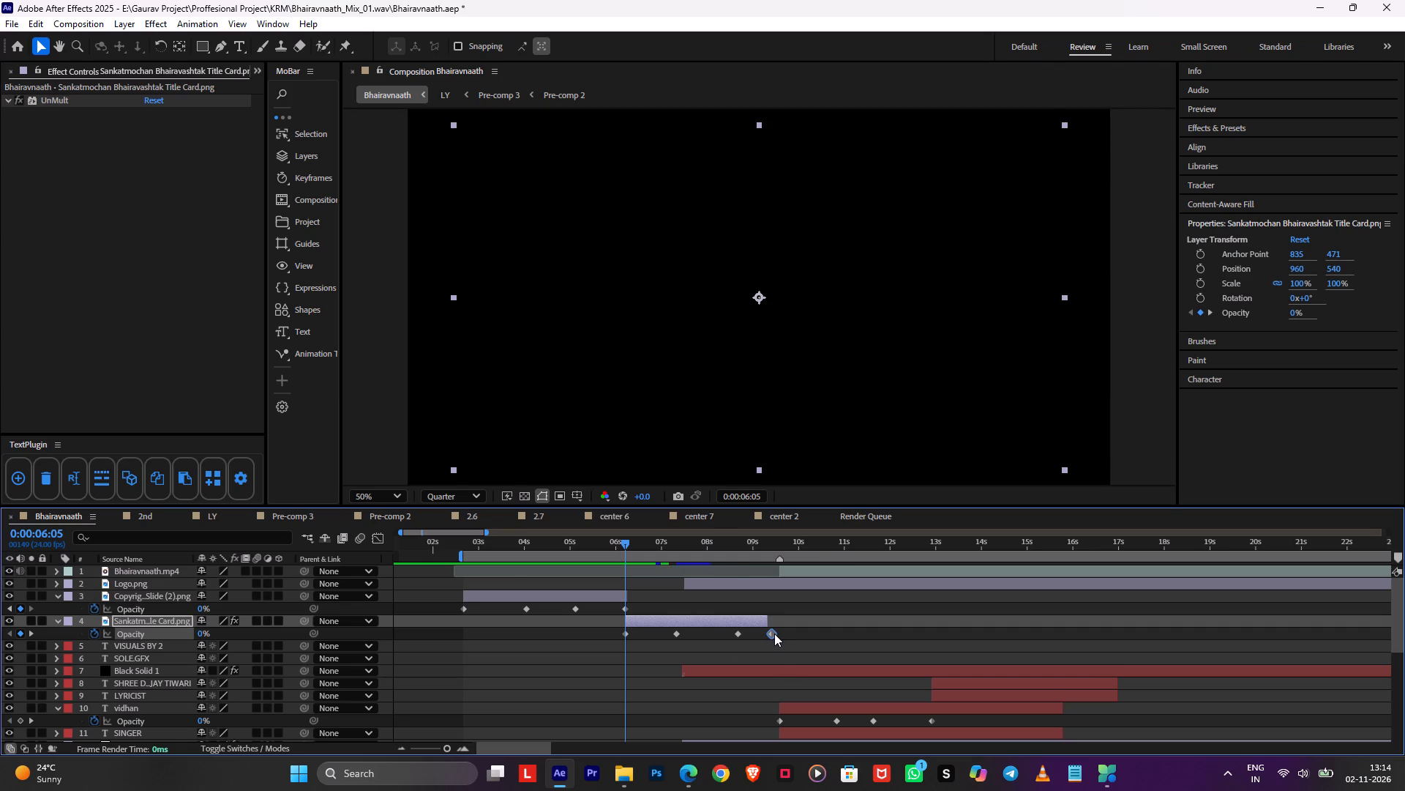
left_click_drag(774, 634, 776, 634)
left_click(772, 623)
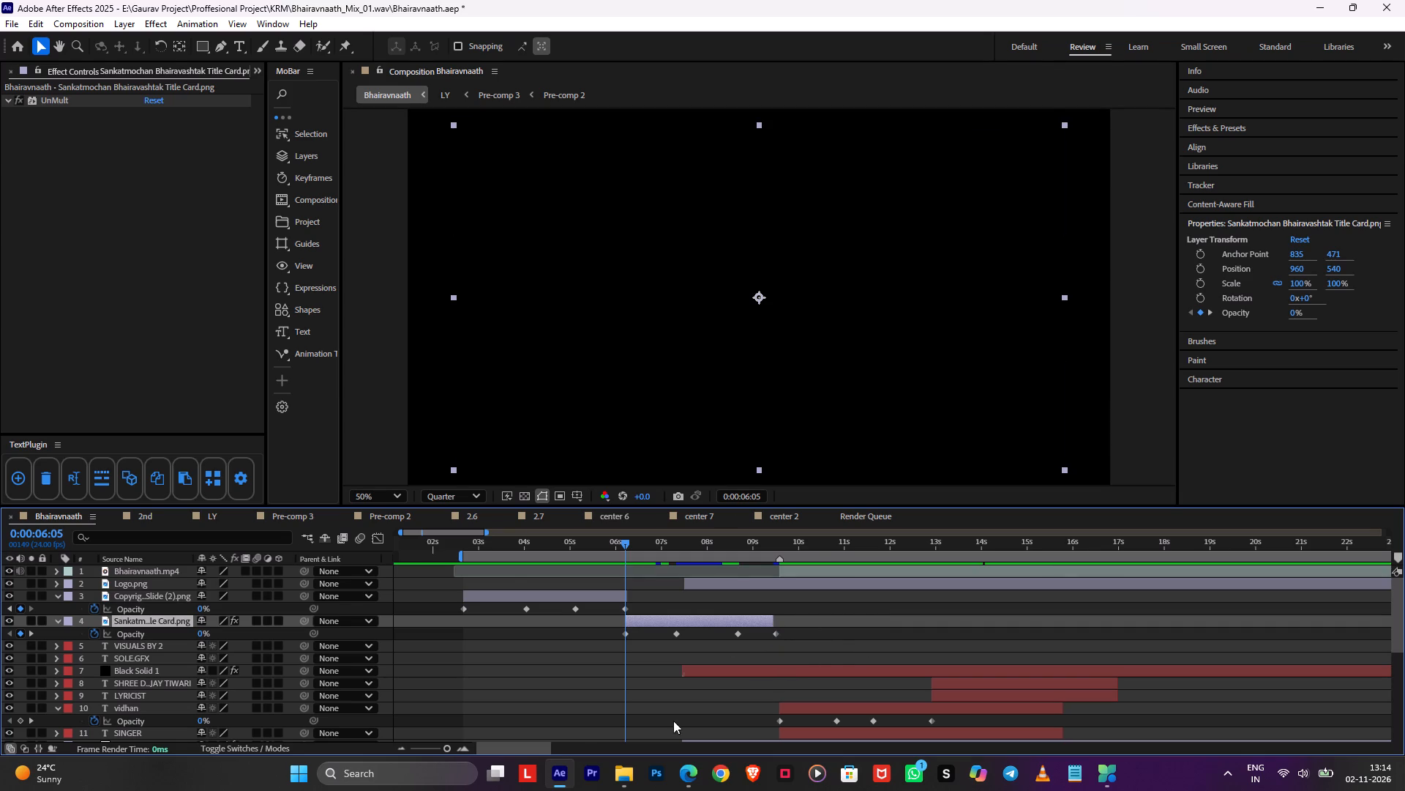
Examine the closing part of the whole composition between about 0:03:47 and 0:04:20.
triple_click(400, 748)
triple_click(400, 748)
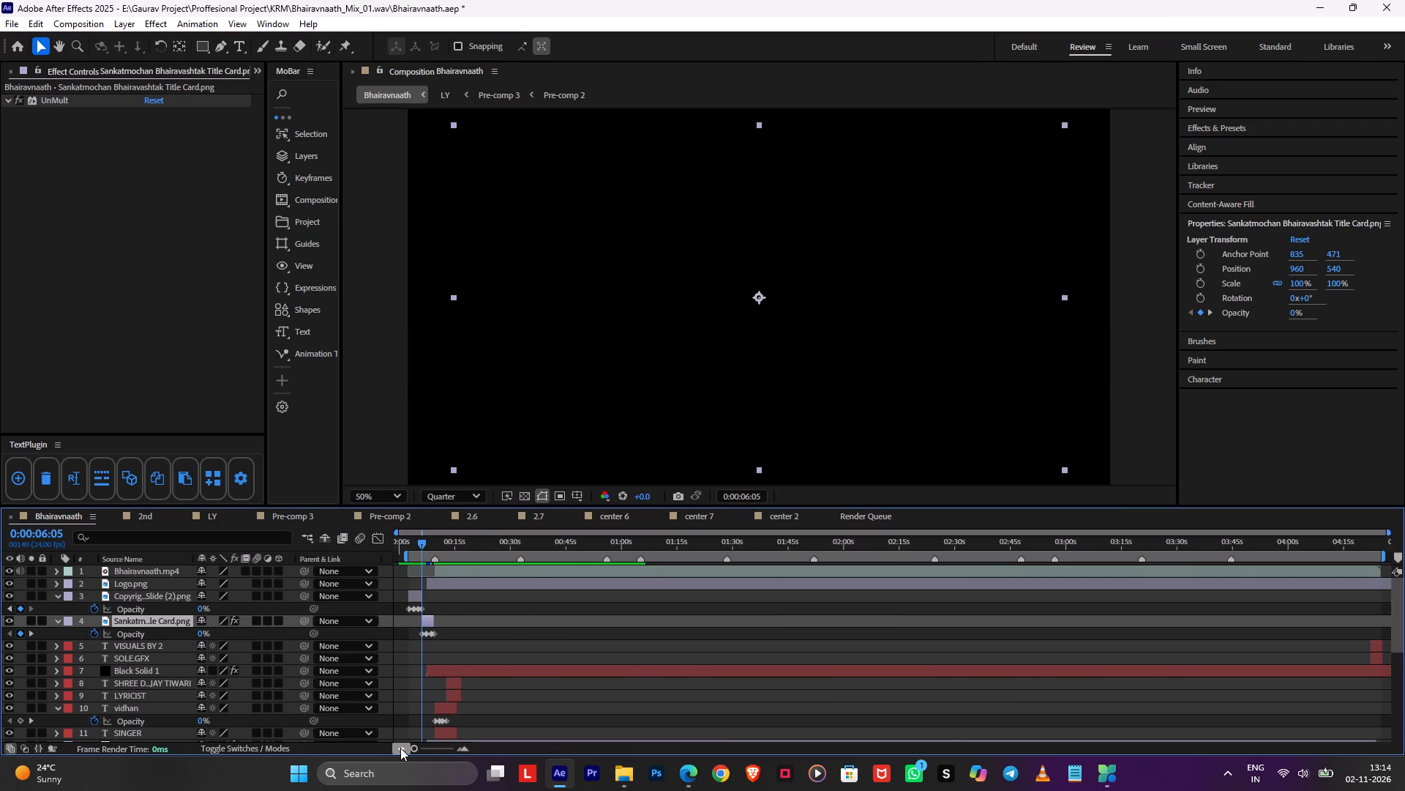
left_click(400, 748)
left_click(1363, 545)
left_click_drag(1363, 545, 1365, 545)
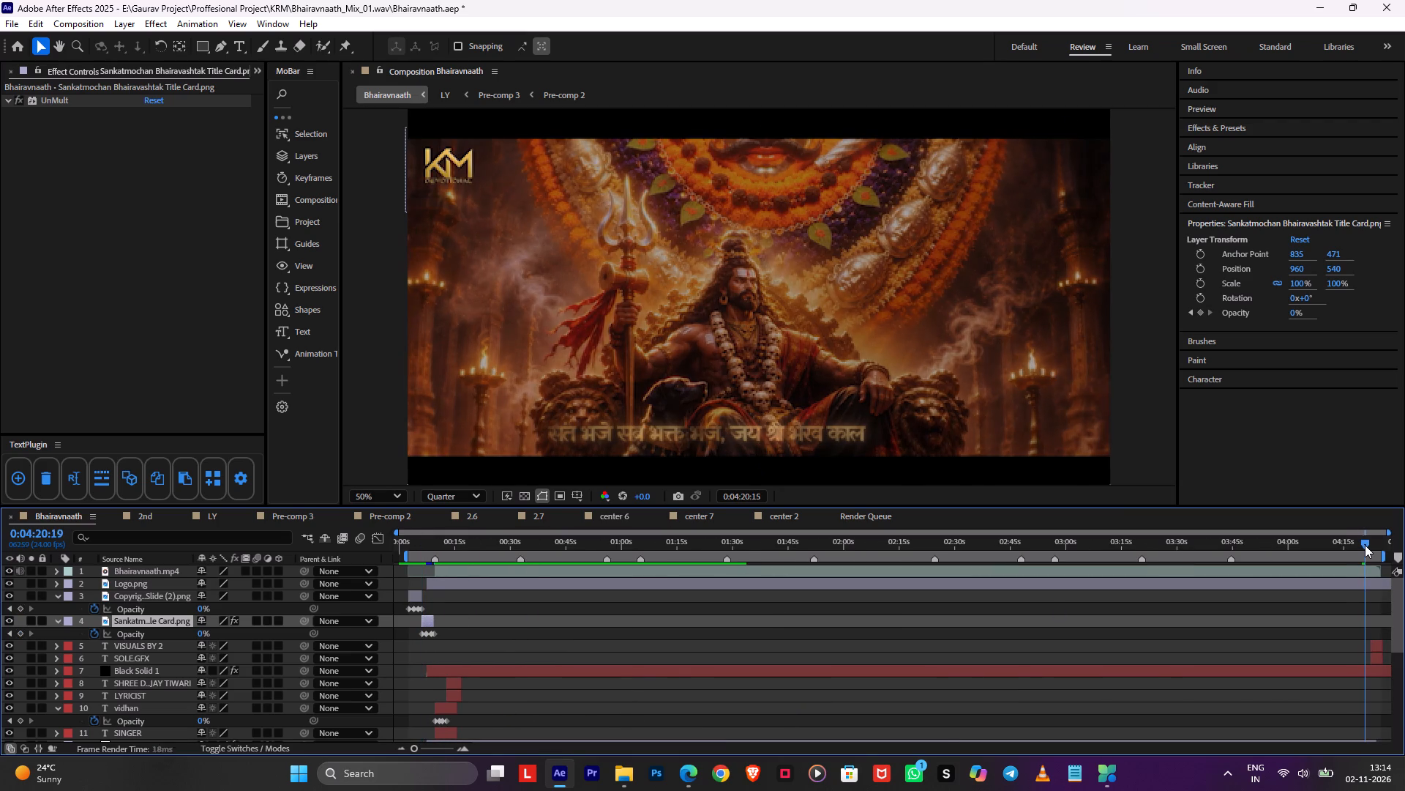
left_click_drag(1365, 545, 1351, 549)
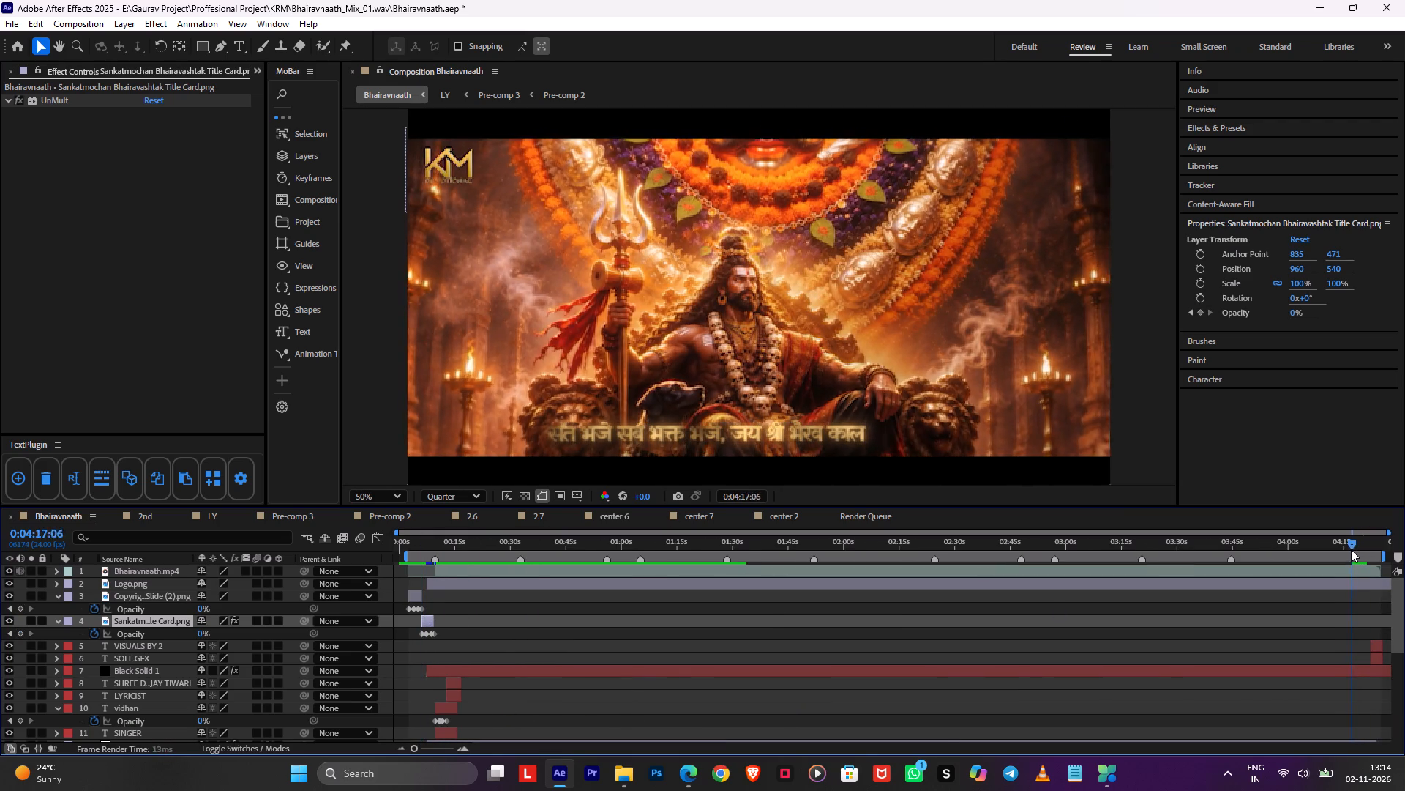
left_click_drag(1351, 549, 1299, 565)
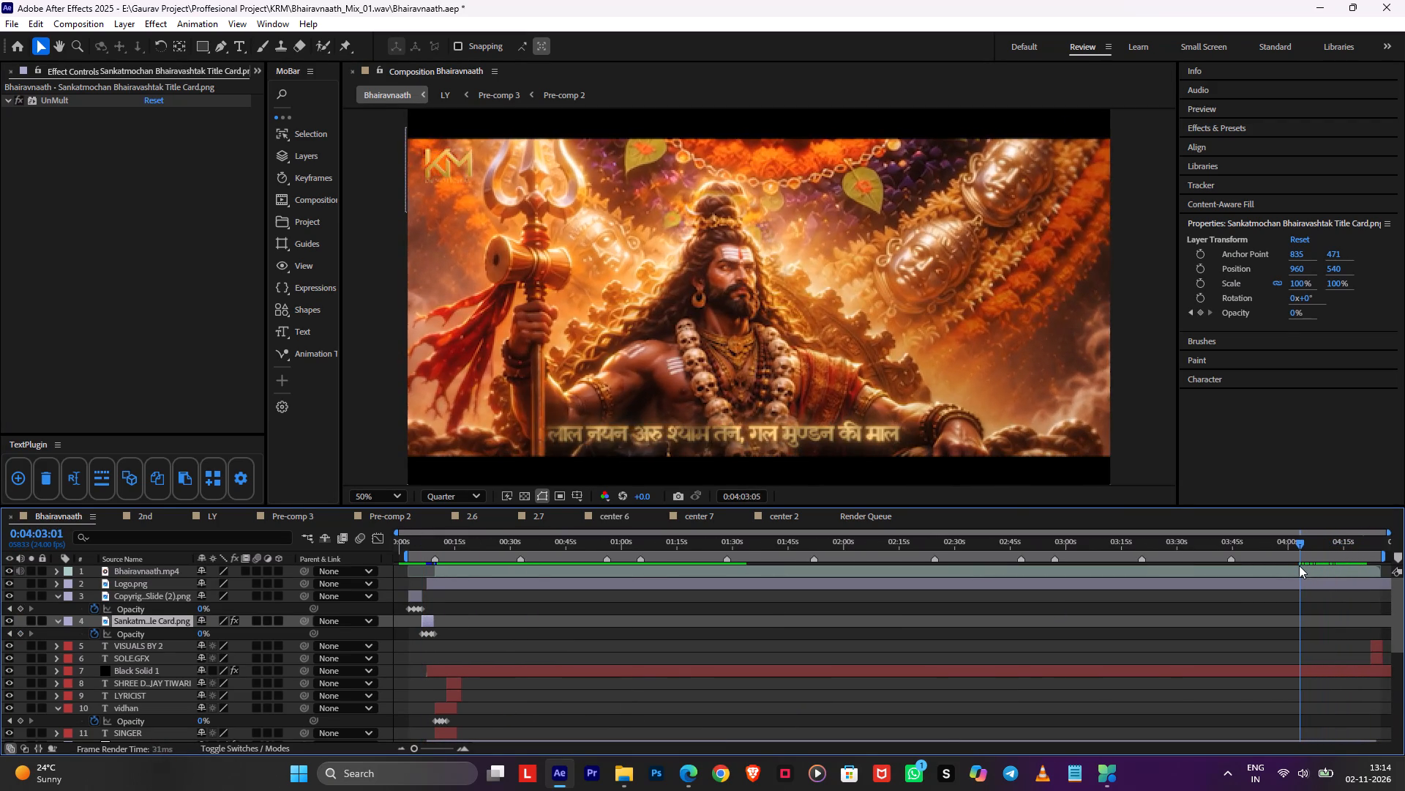
left_click_drag(1299, 565, 1324, 561)
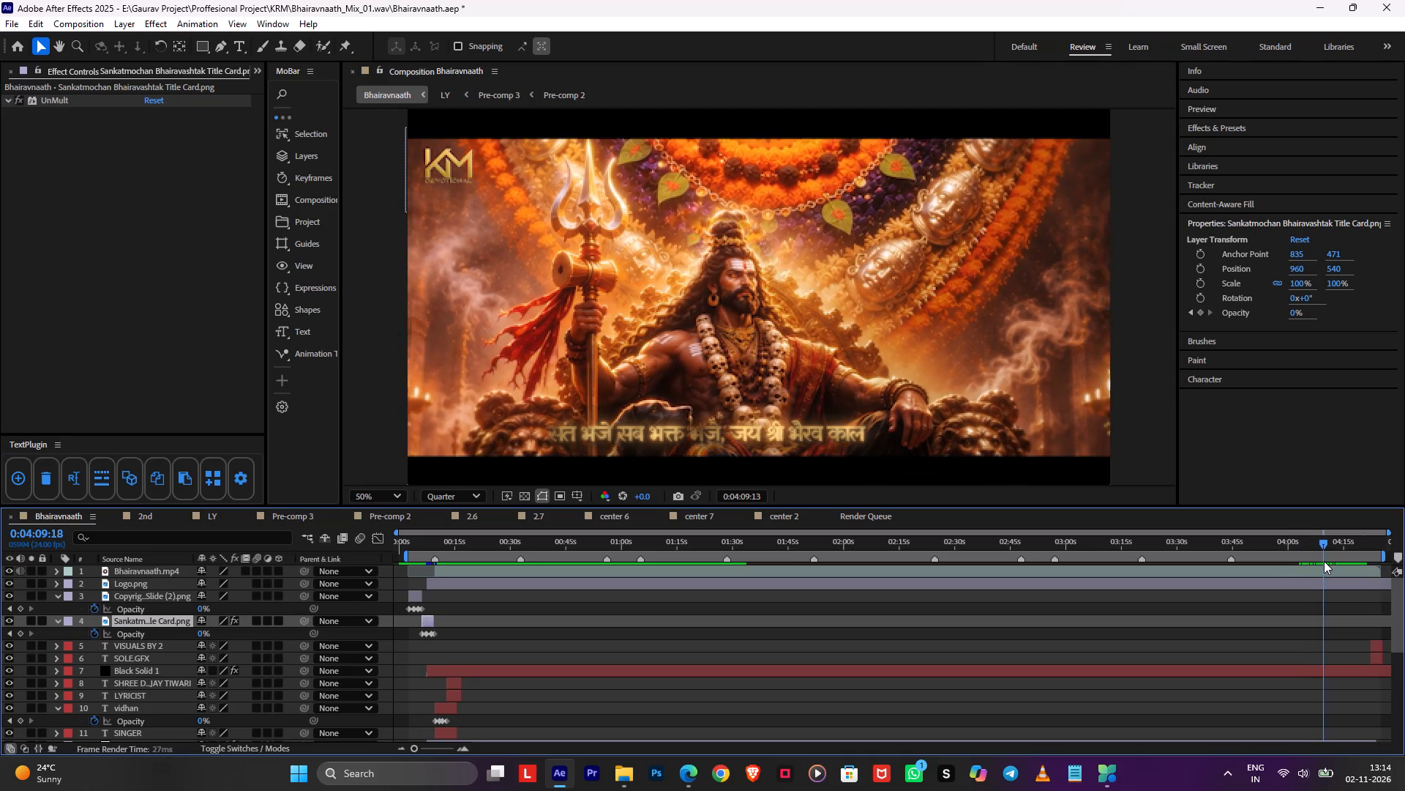
left_click_drag(1324, 561, 1329, 561)
scroll(1046, 327, "down", 1)
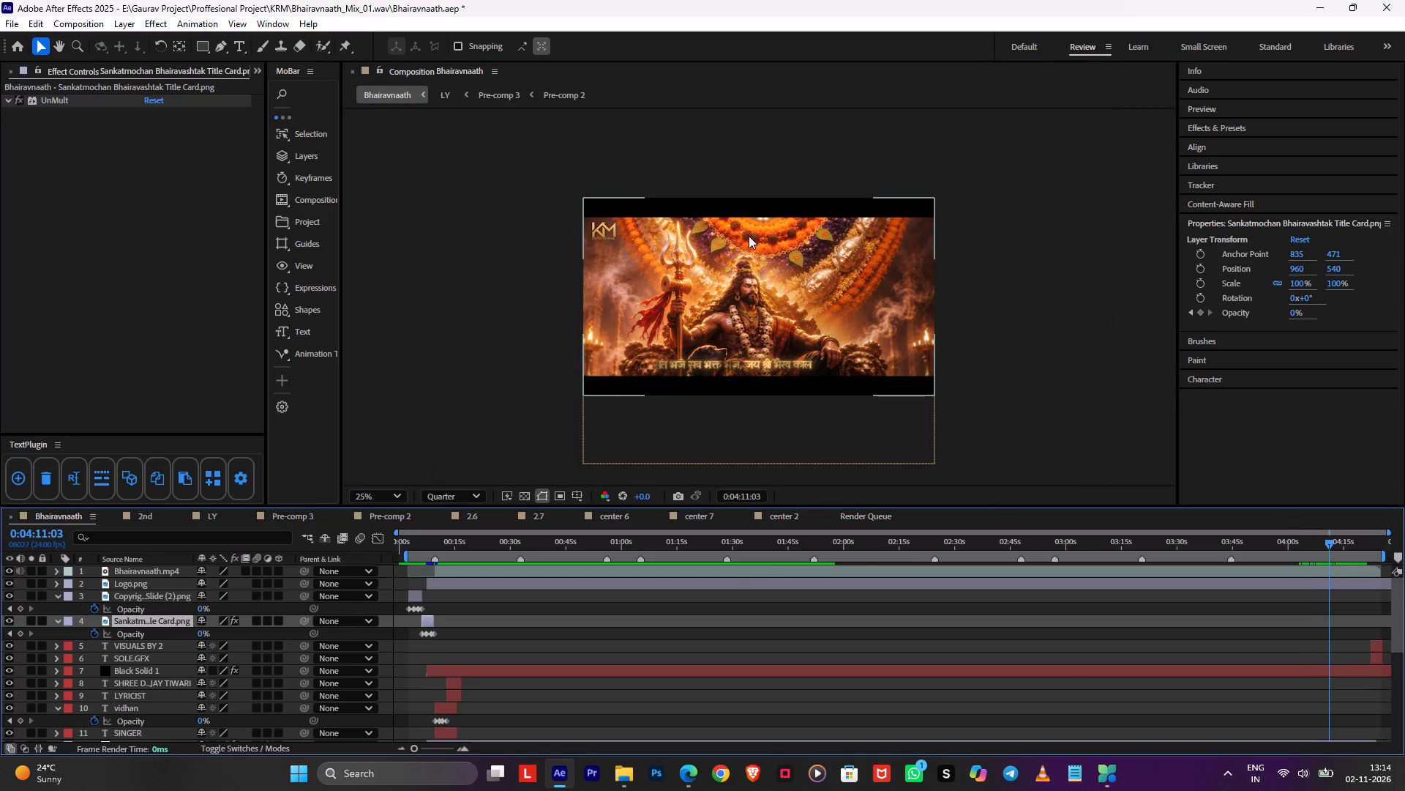
left_click(1319, 538)
left_click_drag(1313, 538, 1239, 542)
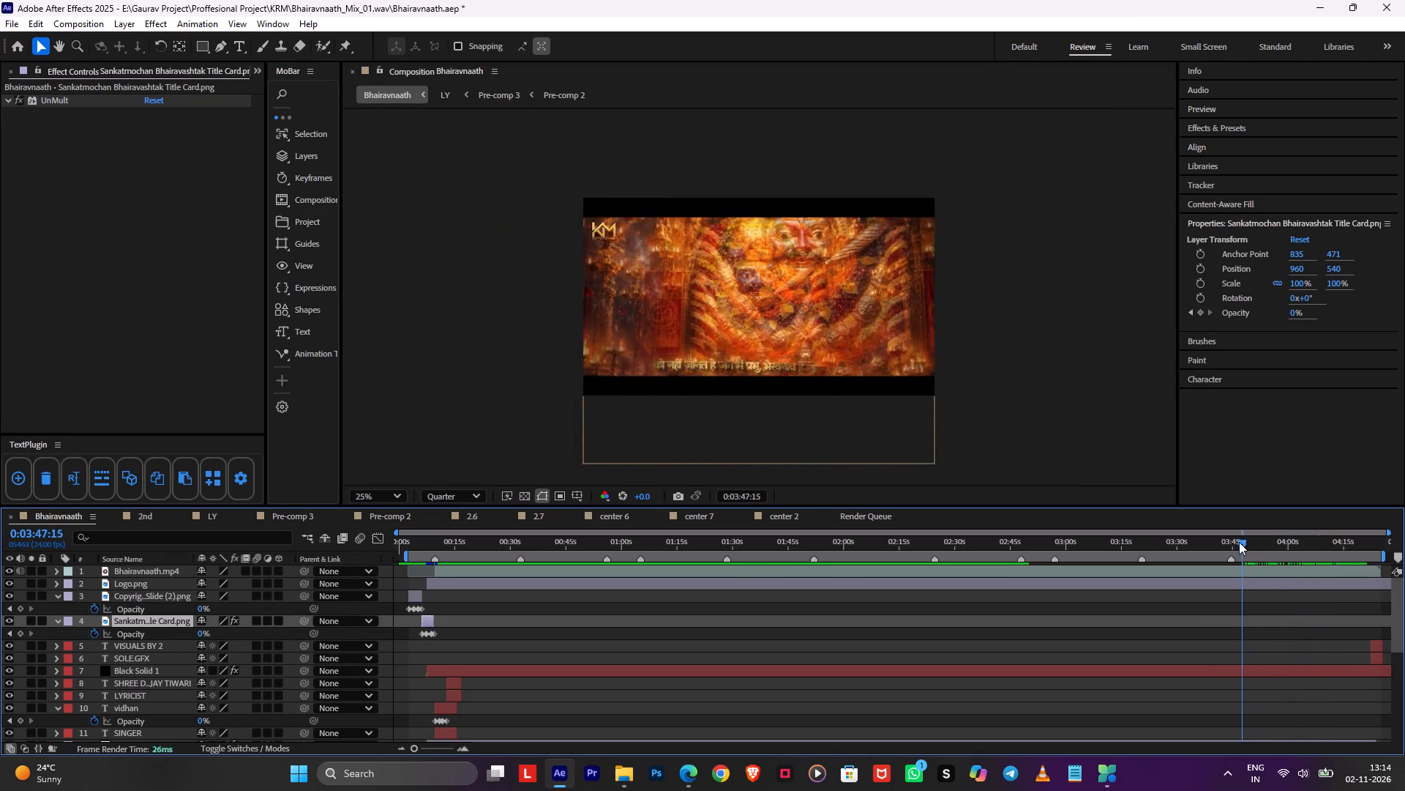
left_click_drag(1239, 542, 1279, 558)
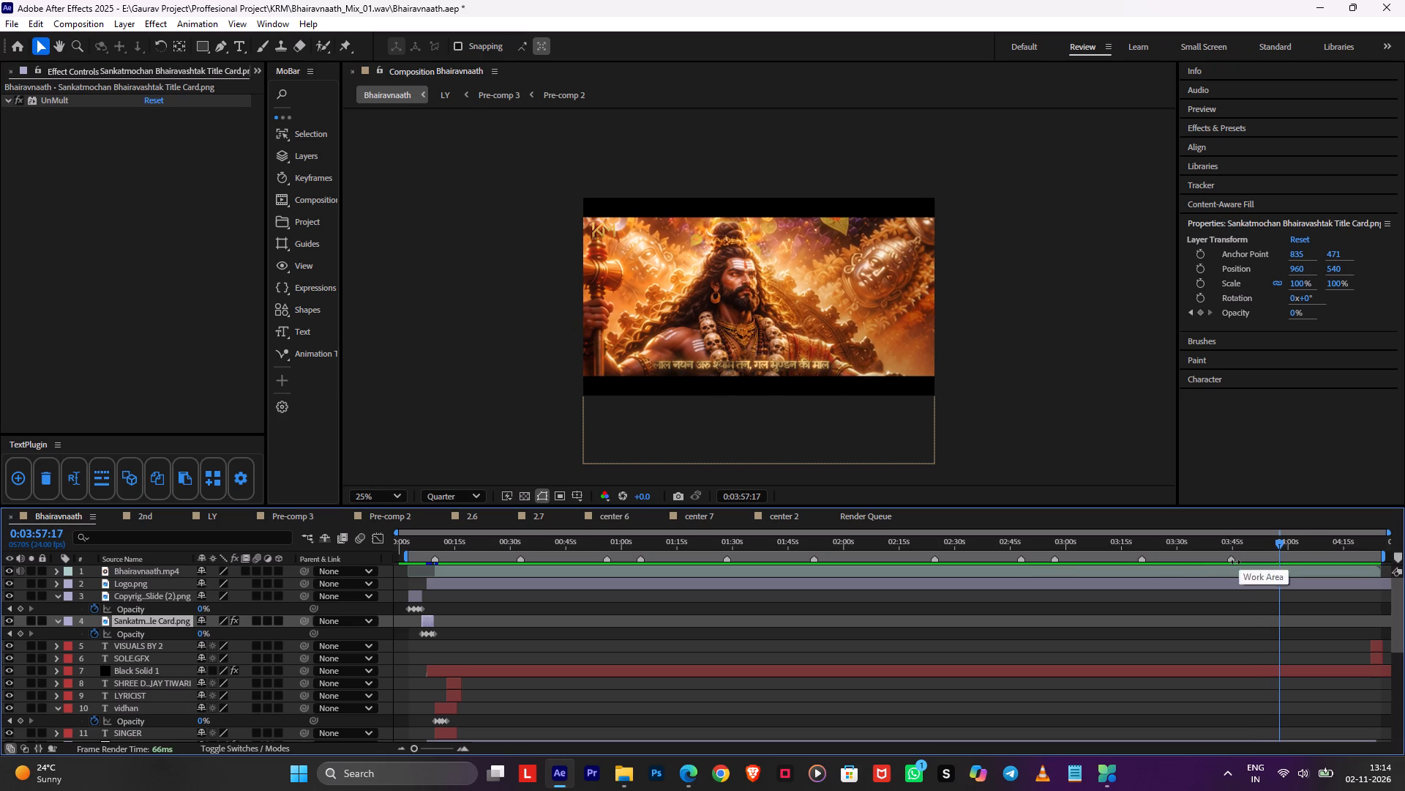
Play back the opening from the copyright slide through the title card into the singer credit and check the fades.
left_click(429, 539)
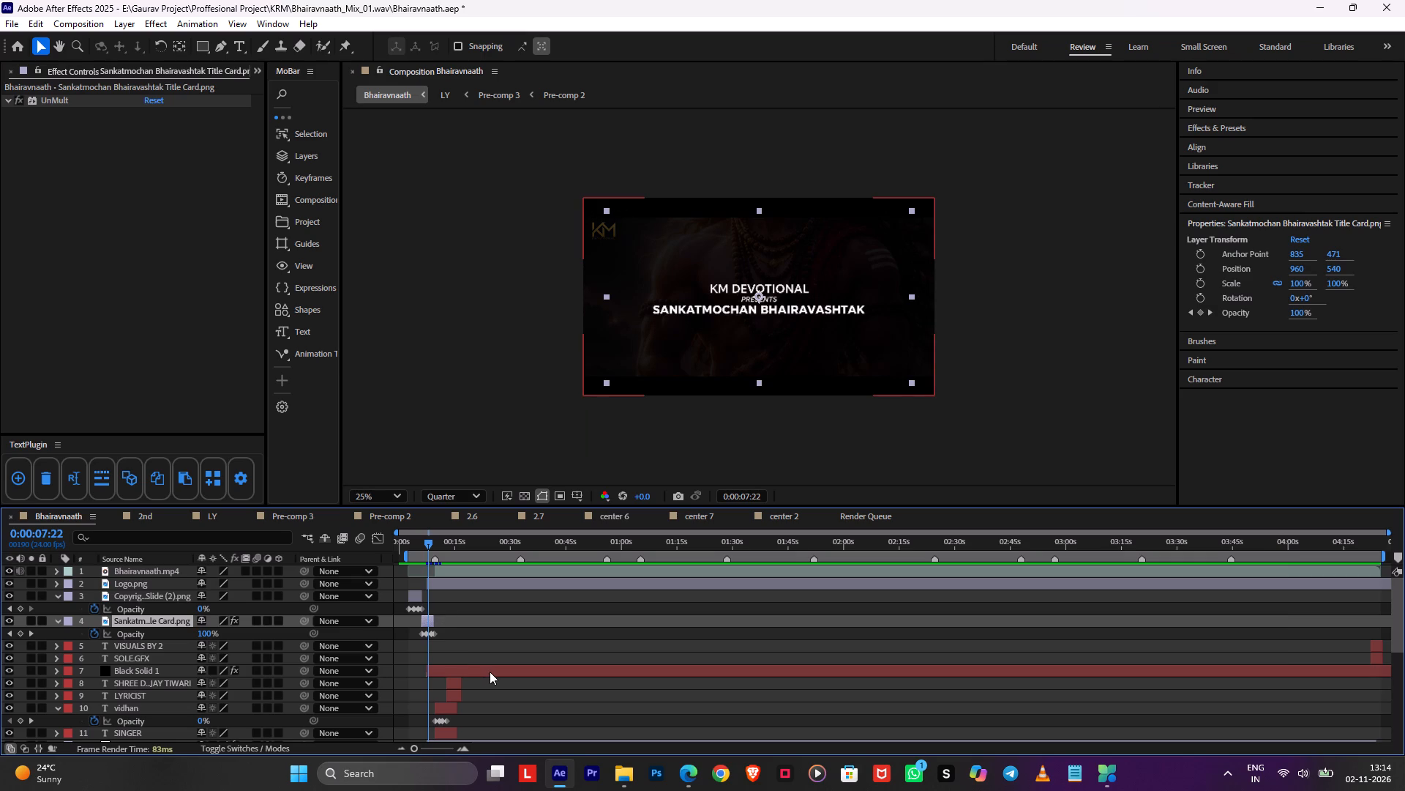
scroll(414, 653, "up", 5, "alt")
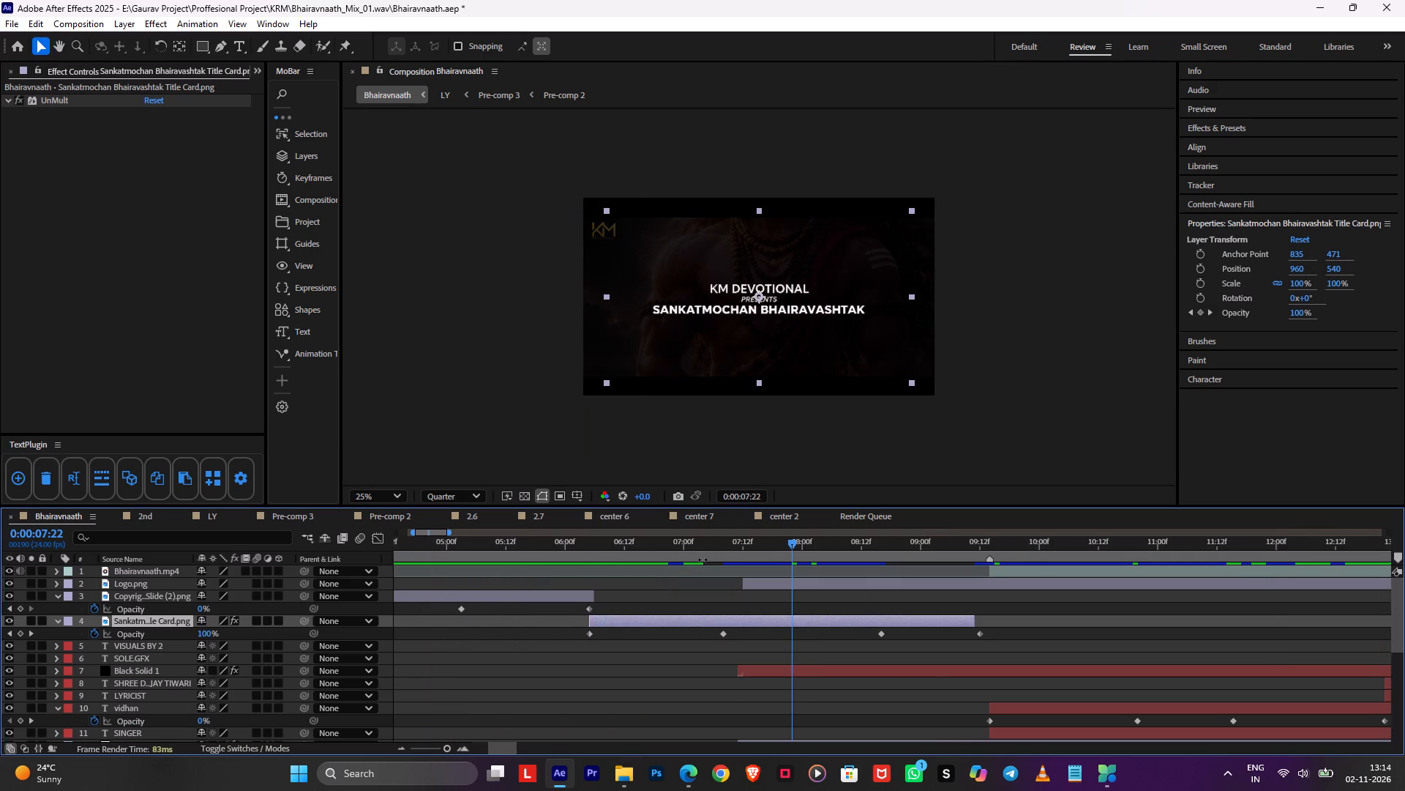
key("space")
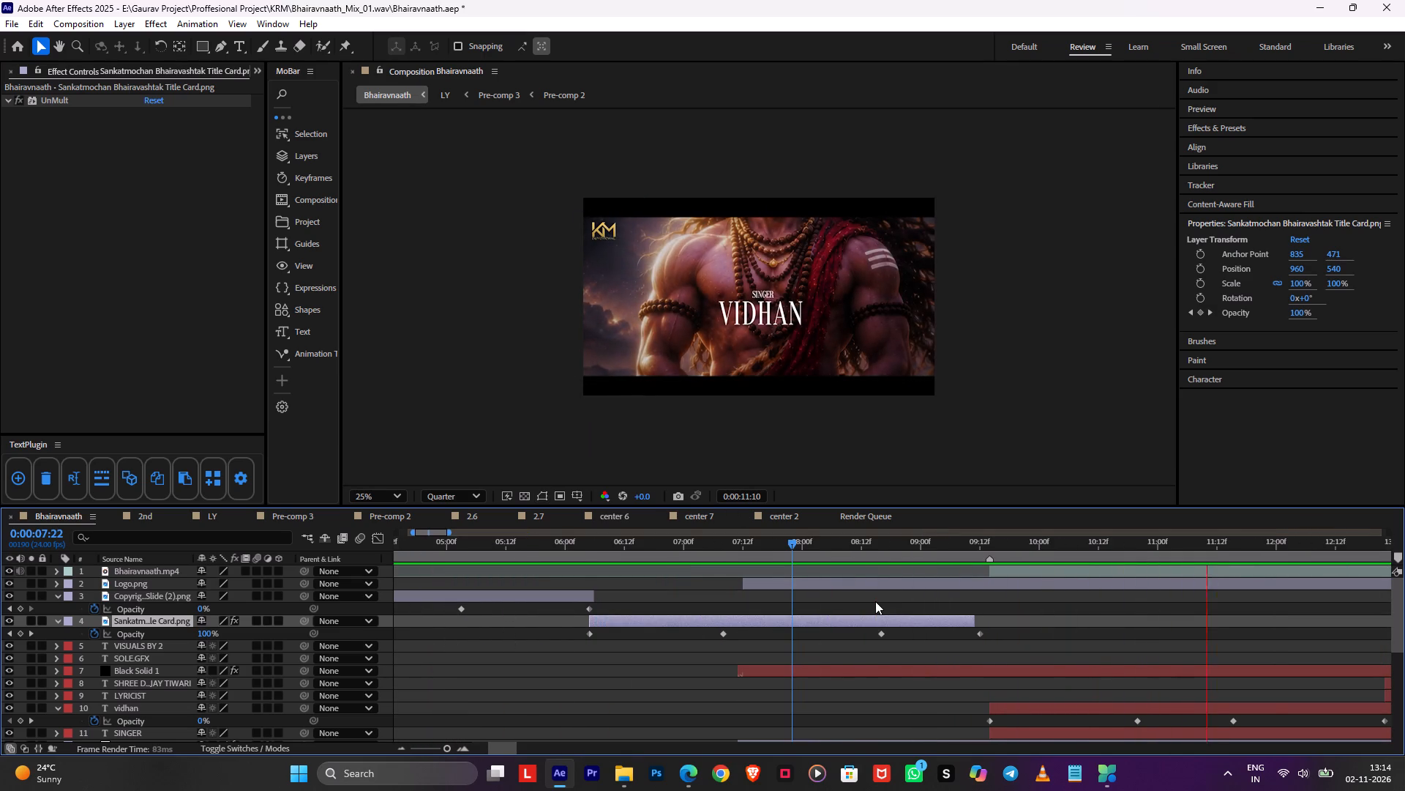
left_click_drag(757, 541, 634, 559)
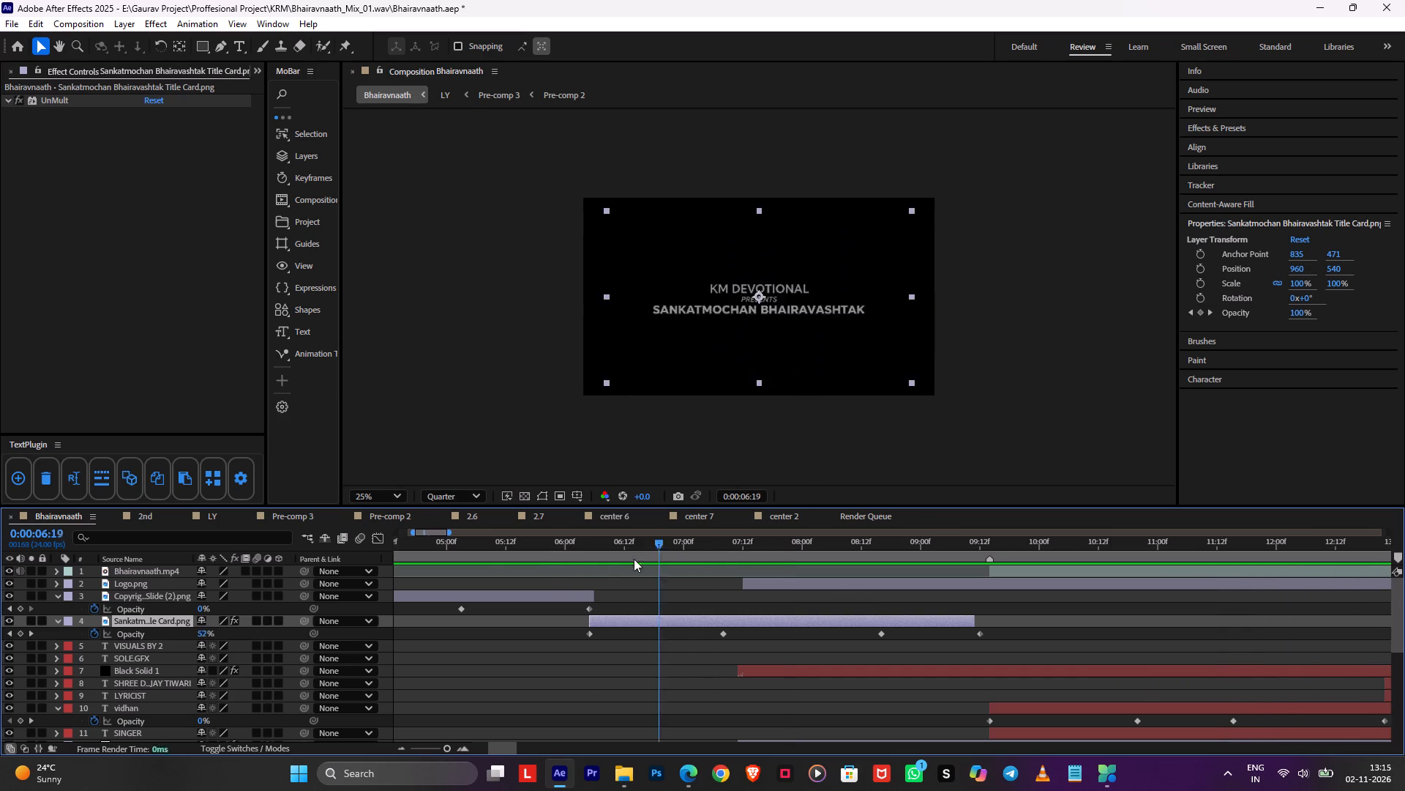
left_click_drag(634, 559, 346, 554)
key("space")
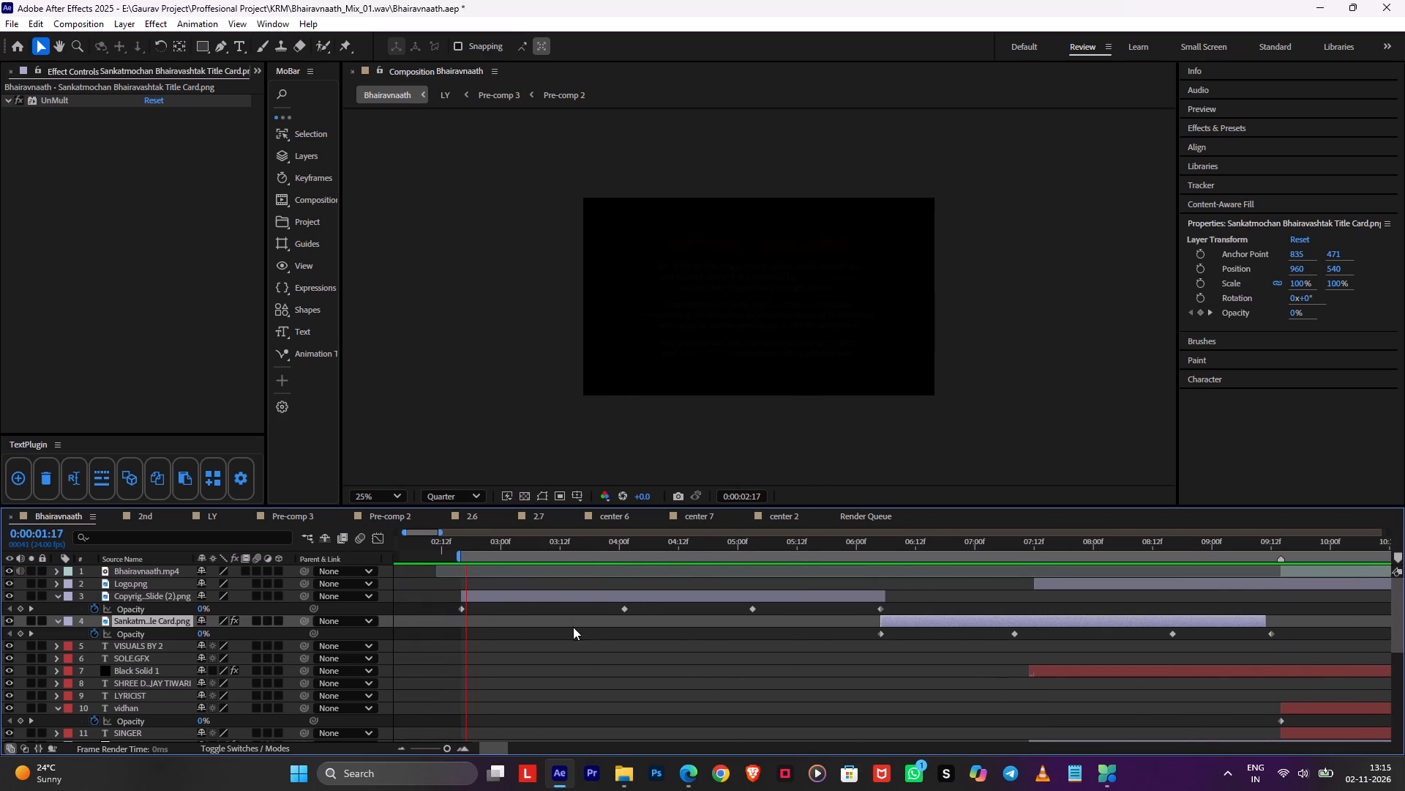
scroll(755, 677, "down", 1)
middle_click_drag(754, 677, 719, 676)
left_click(686, 657)
scroll(716, 647, "up", 1)
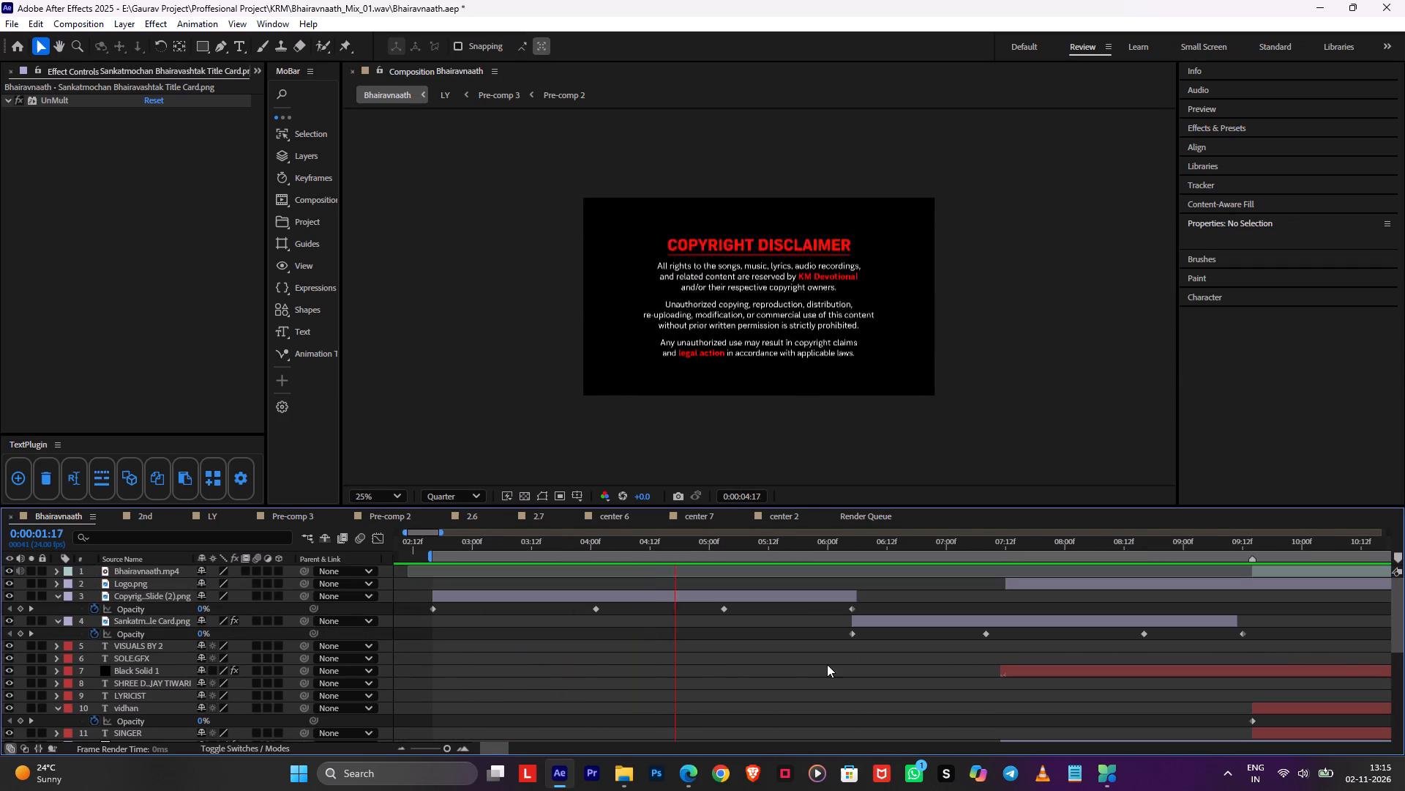
middle_click_drag(828, 664, 569, 672)
scroll(740, 666, "up", 1)
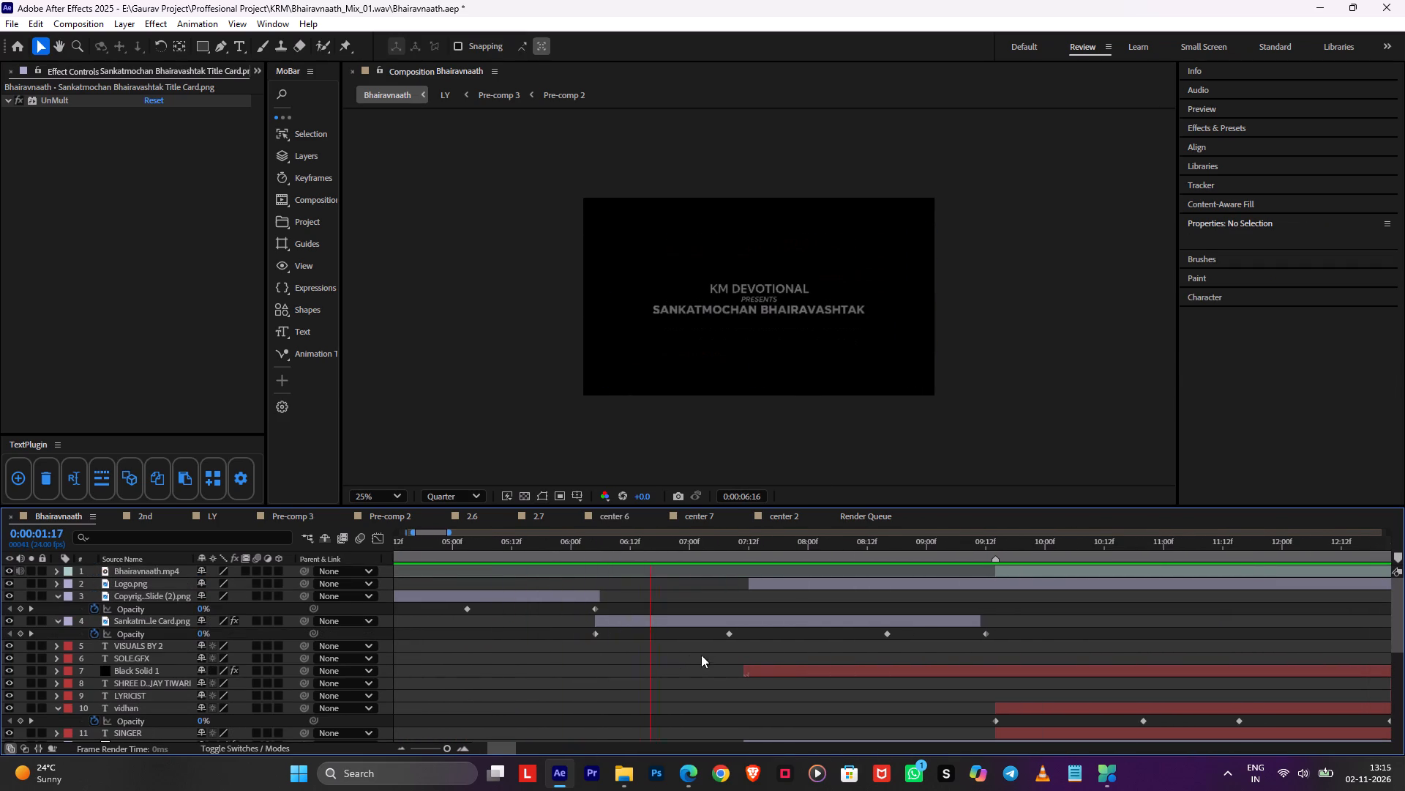
key("space")
key("space")
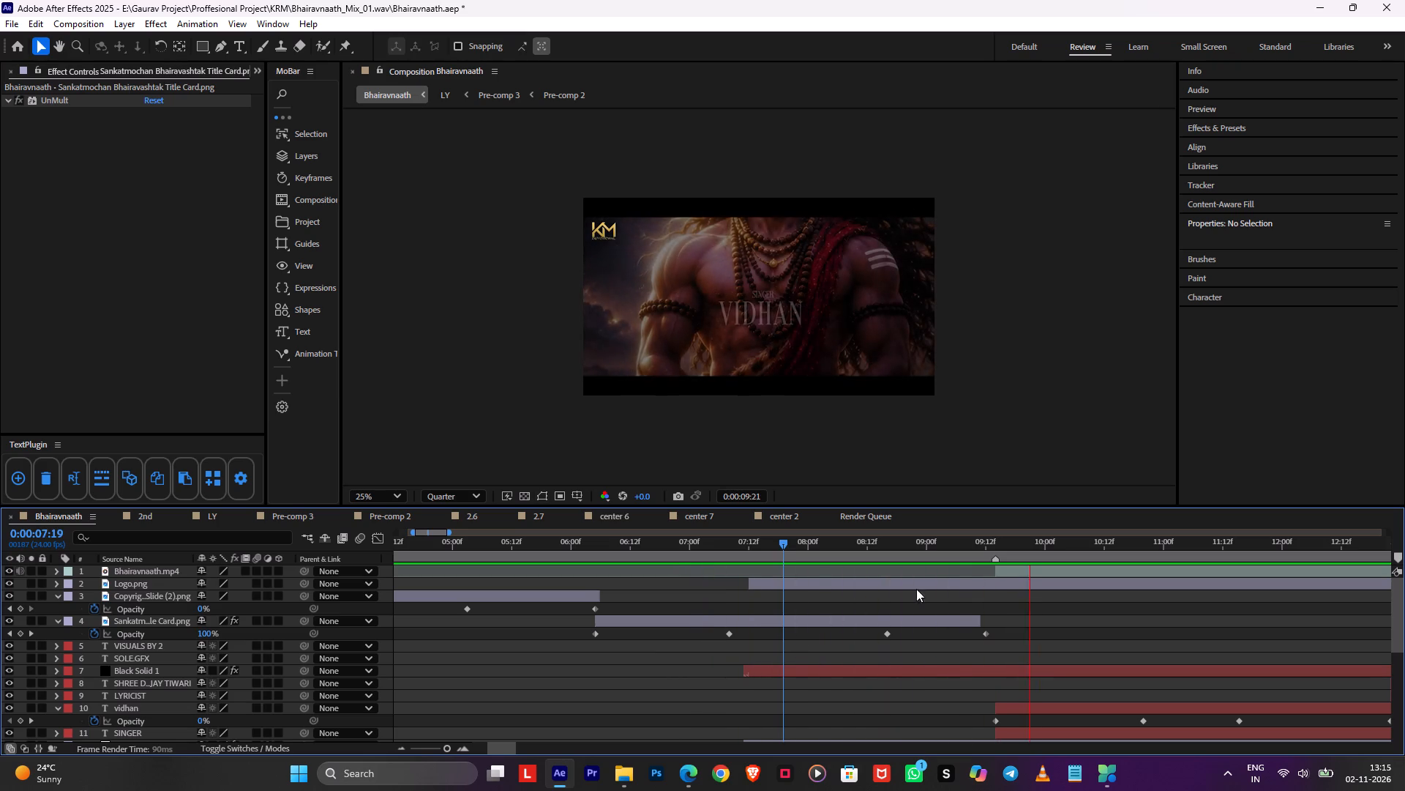
left_click_drag(973, 546, 598, 570)
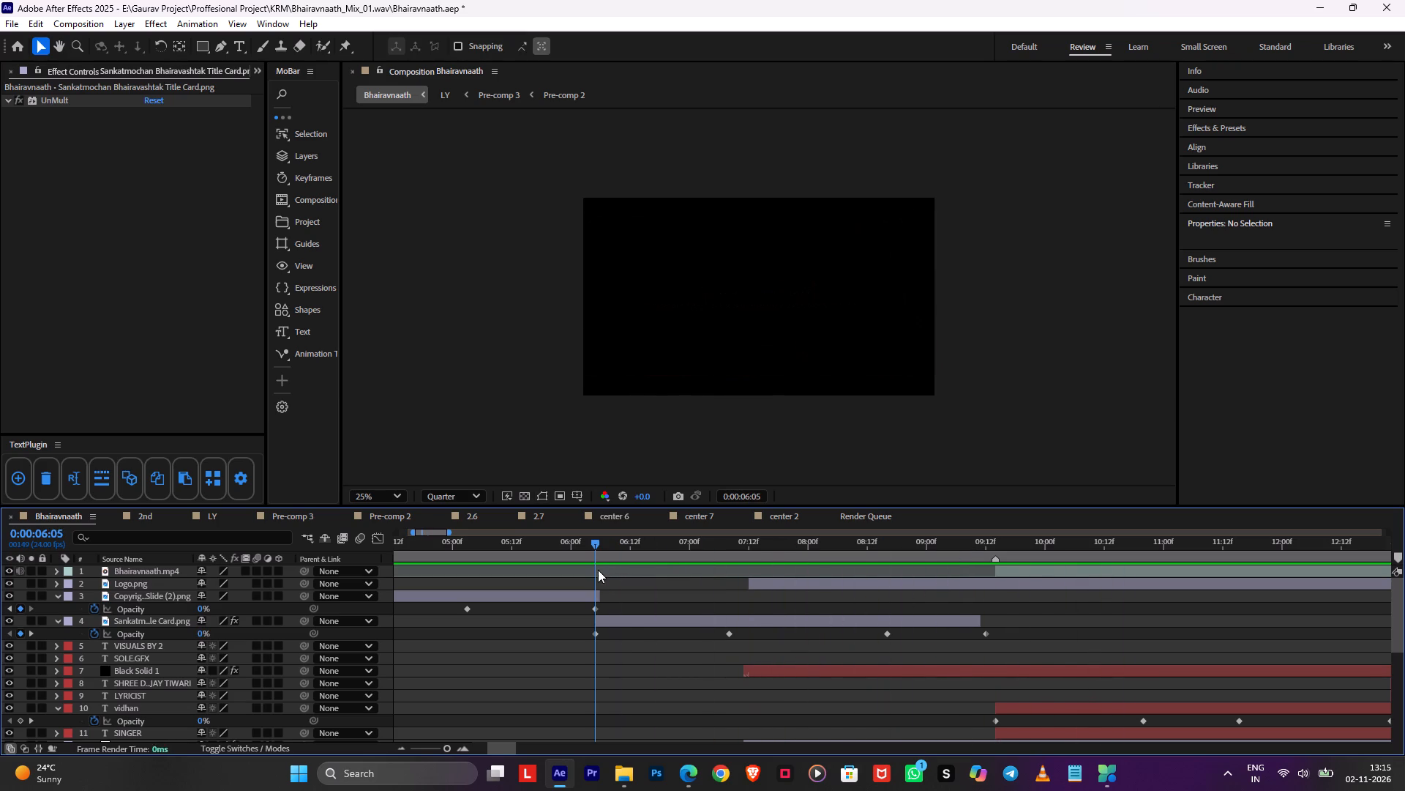
left_click_drag(598, 570, 593, 571)
key("space")
middle_click_drag(782, 605, 577, 606)
key("space")
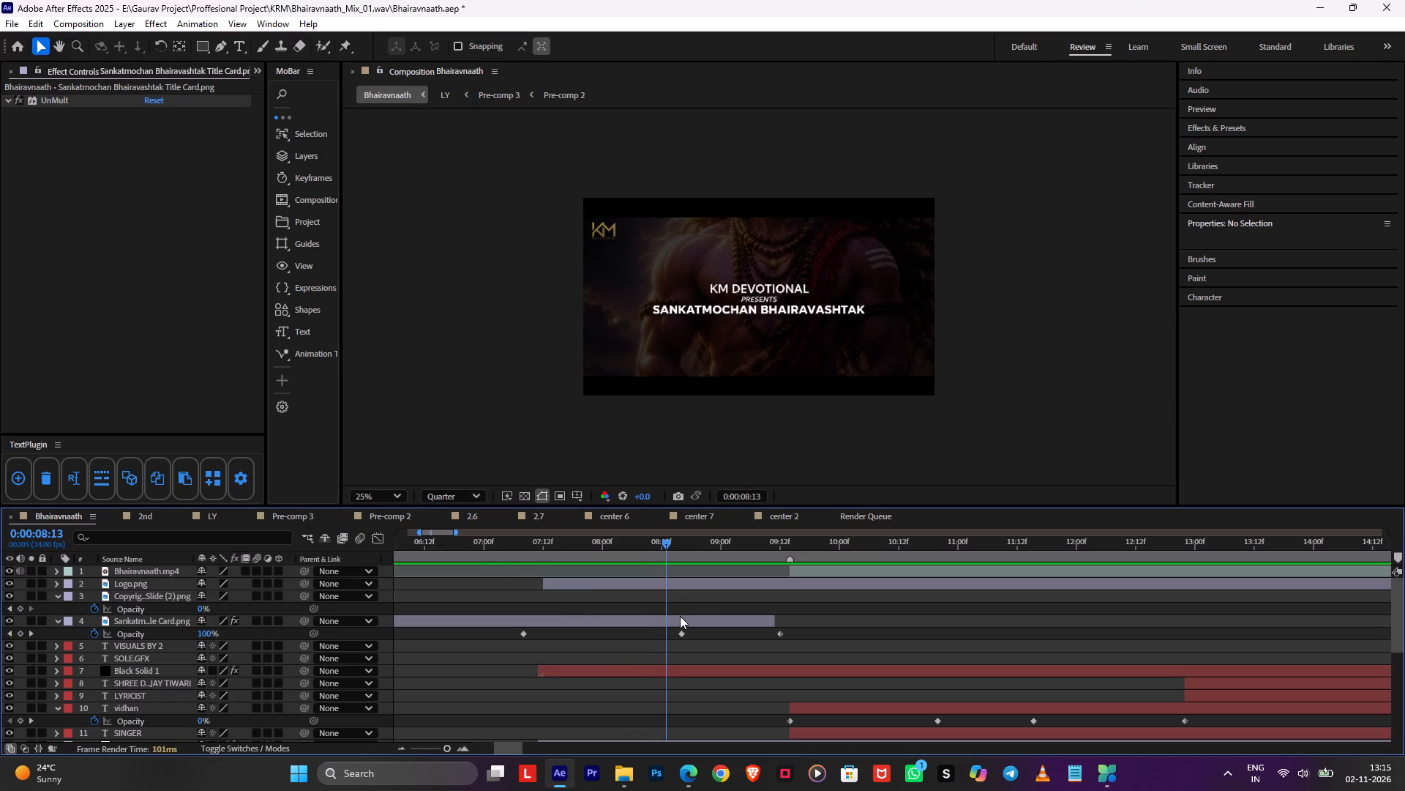
Reposition the Sankatmochan Bhairavashtak title card slightly lower and off-centre, to position 980, 584.
left_click(678, 617)
key("shift+Right")
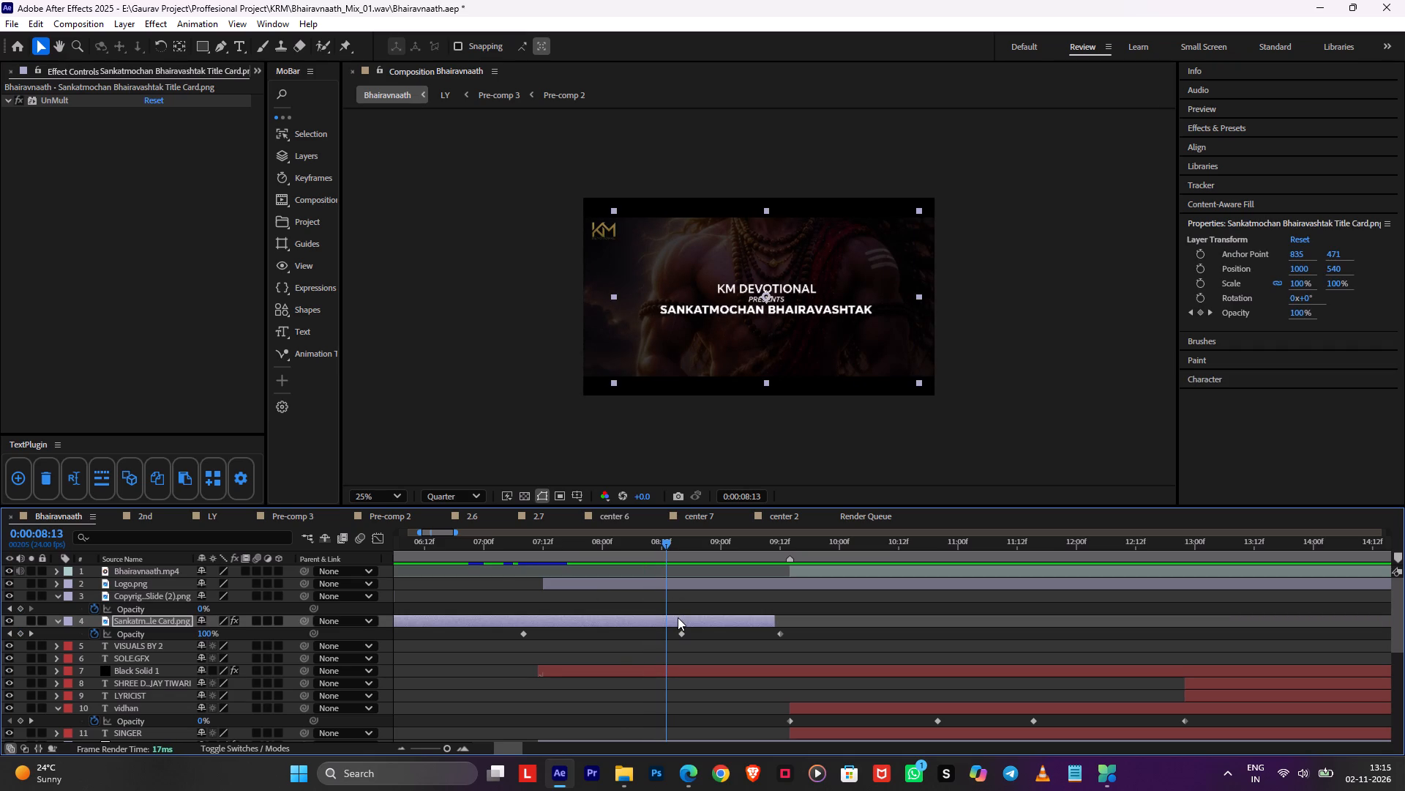
key("Left")
key("Down")
key("shift+Down")
key("Left")
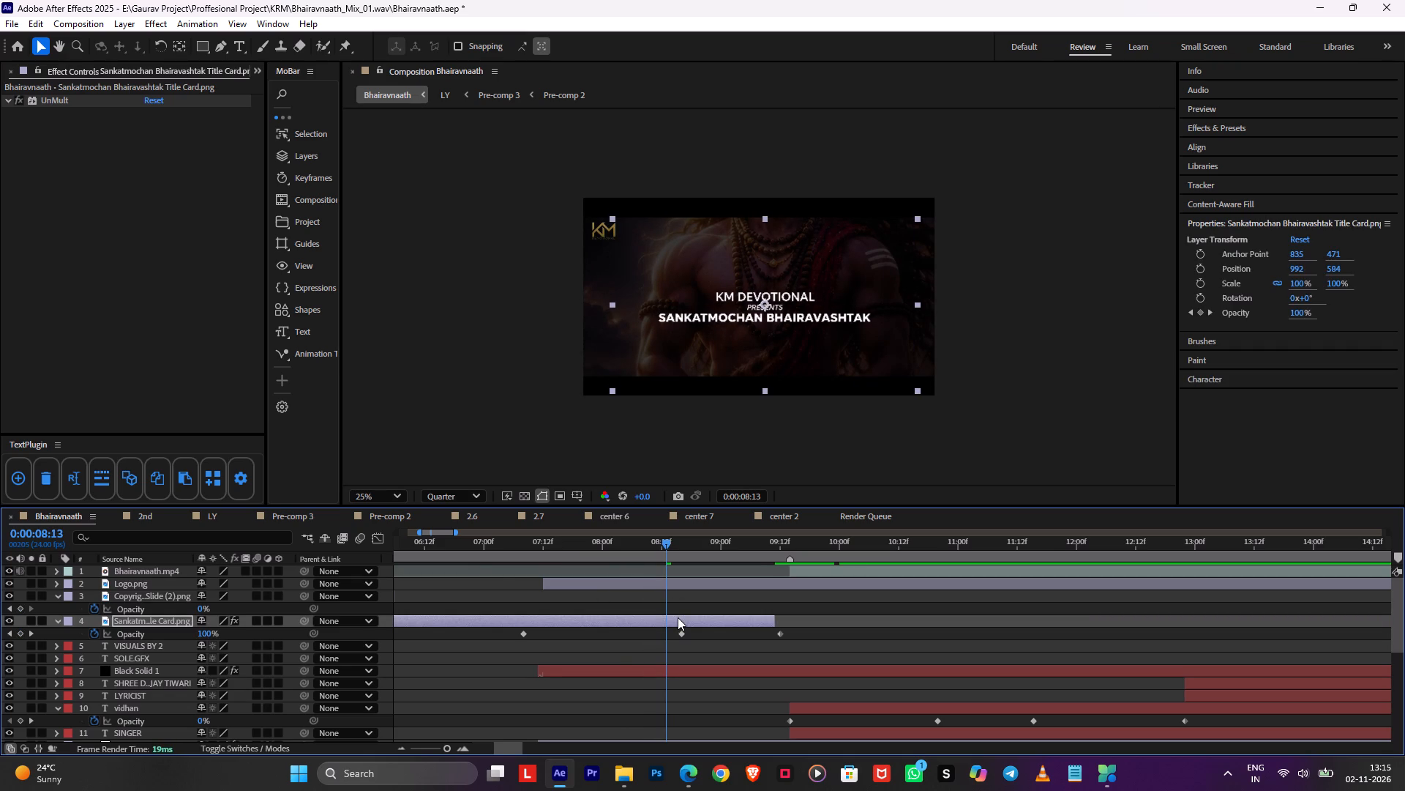
key("Left")
key("Left")
key("Left")
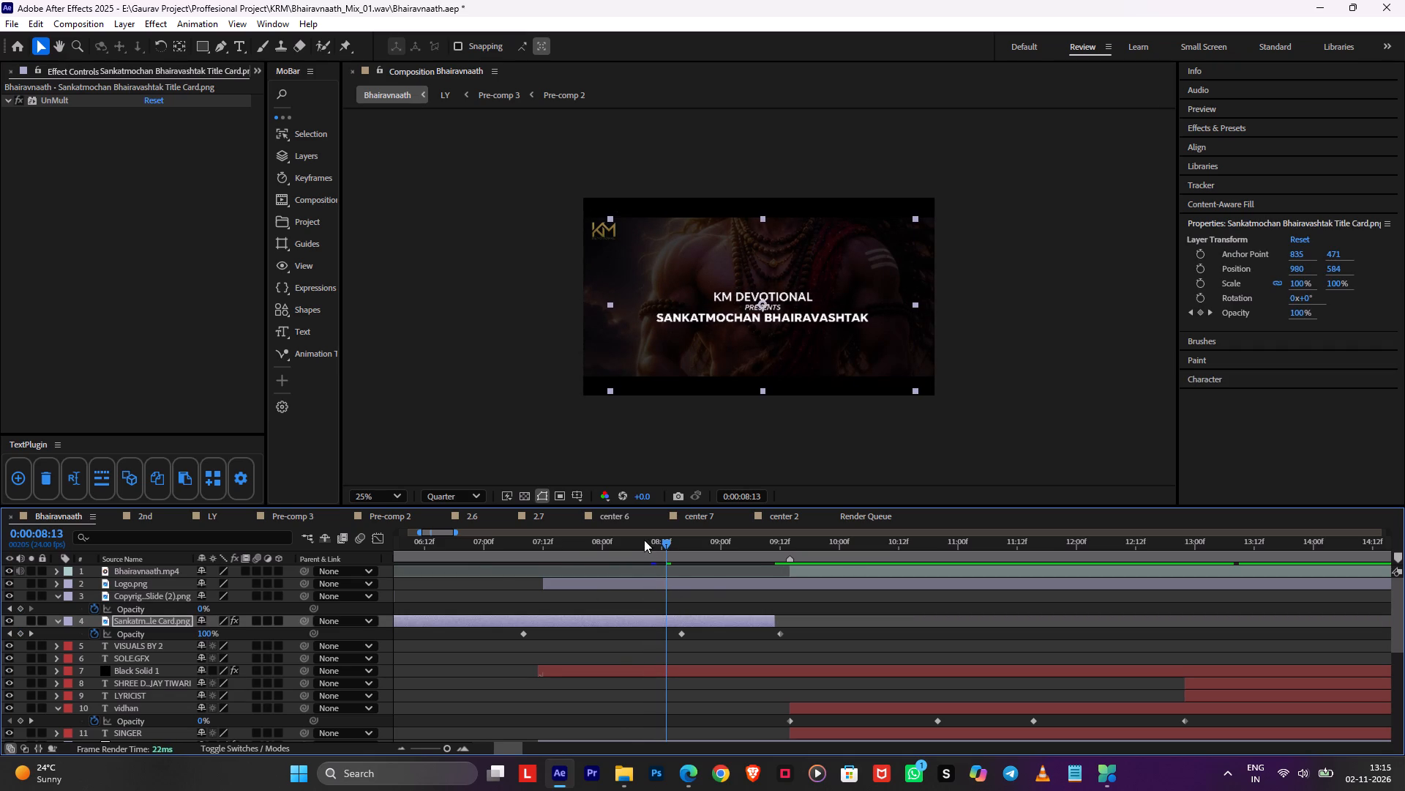
Save the project and play back the opening from 0:00:02:13 through the copyright slide to its fade-out.
left_click_drag(644, 538, 373, 557)
key("space")
scroll(514, 627, "down", 2, "alt")
key("ctrl+s")
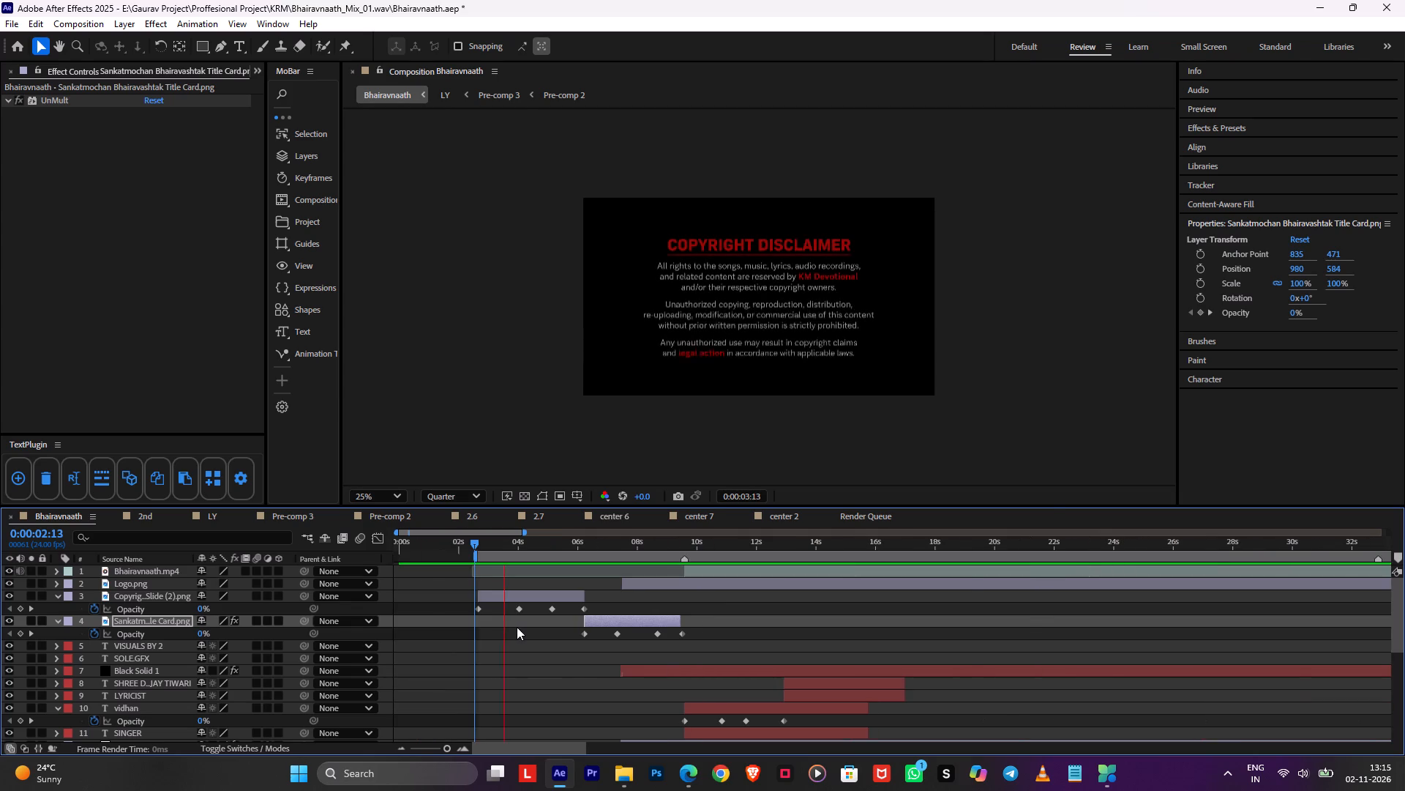
scroll(506, 629, "up", 1, "alt")
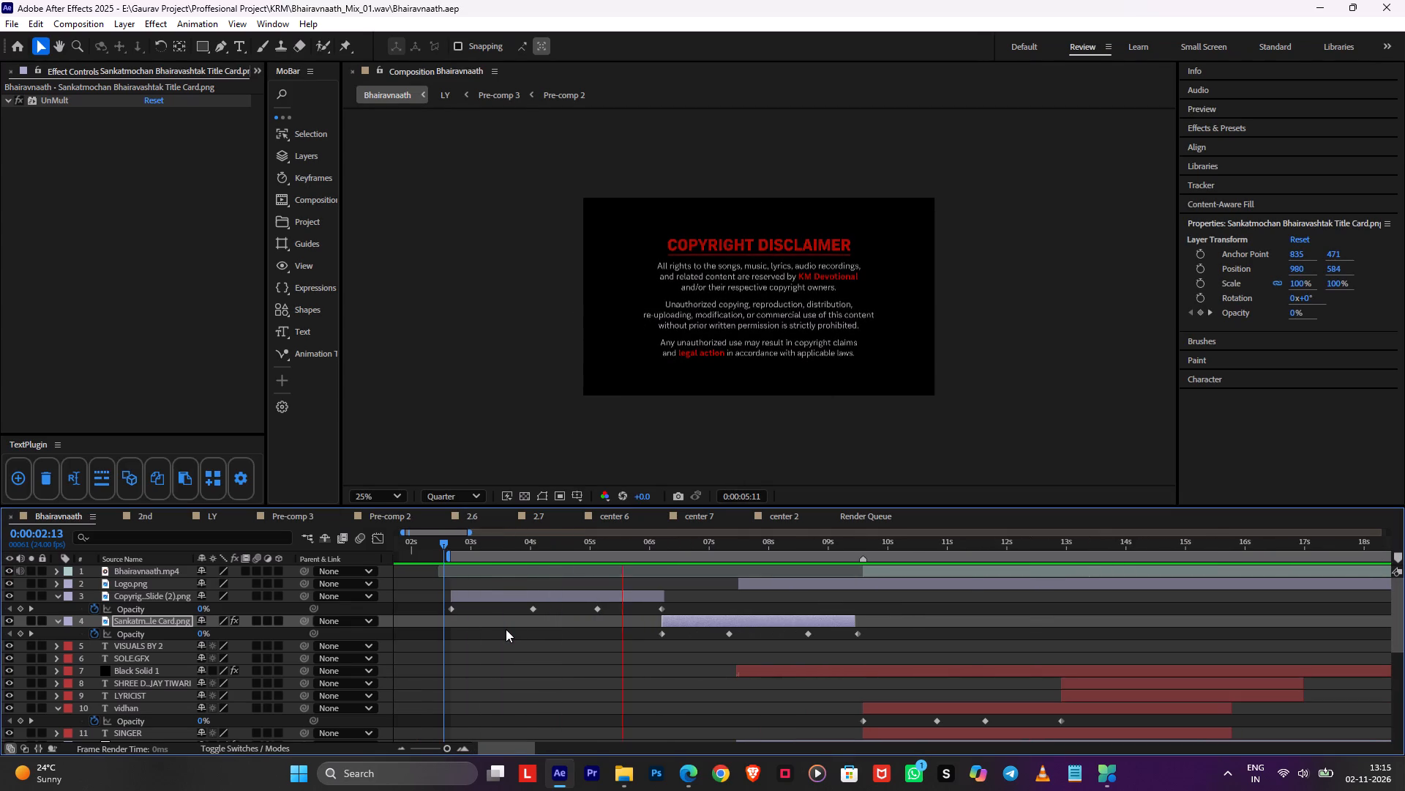
key("space")
scroll(601, 552, "up", 1, "alt")
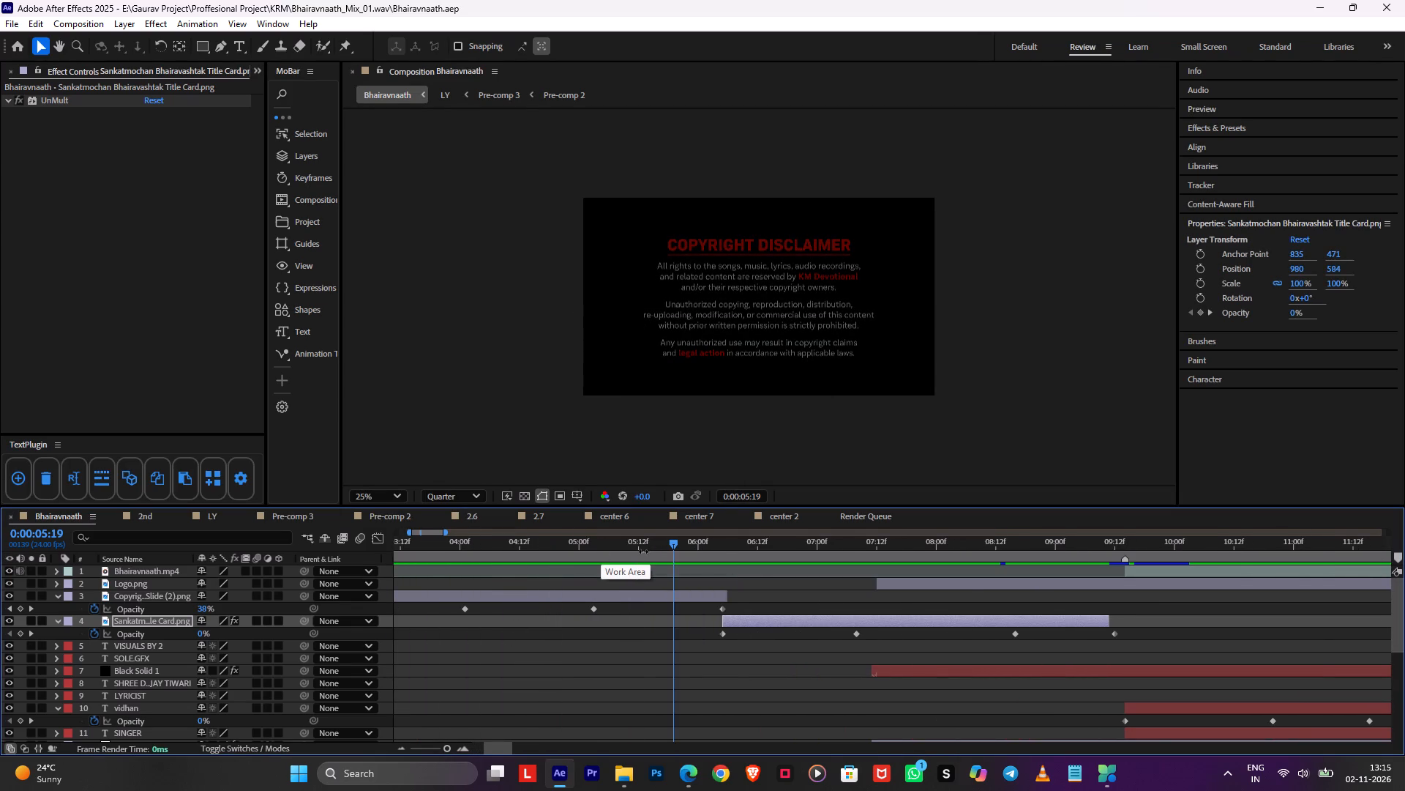
Compress the copyright slide's opacity keyframes proportionally so the final one falls at 0:00:05:20.
left_click(637, 547)
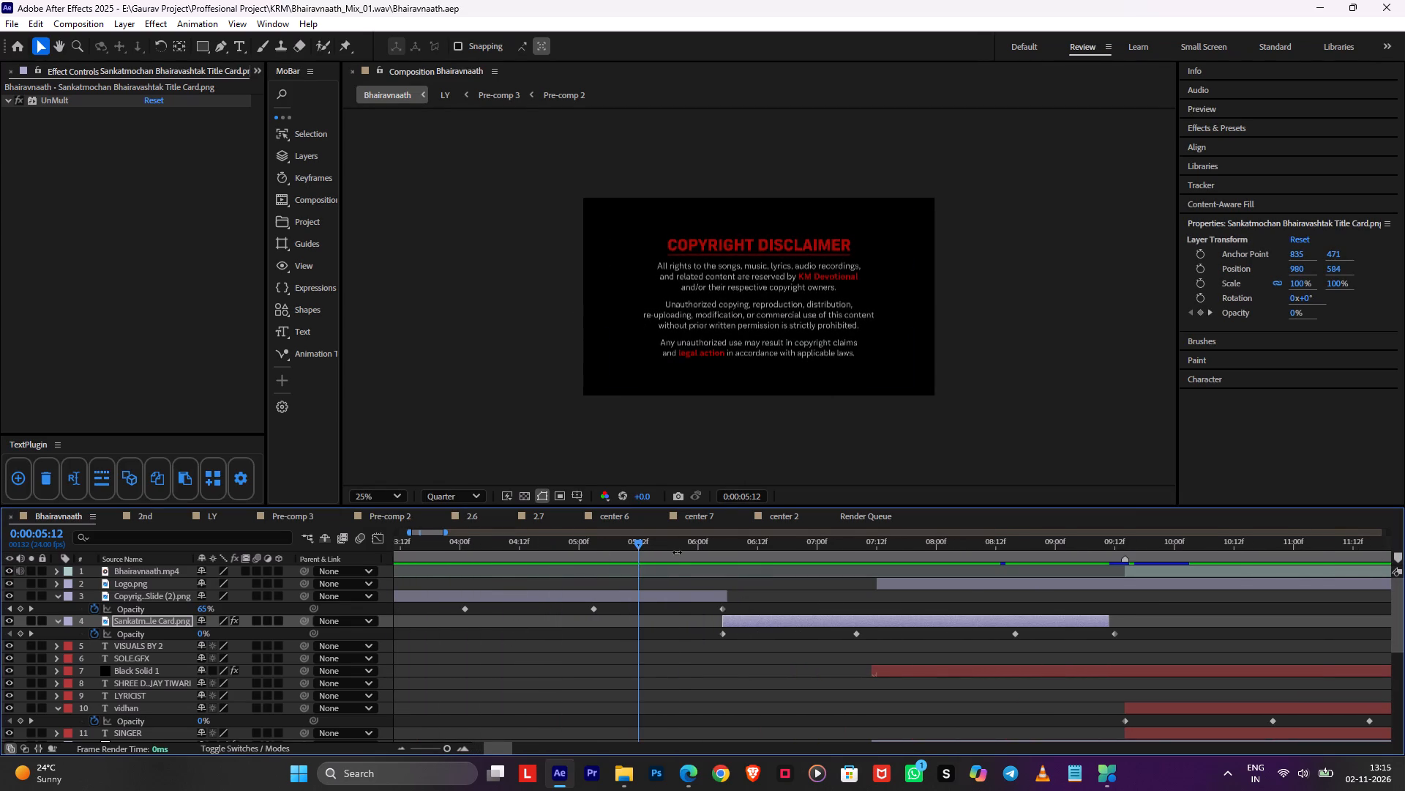
left_click(677, 546)
left_click_drag(746, 601, 337, 614)
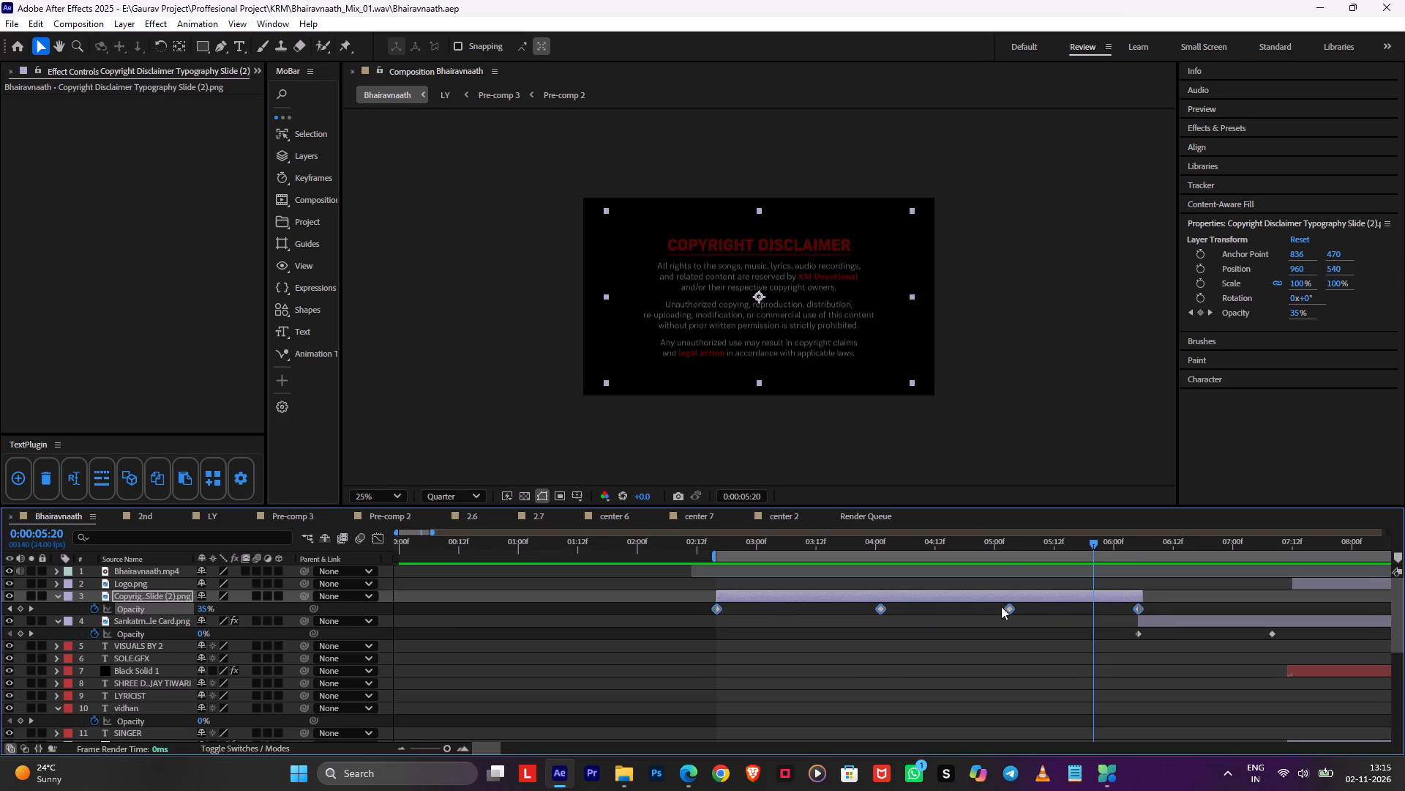
left_click_drag(1136, 606, 1087, 623, "alt")
Move the title card layer to start at 0:00:05:20 and extend its end to where the singer credit begins.
left_click_drag(1162, 622, 1119, 625)
scroll(1112, 636, "down", 2, "alt")
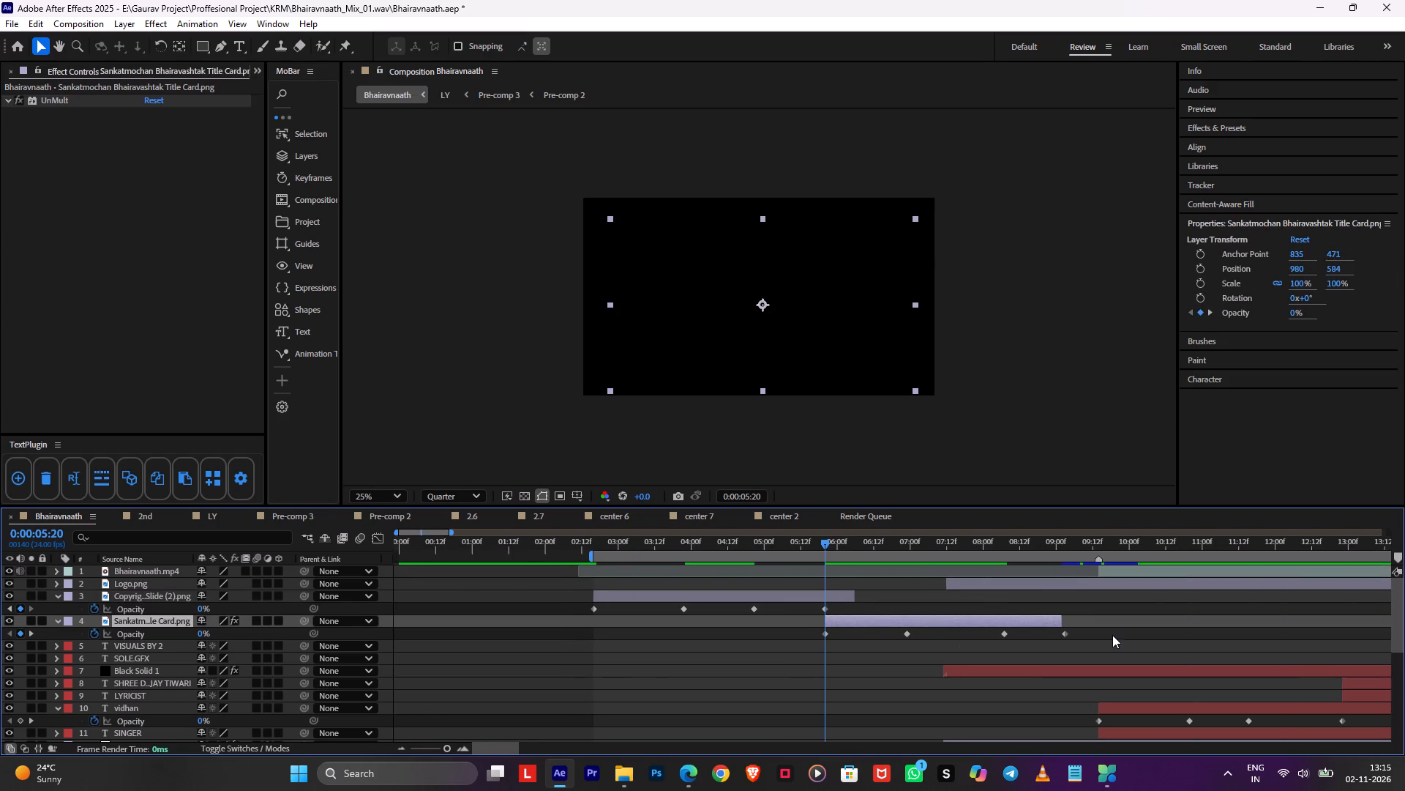
key("space")
left_click_drag(1115, 627, 1024, 626)
left_click_drag(973, 622, 998, 626)
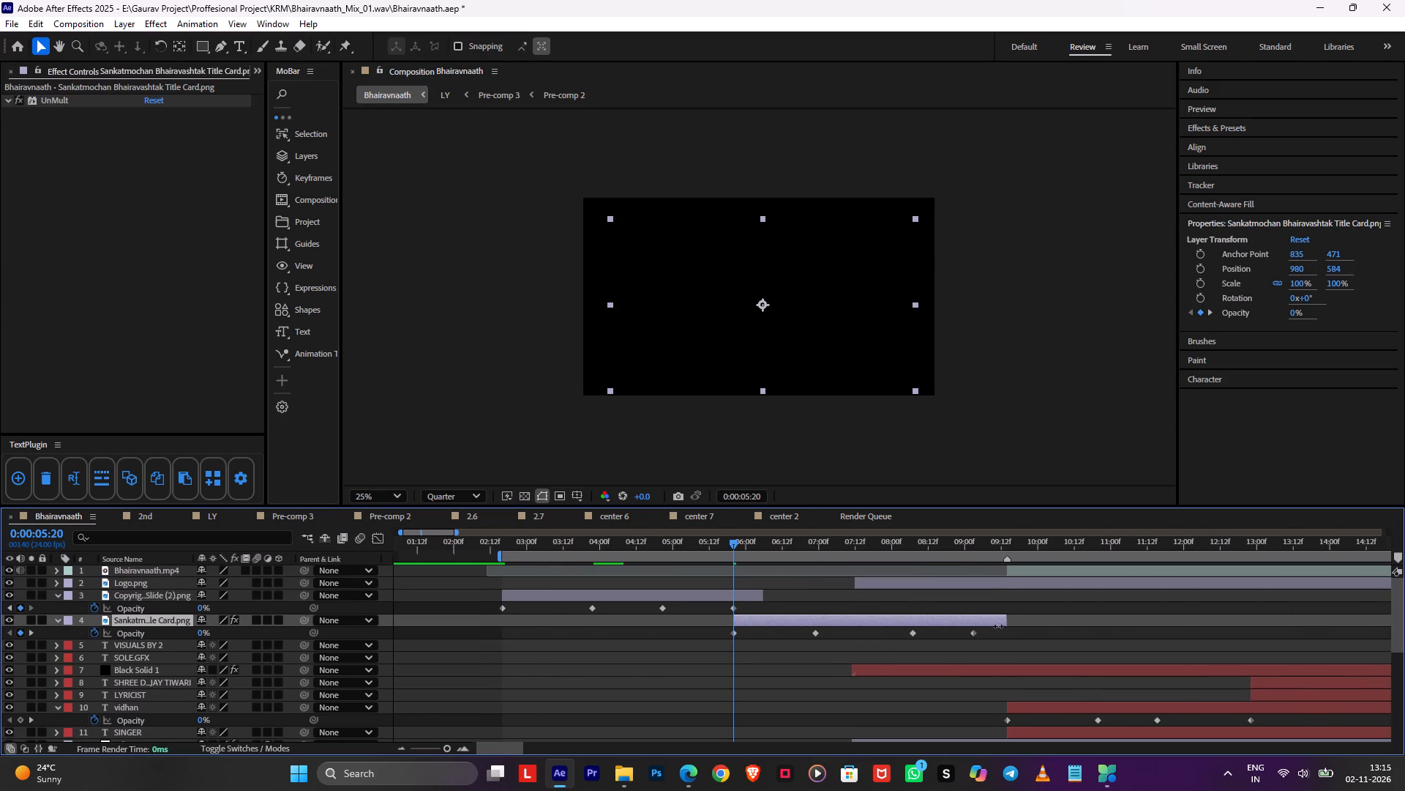
left_click_drag(998, 626, 999, 626)
Shift the title card's two fade-out opacity keyframes later so the last one sits at the layer's end.
left_click_drag(985, 634, 896, 635)
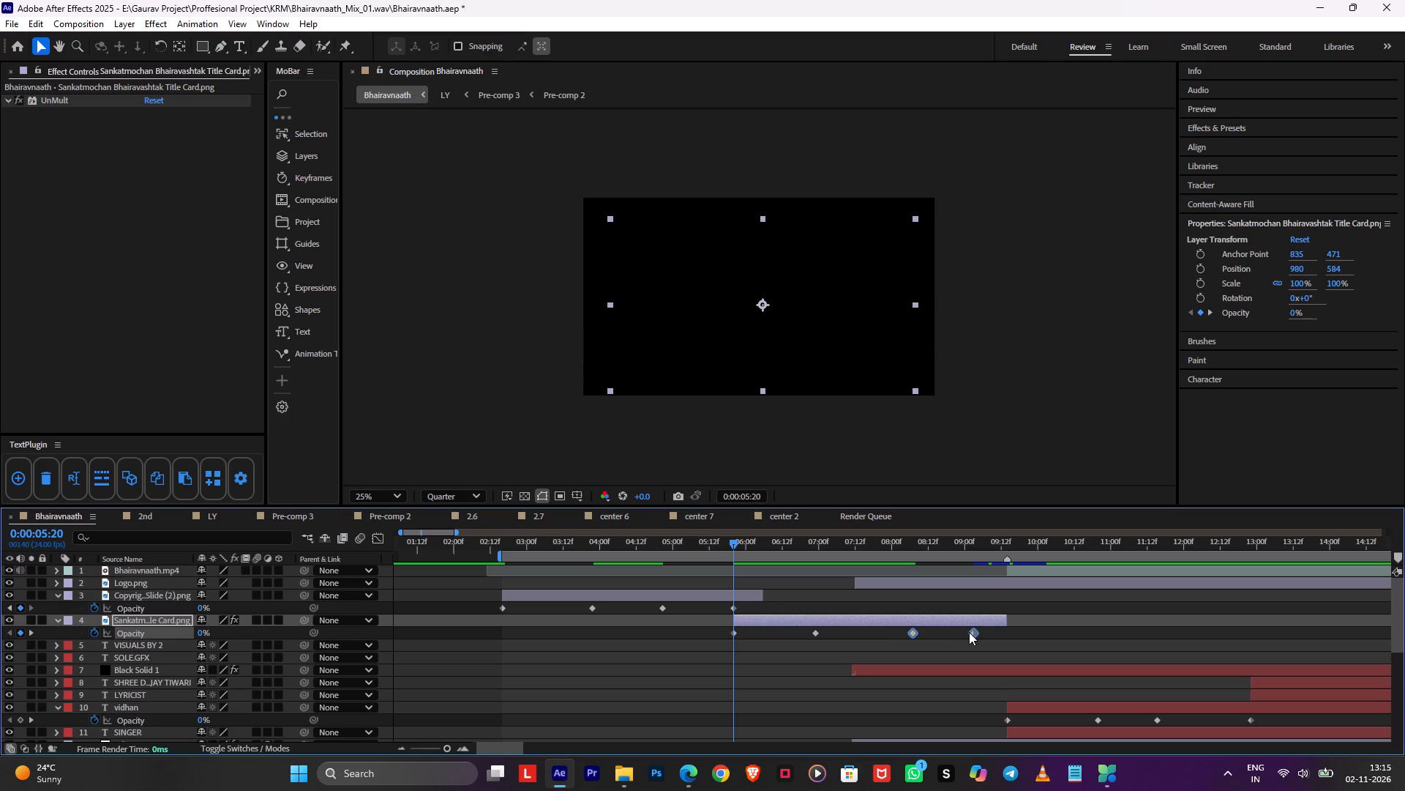
left_click_drag(974, 631, 981, 632, "alt")
left_click_drag(979, 632, 997, 640)
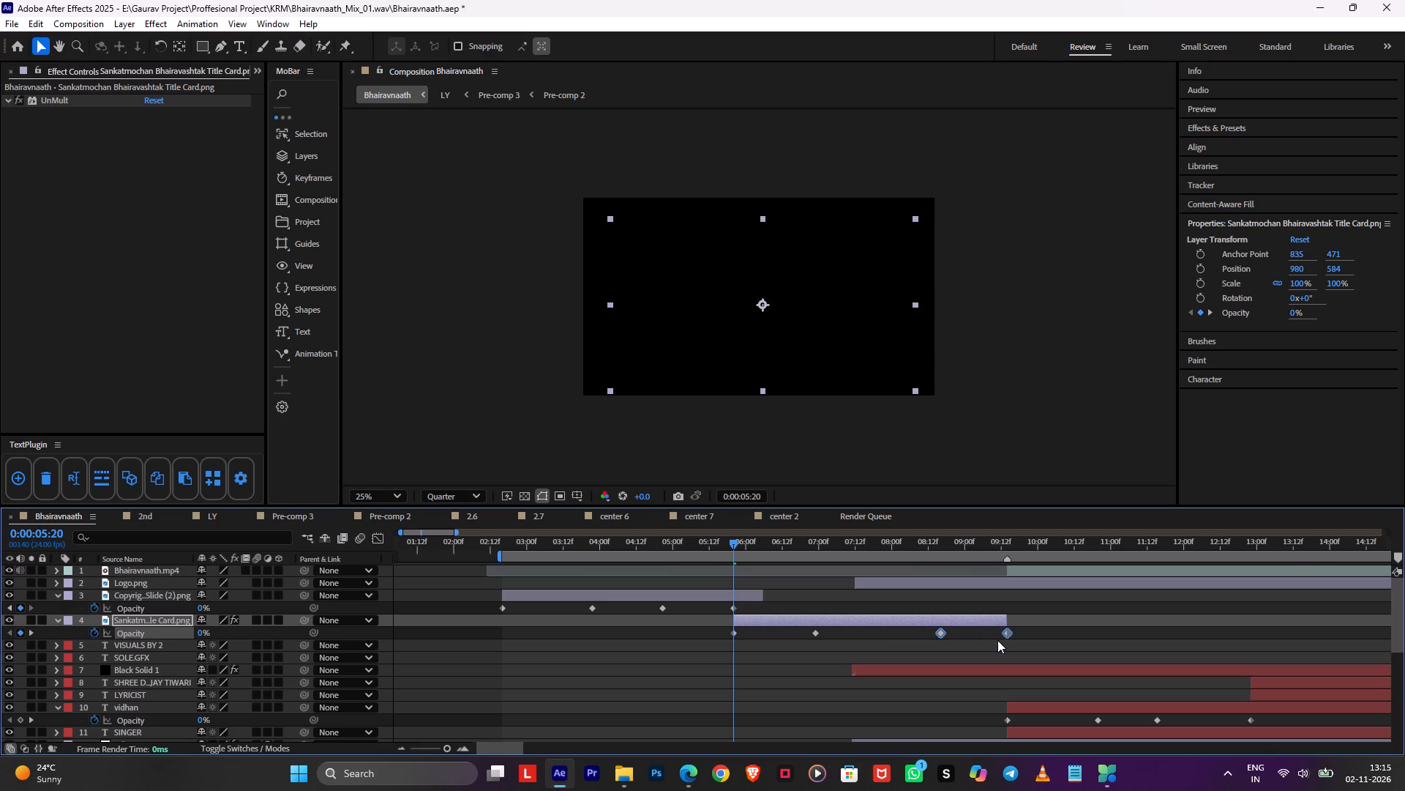
left_click_drag(997, 640, 999, 641)
left_click(994, 652)
Save the project and play back the retimed title card into the singer credit.
key("space")
key("ctrl+s")
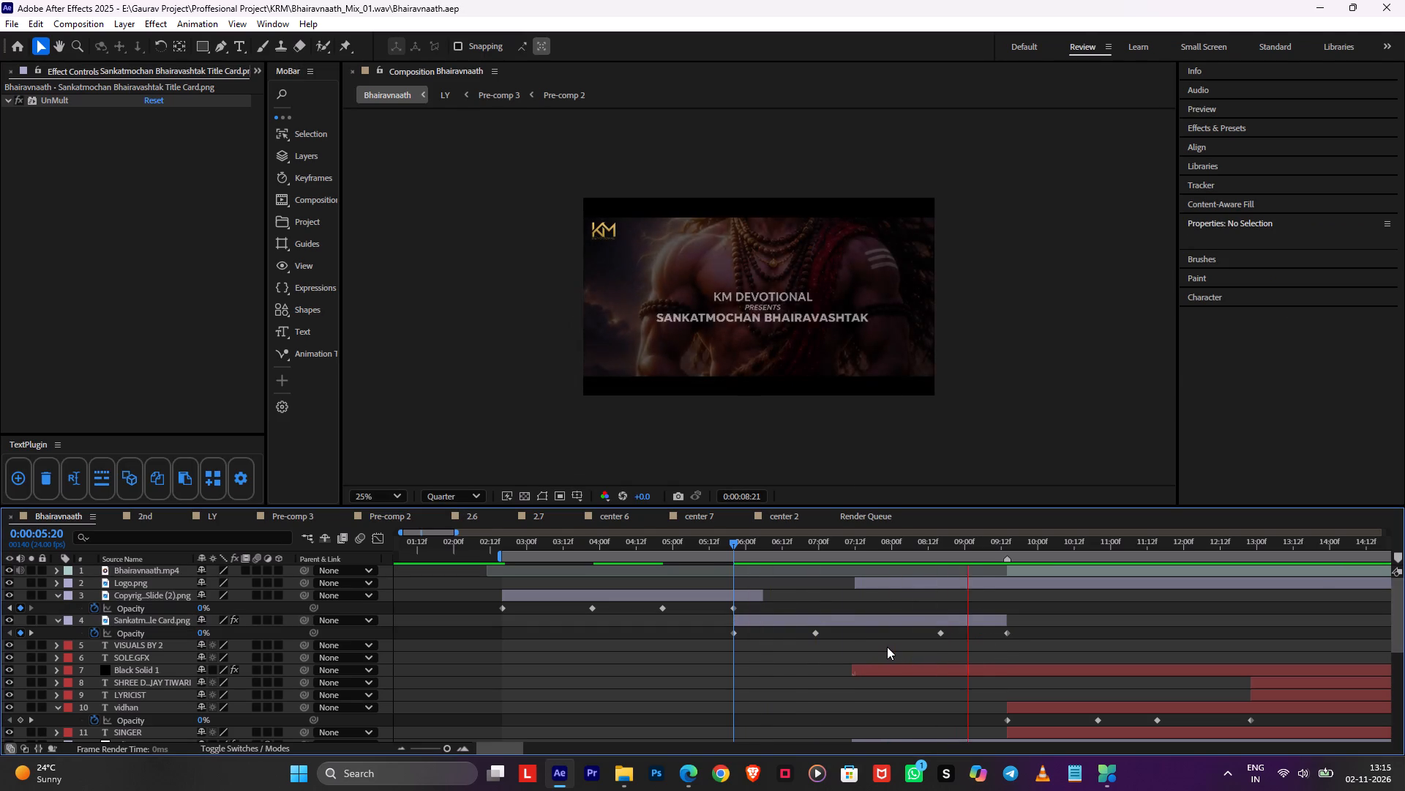
scroll(989, 639, "down", 12, "alt")
scroll(1032, 606, "up", 1, "alt")
scroll(1032, 606, "down", 1, "alt")
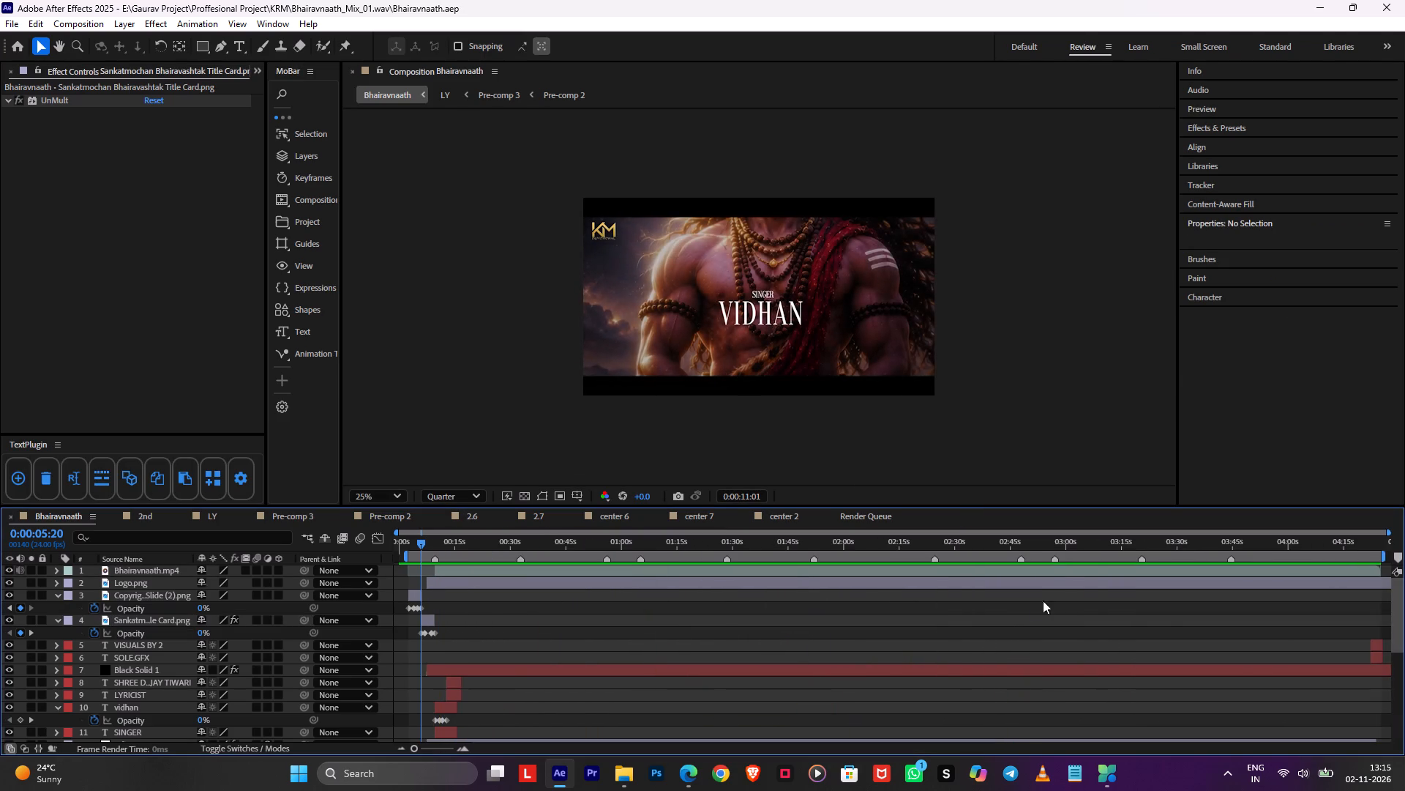
Trim the end of the last 2nd.mp4 clip, layer 18, to 0:03:51:18.
left_click(1332, 548)
left_click_drag(1332, 548, 1326, 548)
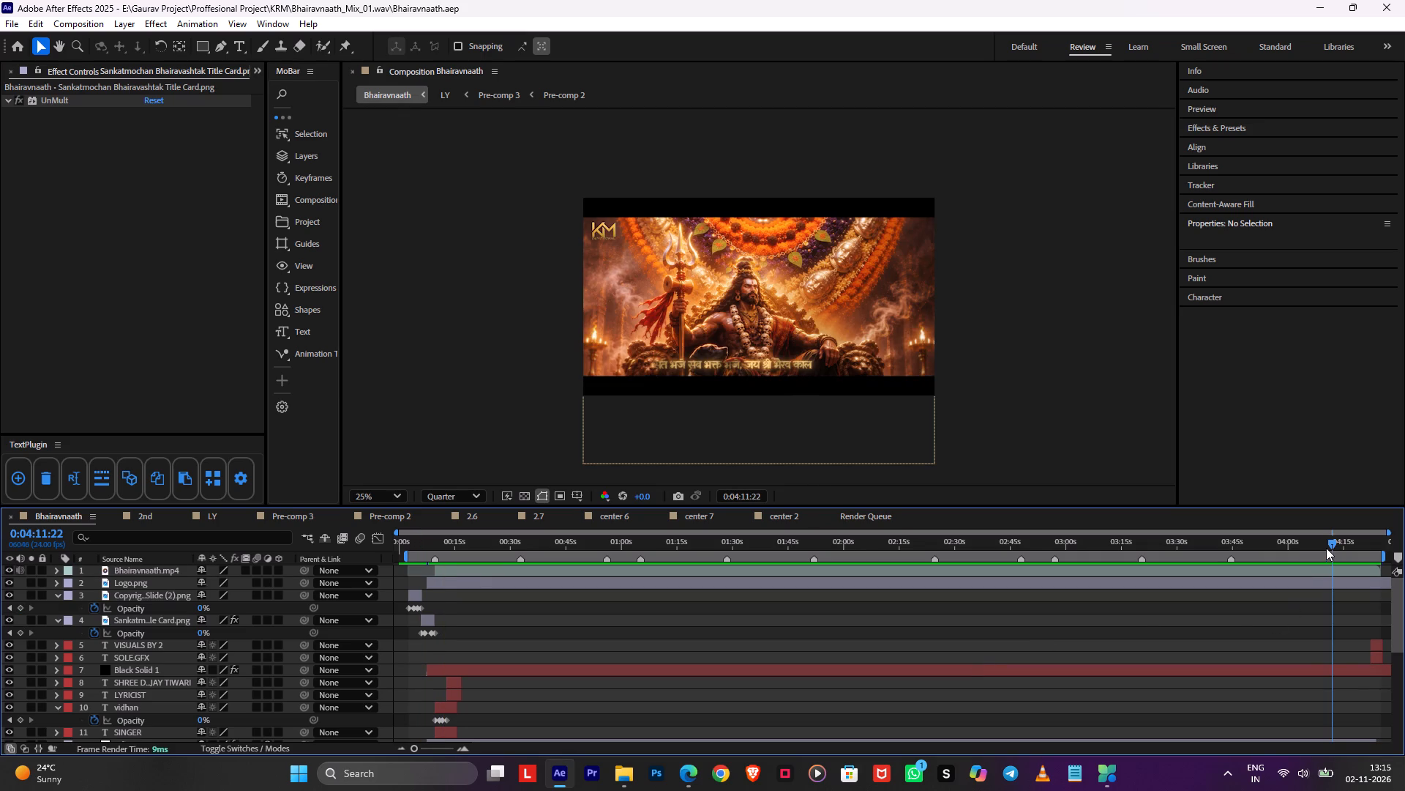
left_click_drag(1326, 548, 1257, 553)
scroll(1268, 628, "down", 4)
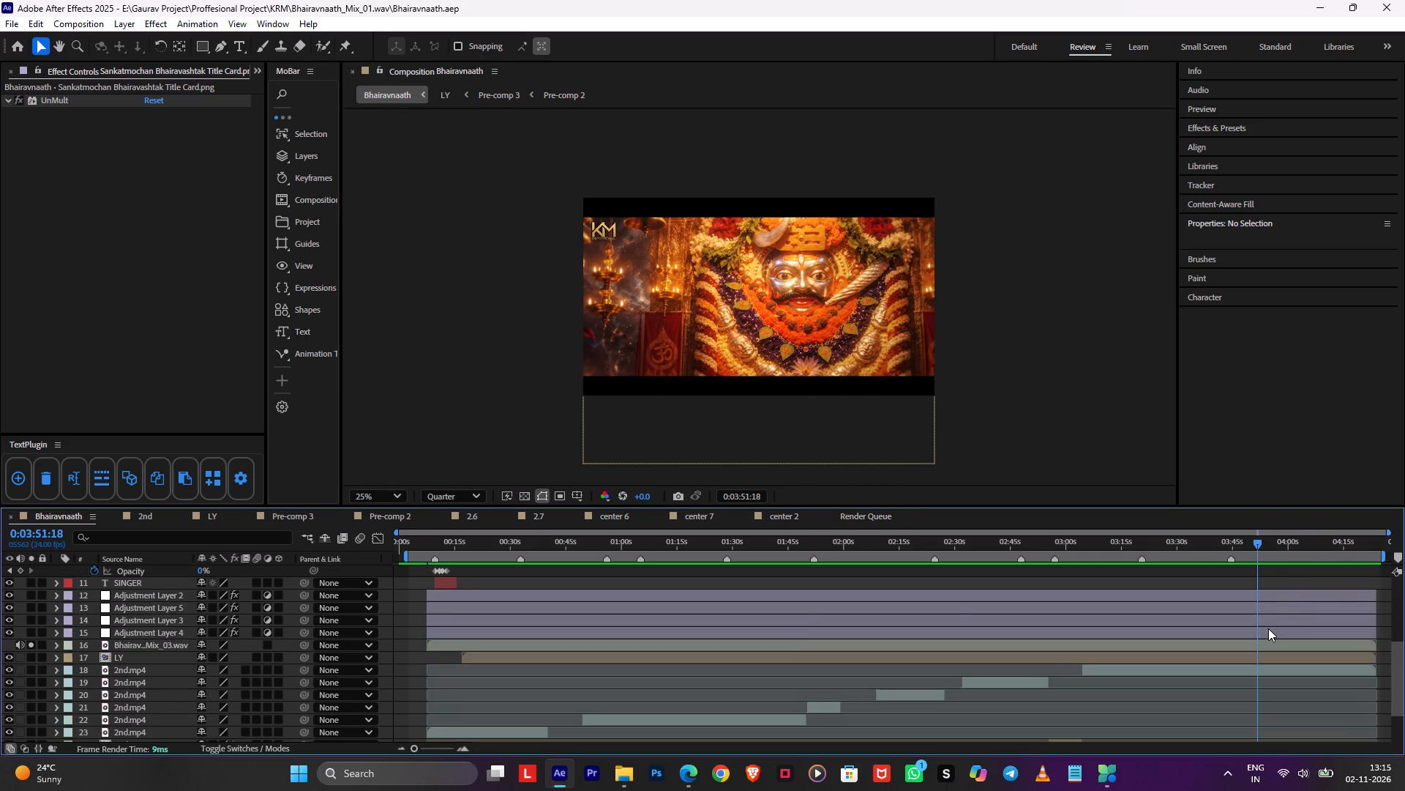
left_click(1262, 656)
left_click(1263, 667)
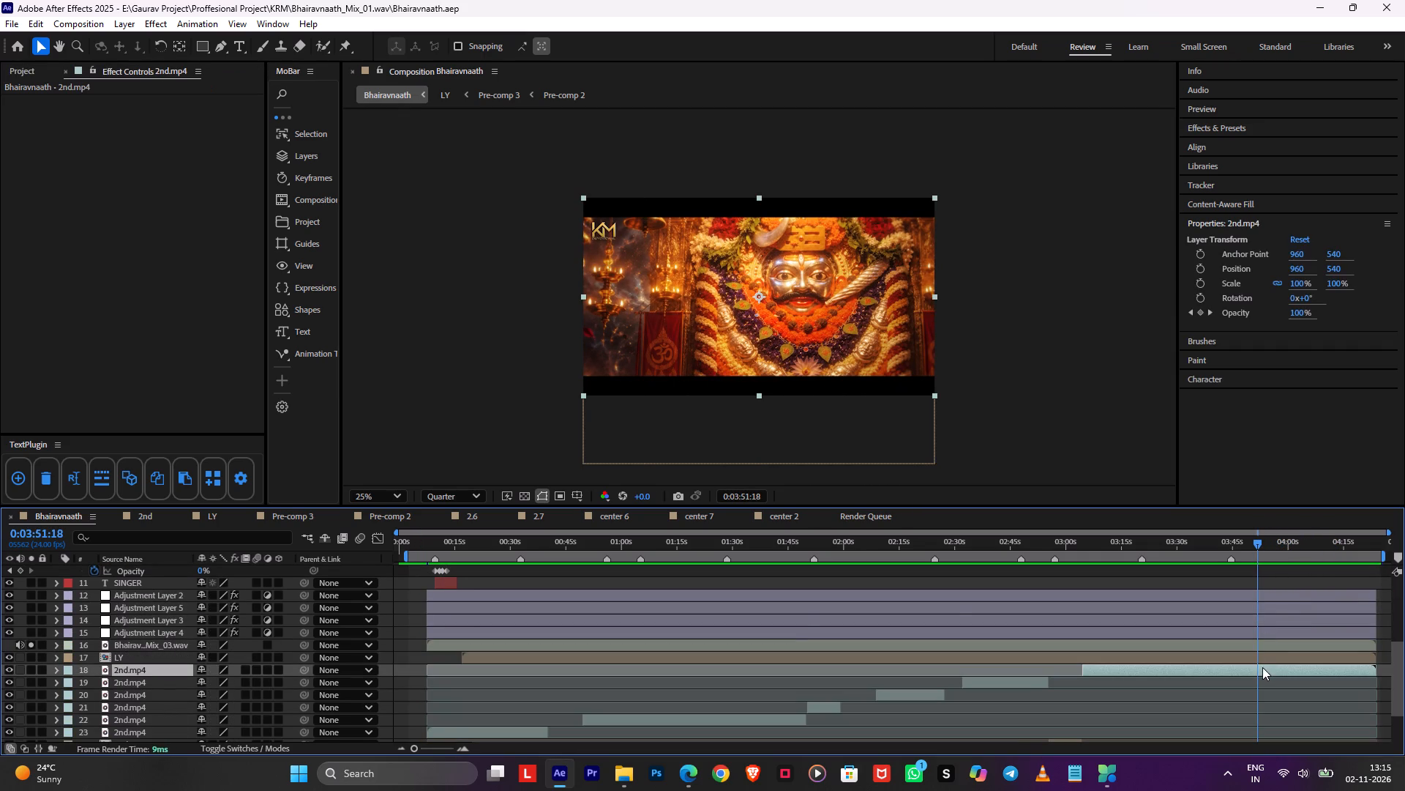
key("alt+bracketright")
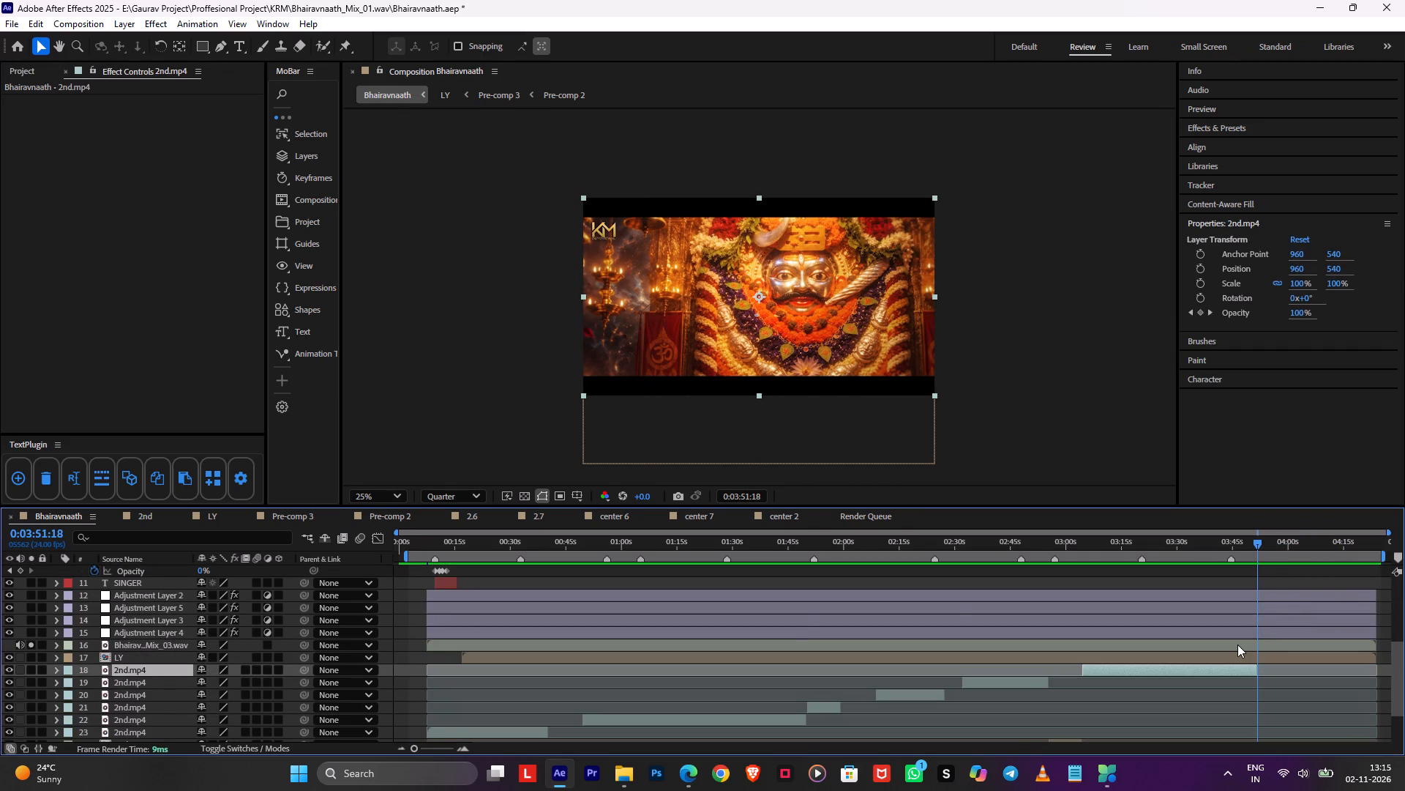
Duplicate the 2nd pre-comp on layer 24, trim the copy to start at 0:03:51:18, and extend it to the closing clips' end.
scroll(1237, 645, "down", 1)
scroll(1237, 645, "up", 1)
scroll(1237, 645, "down", 3)
scroll(1237, 645, "up", 1)
scroll(1237, 645, "down", 1)
left_click(1224, 680)
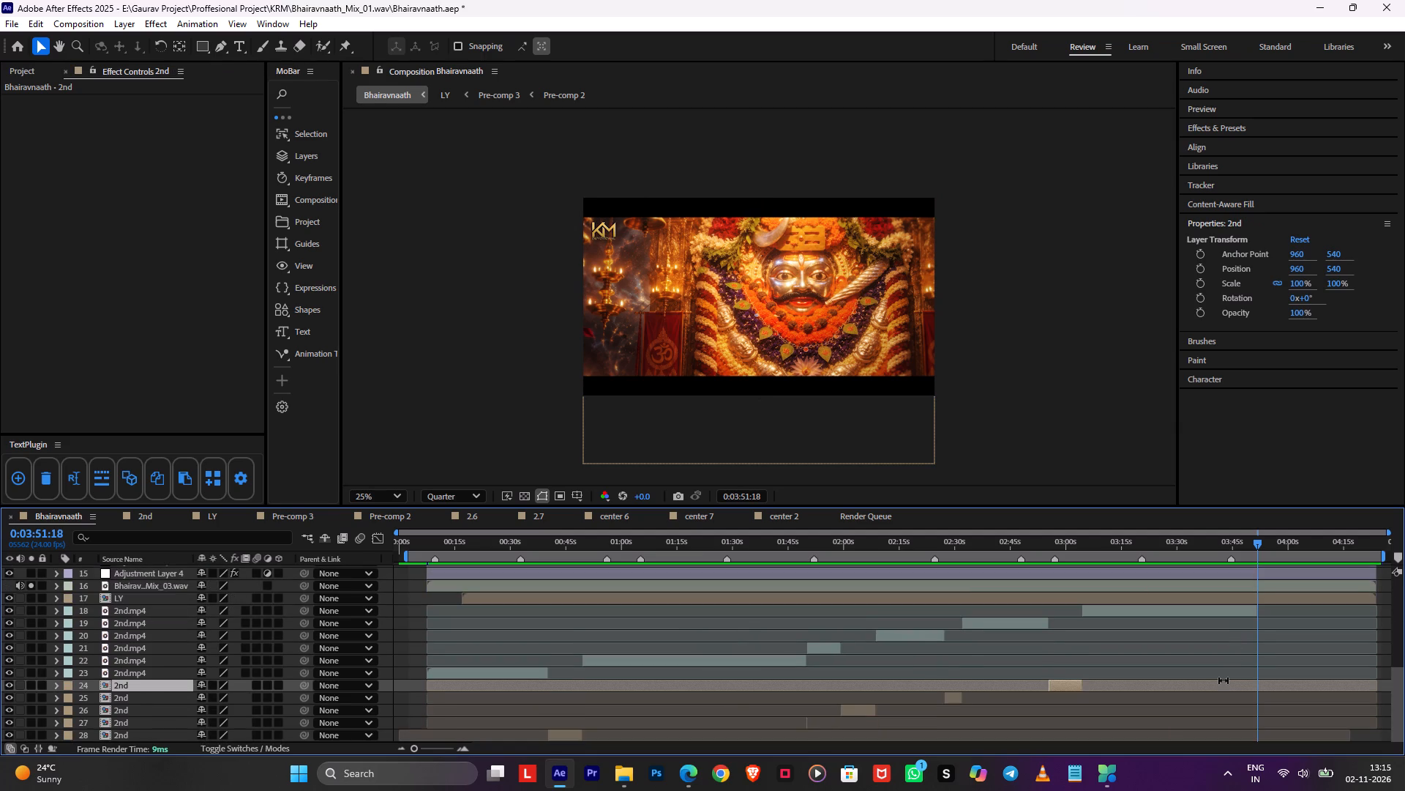
key("ctrl+d")
key("alt+bracketright")
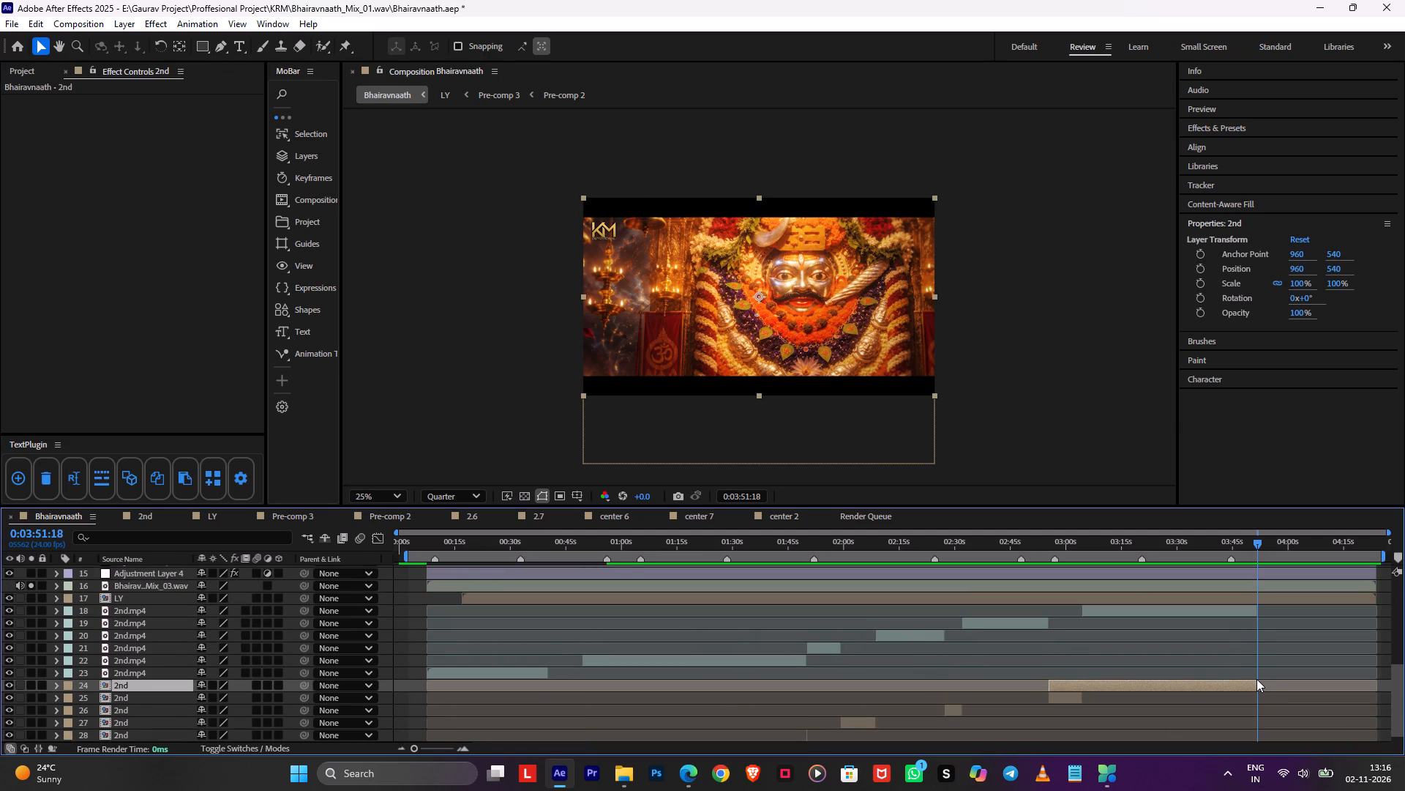
left_click_drag(1262, 686, 1404, 688)
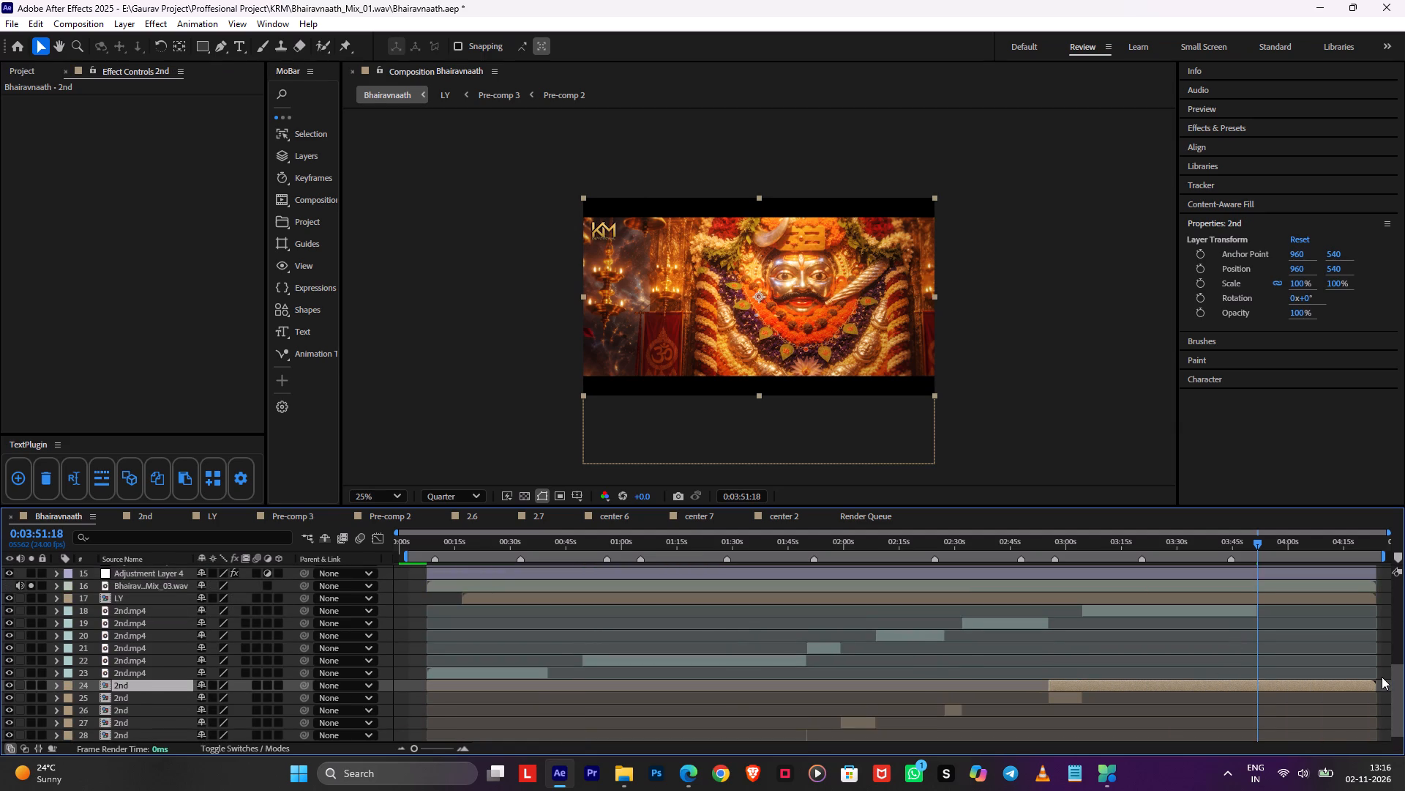
key("alt+bracketleft")
key("Return")
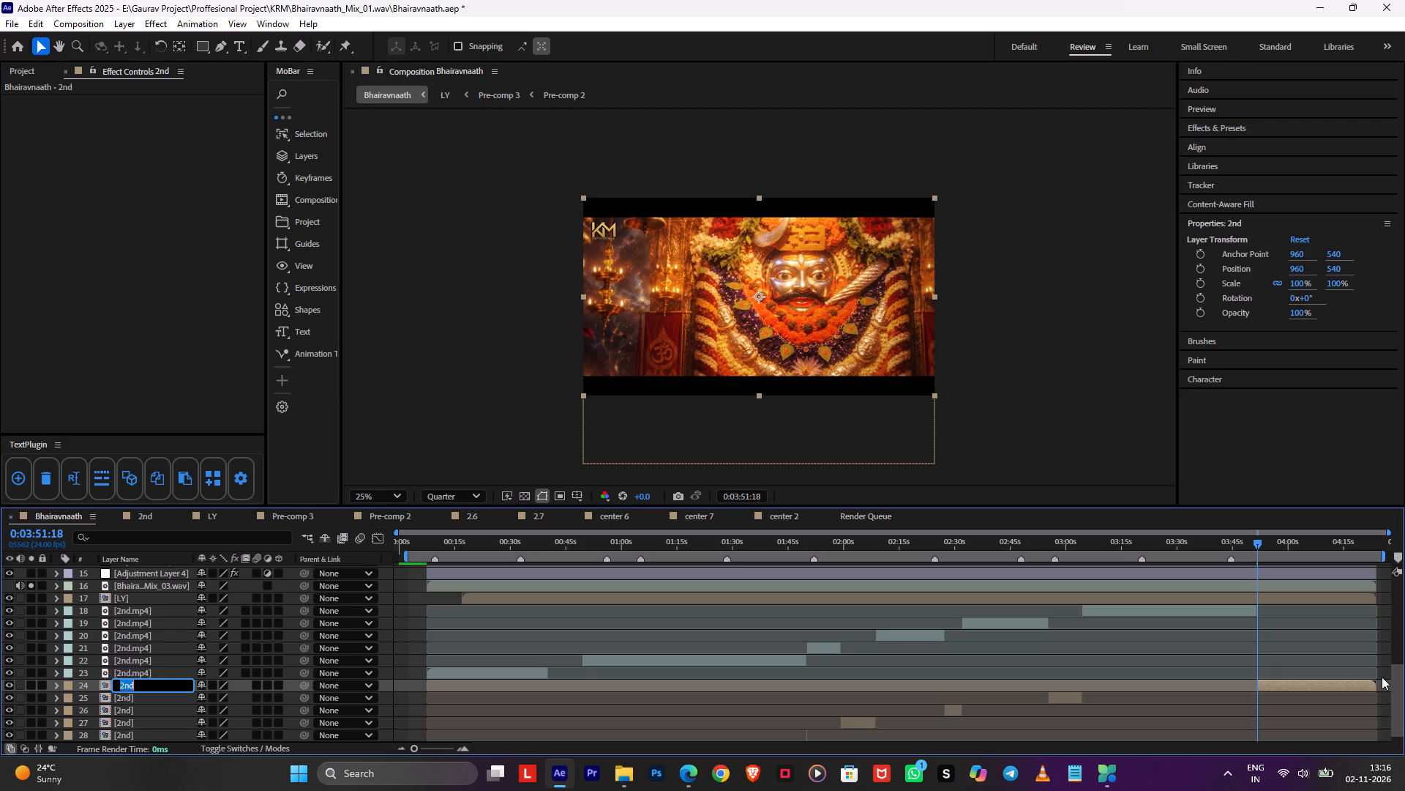
Locate the start of the [13] layer inside 2nd, and move the cut between Bhairavnaath layers 18 and 24 to 0:03:52:04.
double_click(1301, 683)
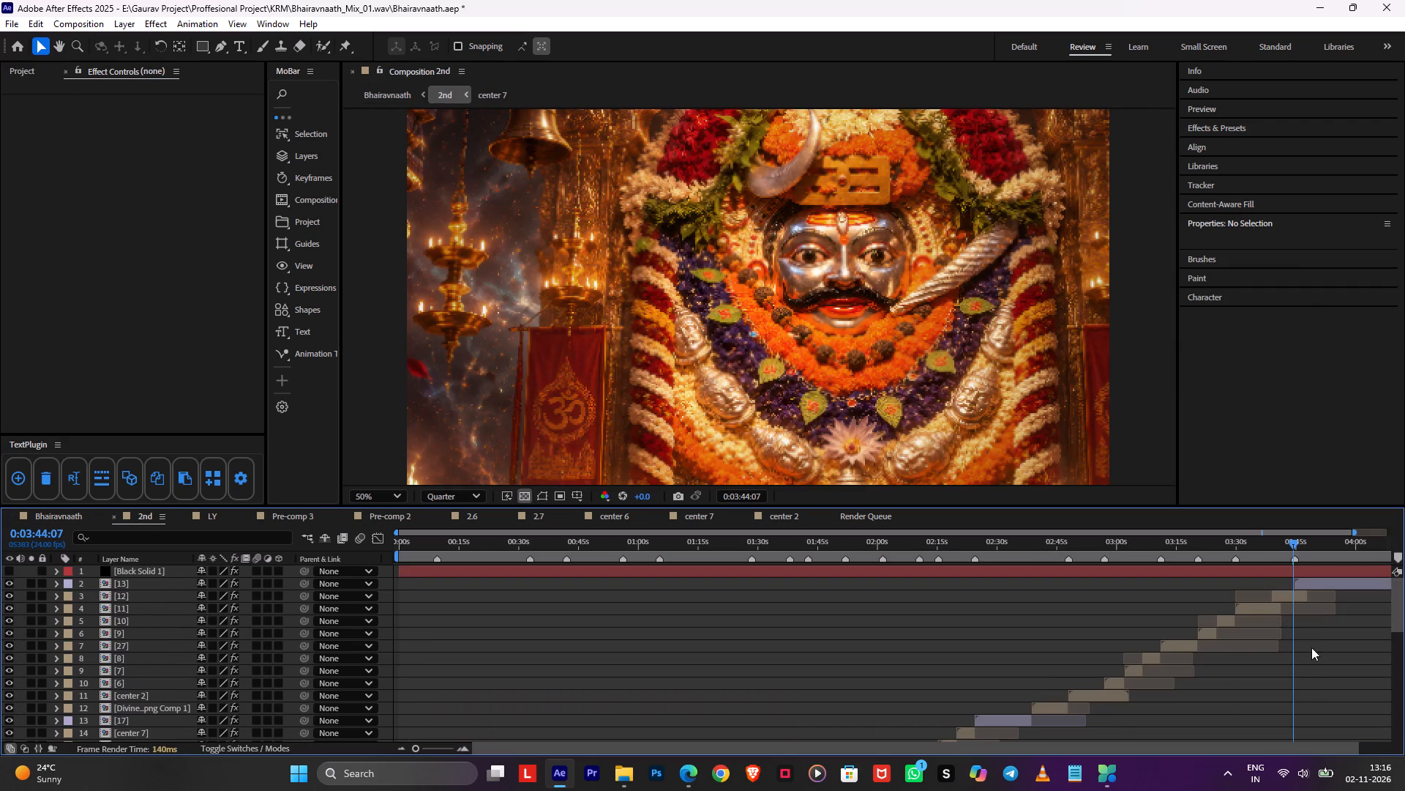
scroll(1314, 611, "up", 2, "alt")
left_click_drag(1229, 537, 1235, 537)
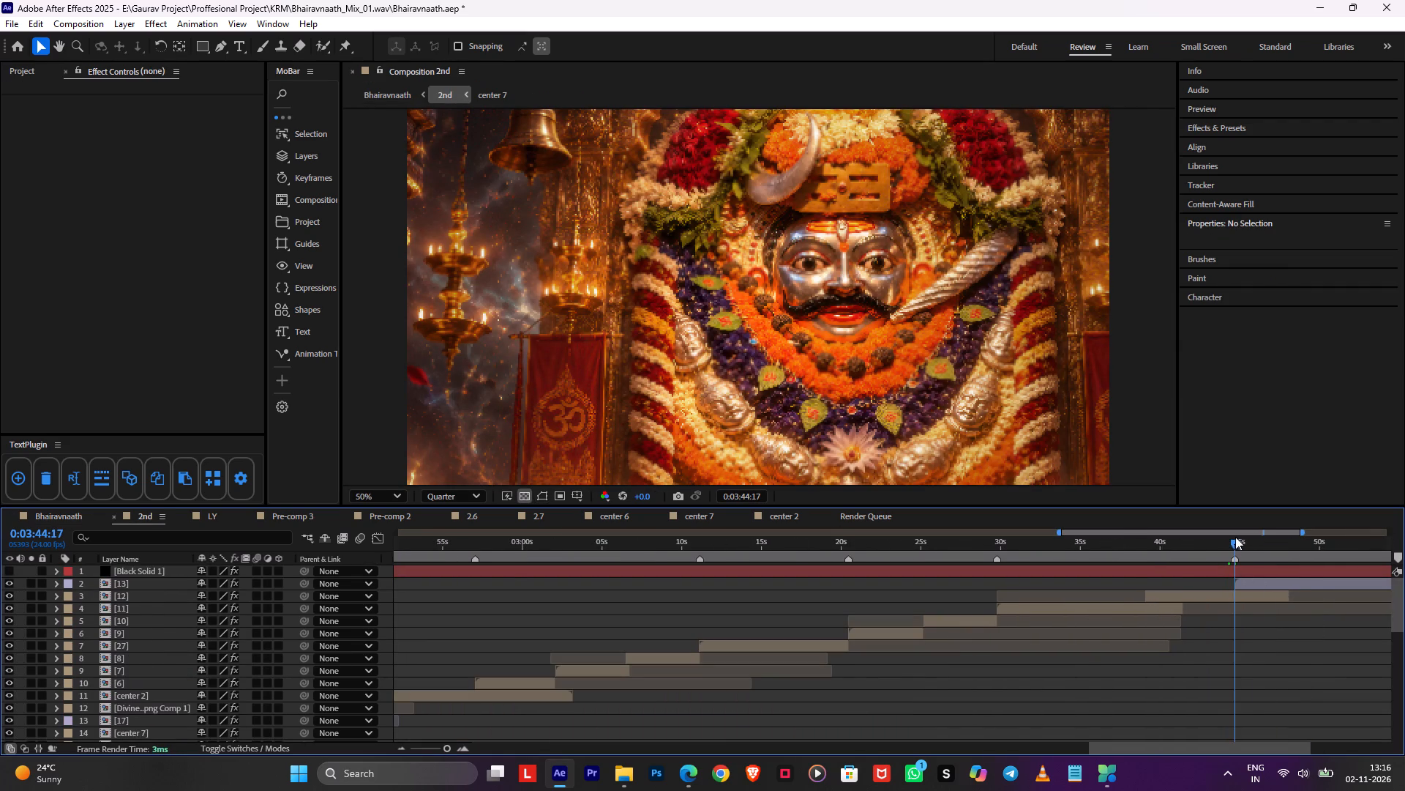
left_click_drag(1235, 537, 1237, 537)
key("Tab")
left_click(962, 543)
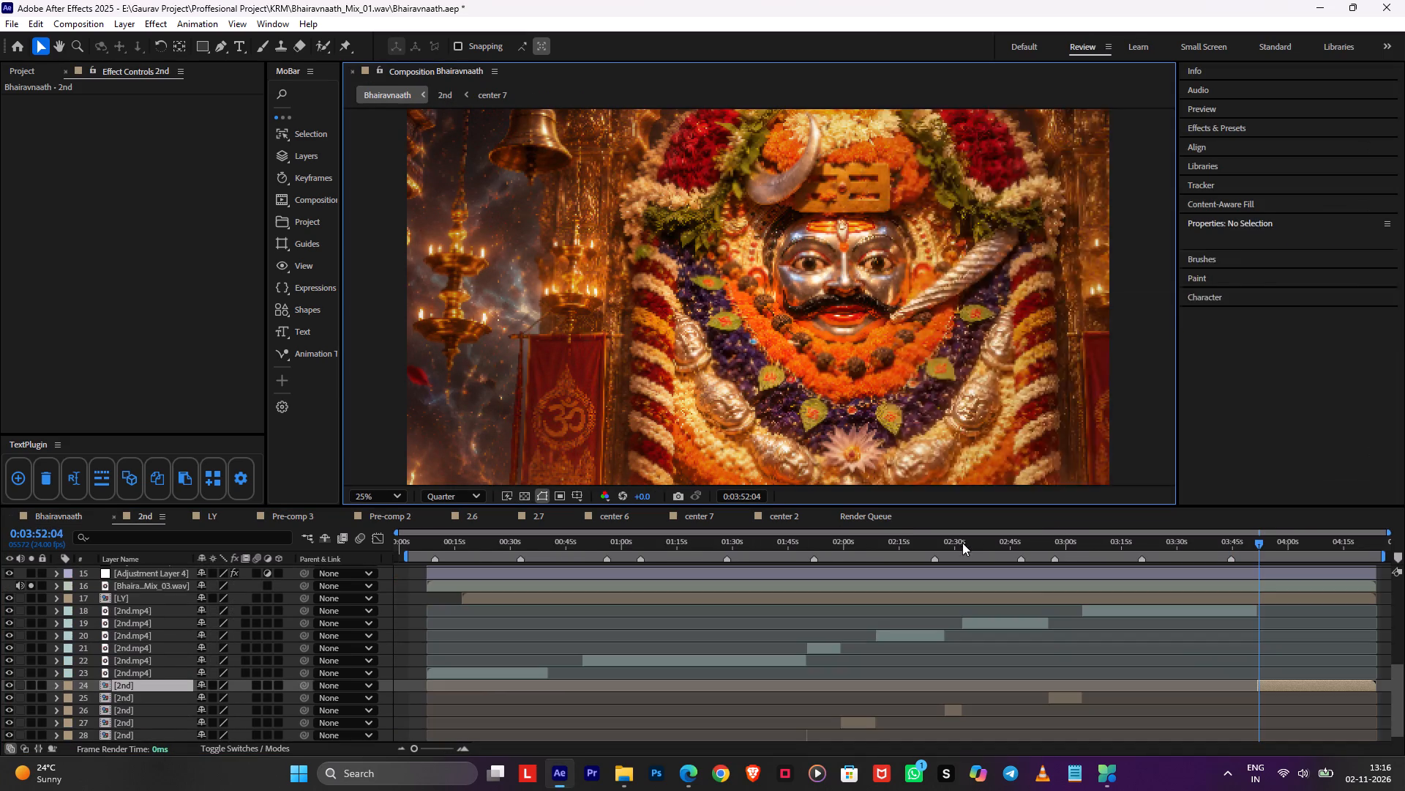
left_click(1259, 608)
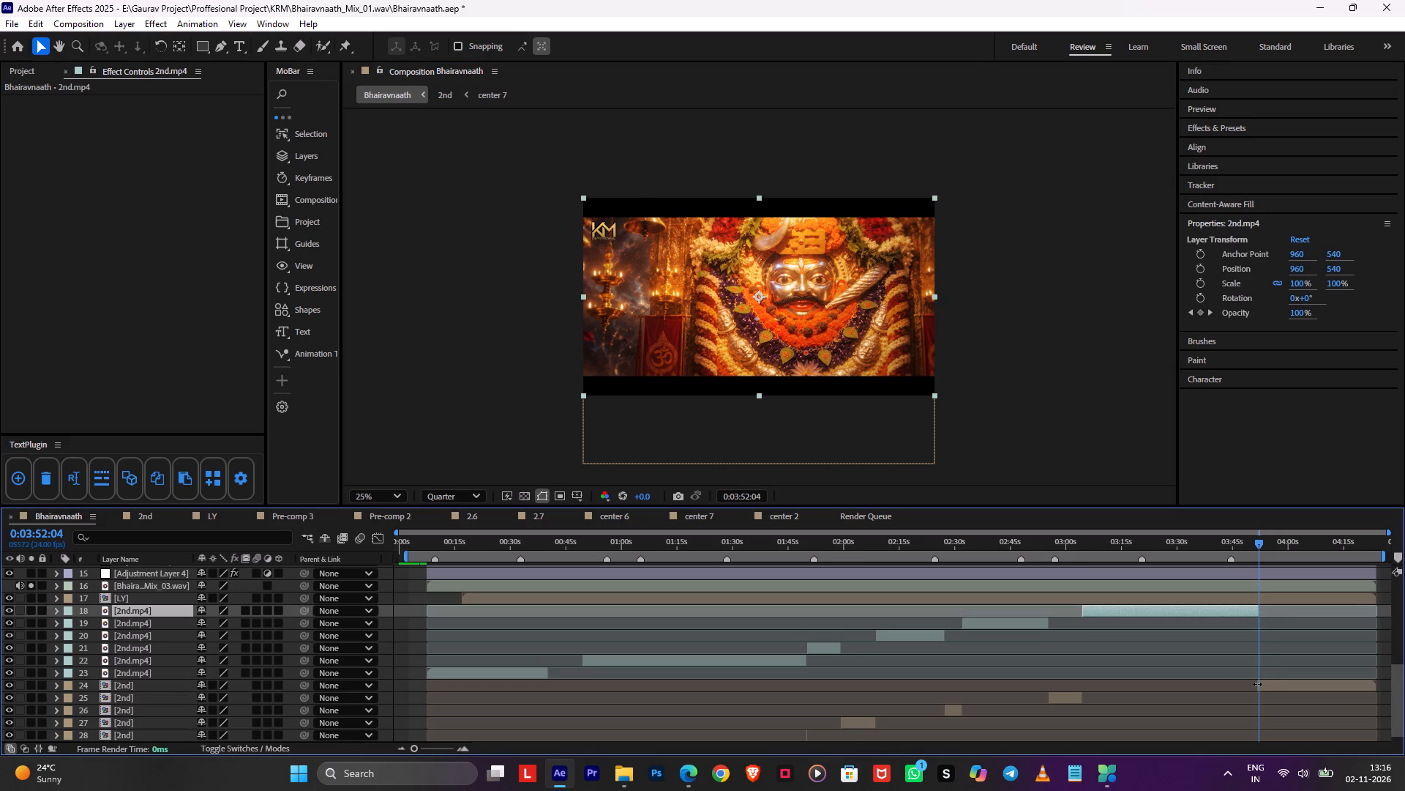
scroll(1260, 687, "up", 4, "alt")
left_click_drag(1211, 687, 1225, 687)
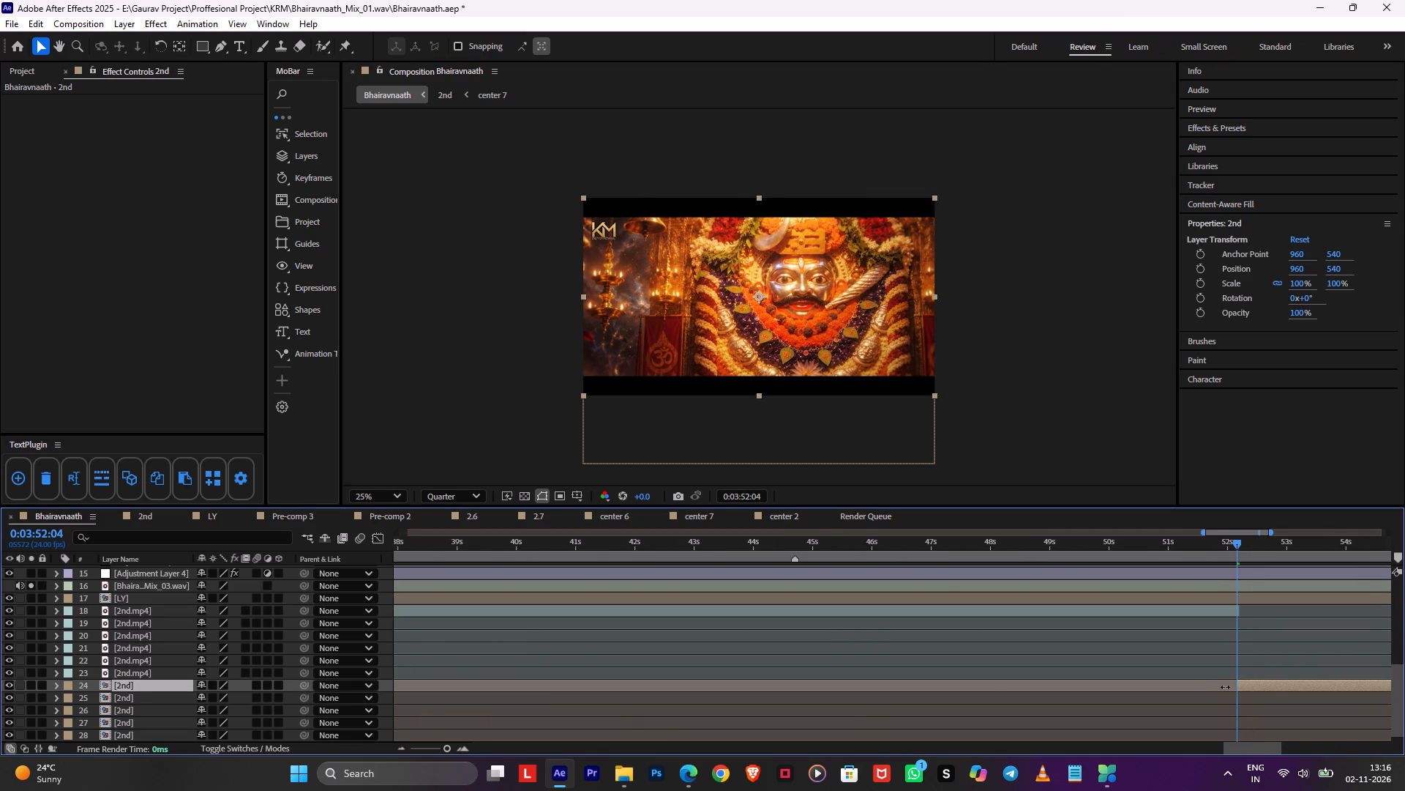
left_click_drag(1225, 687, 1229, 687)
In comp 13, nested in the 2nd pre-comp, set Null 14's first Position keyframe to a Z value of 1724.
double_click(1253, 683)
double_click(1246, 585)
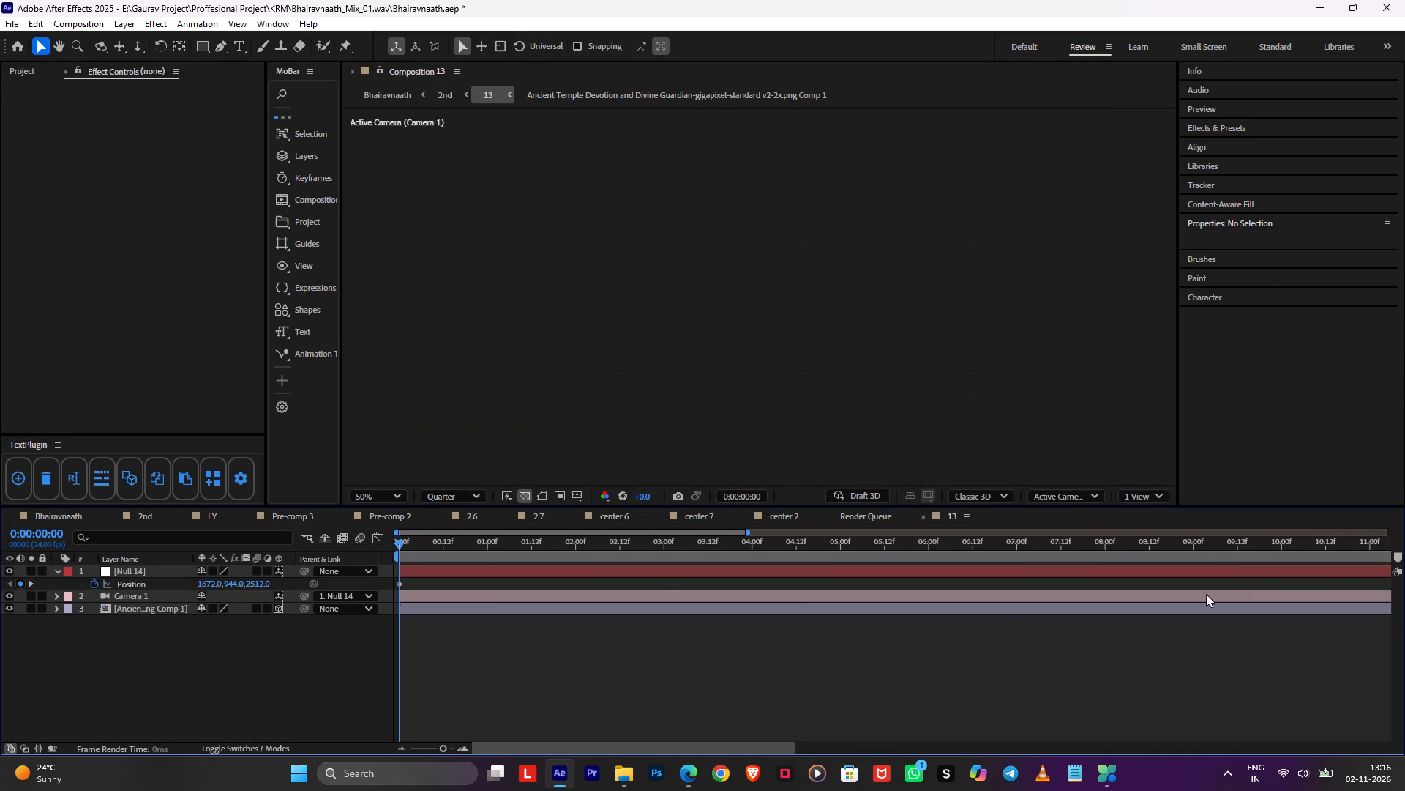
scroll(681, 355, "down", 2)
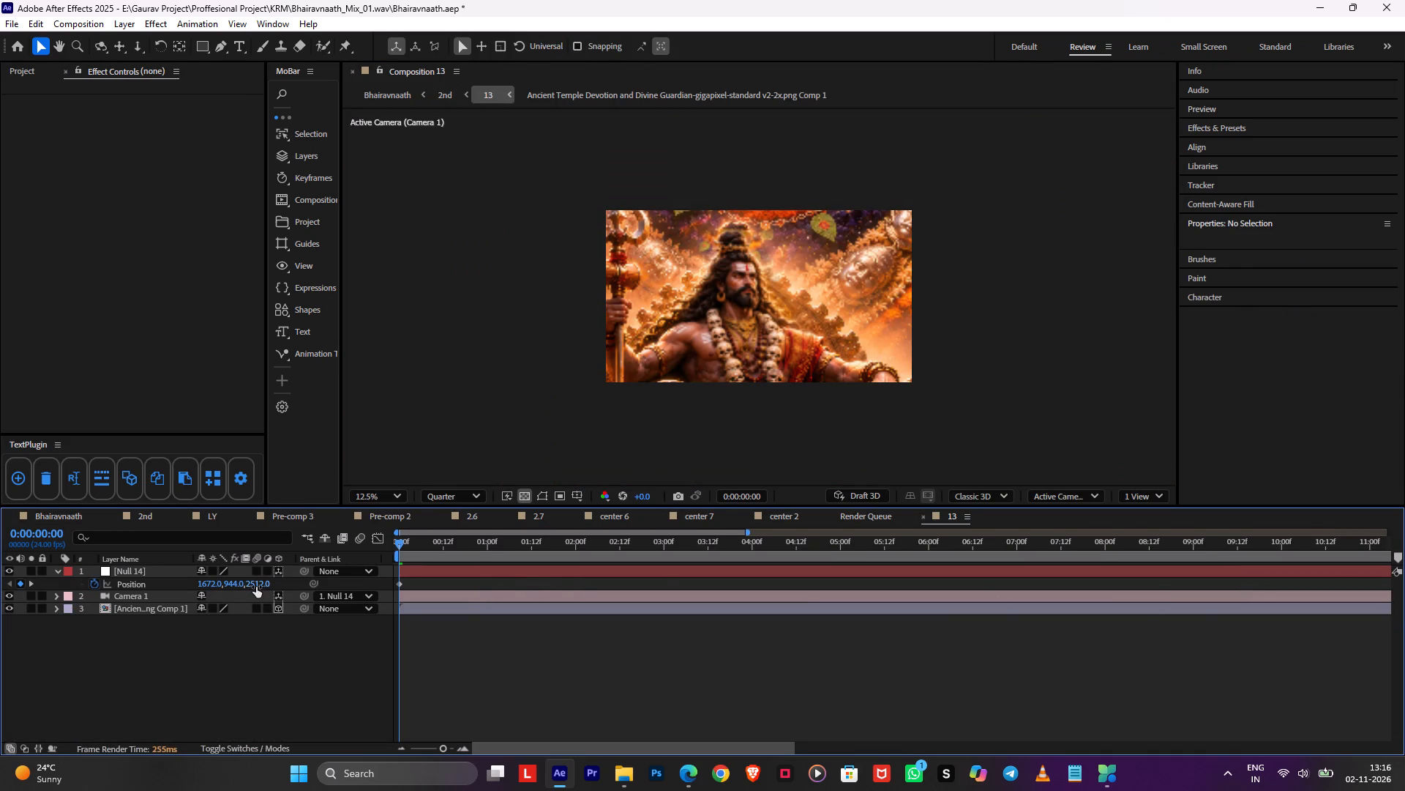
left_click_drag(259, 585, 61, 600)
left_click_drag(255, 584, 50, 598)
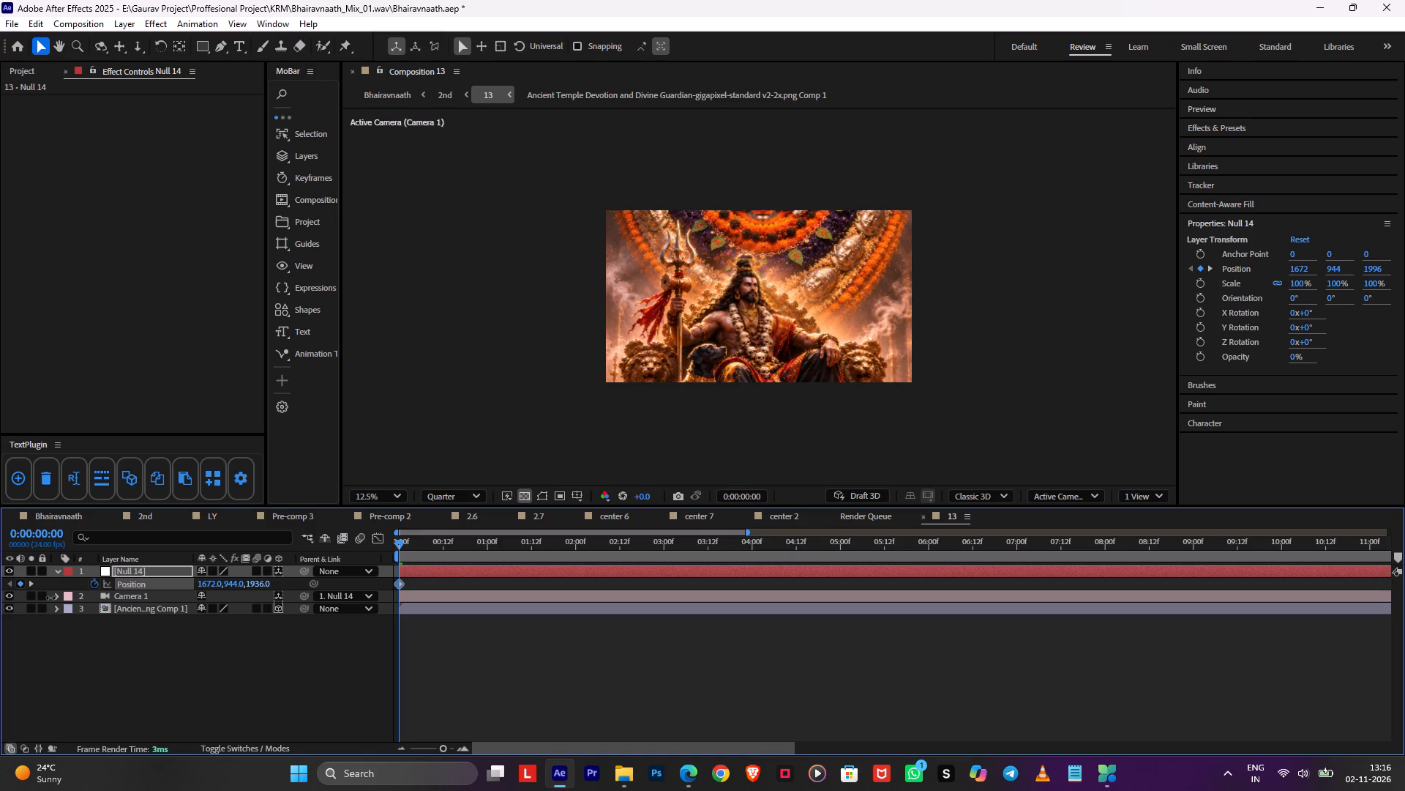
left_click_drag(50, 598, 45, 597)
left_click_drag(266, 584, 144, 604)
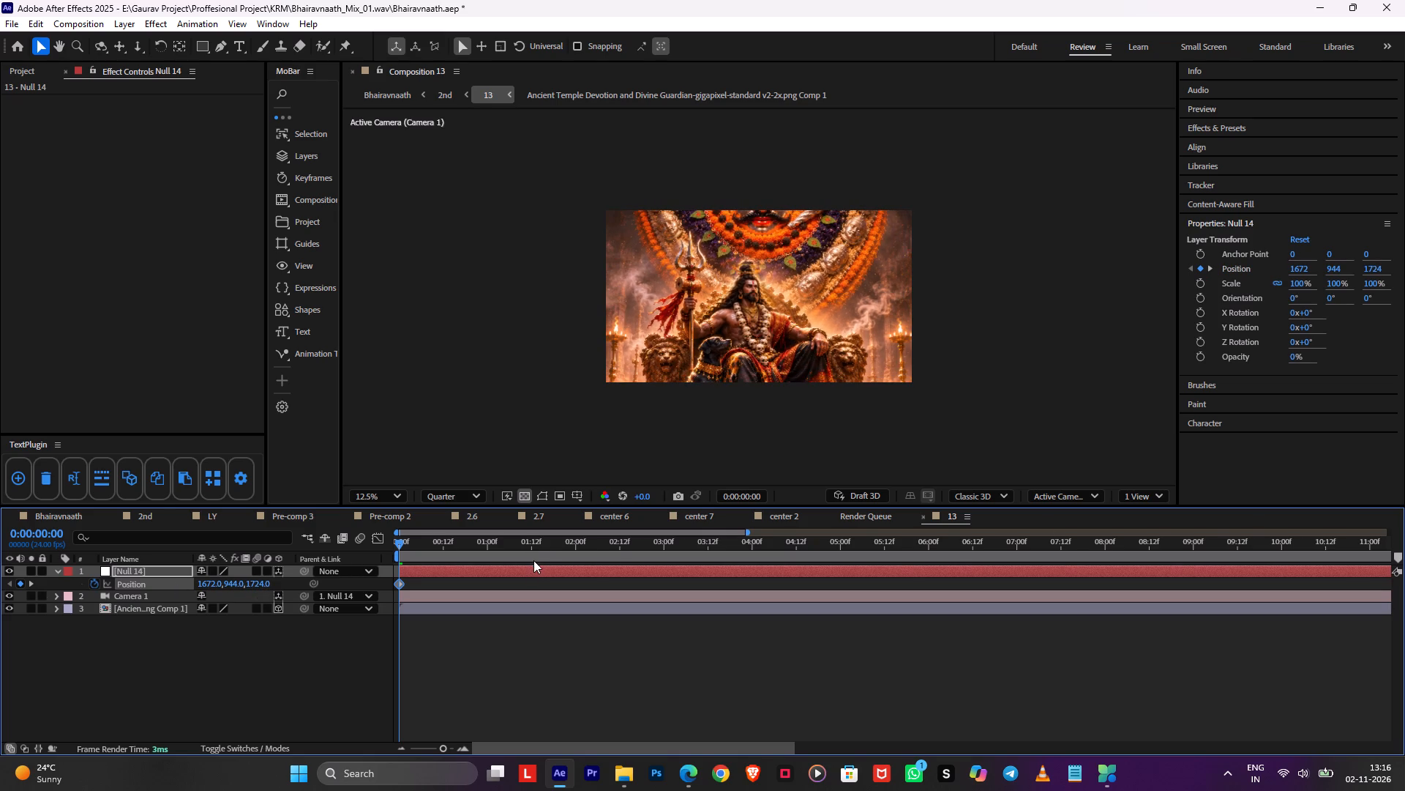
At comp 13's last Position keyframe, 0:00:31:20, set Null 14's Y value to 777 and Z value to 12.
scroll(527, 568, "down", 3, "alt")
left_click_drag(621, 549, 1404, 618)
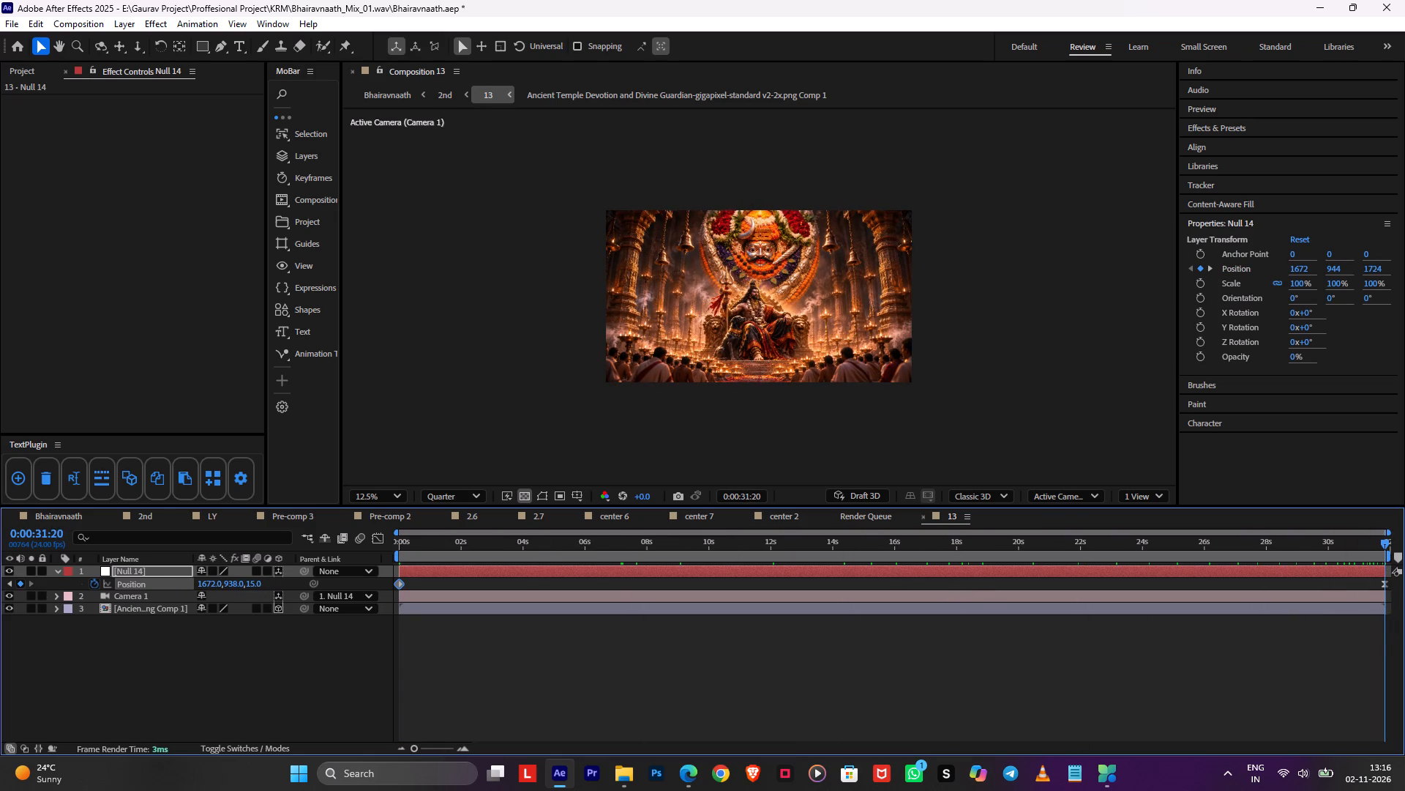
key("Tab")
left_click(940, 614)
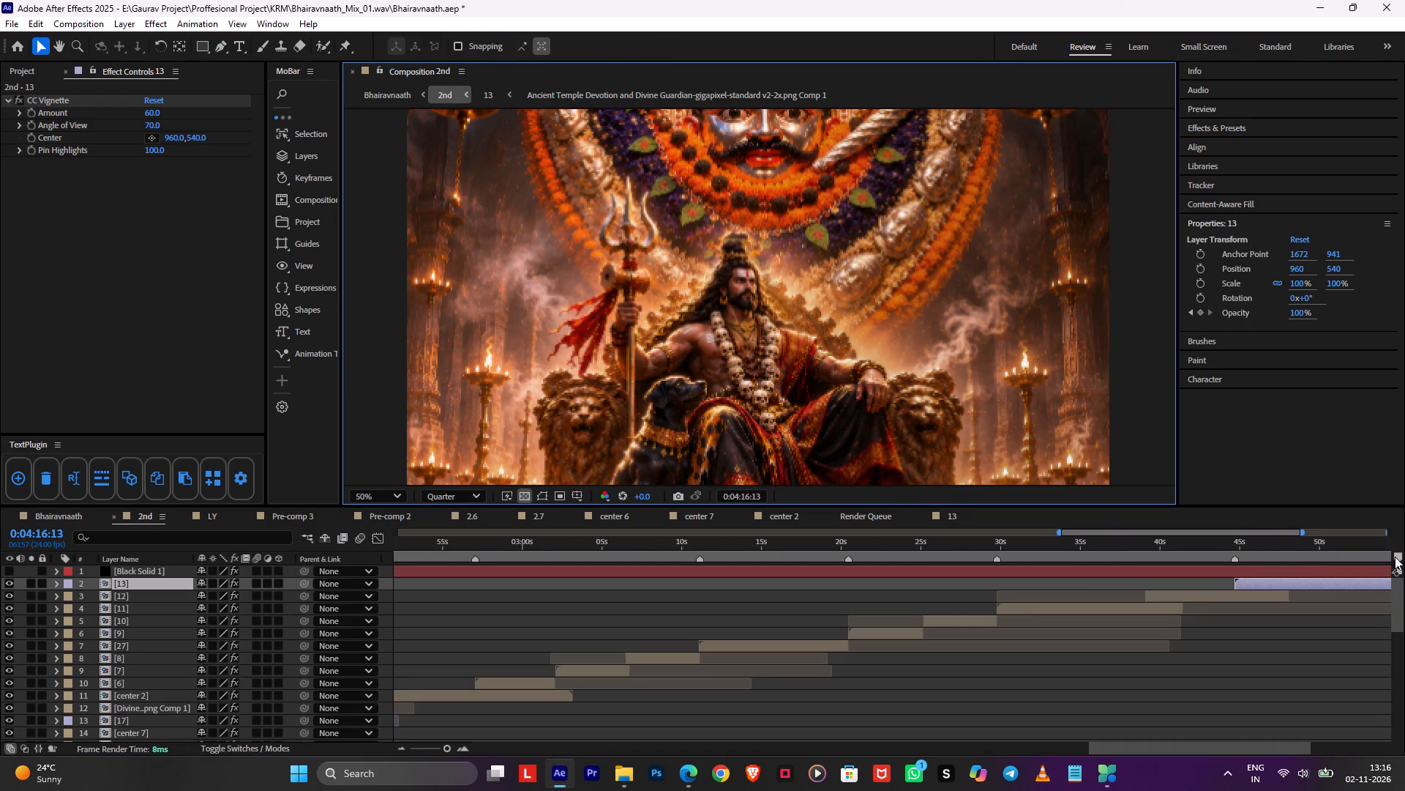
left_click_drag(1380, 546, 1404, 550)
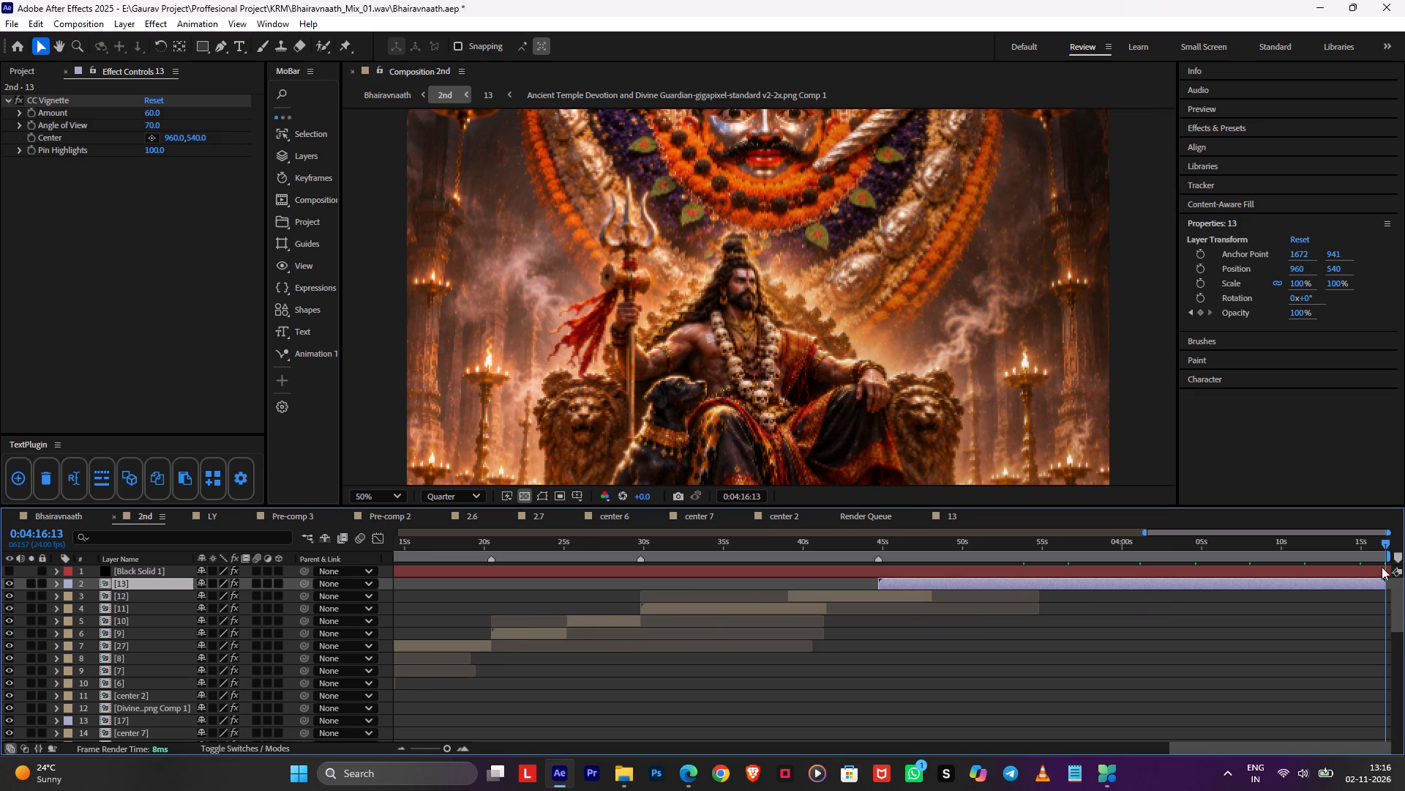
double_click(1300, 583)
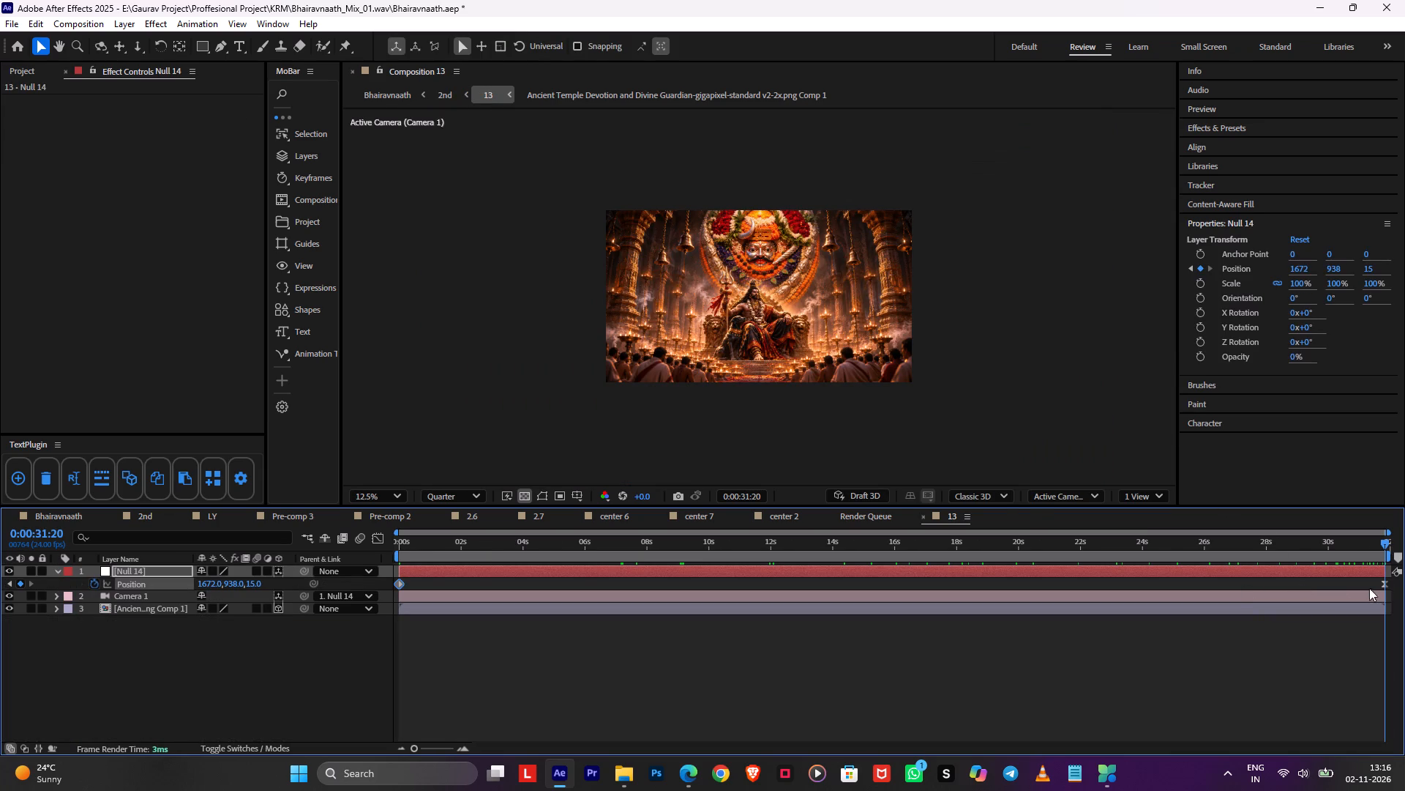
left_click_drag(257, 588, 219, 594)
left_click_drag(258, 588, 300, 589)
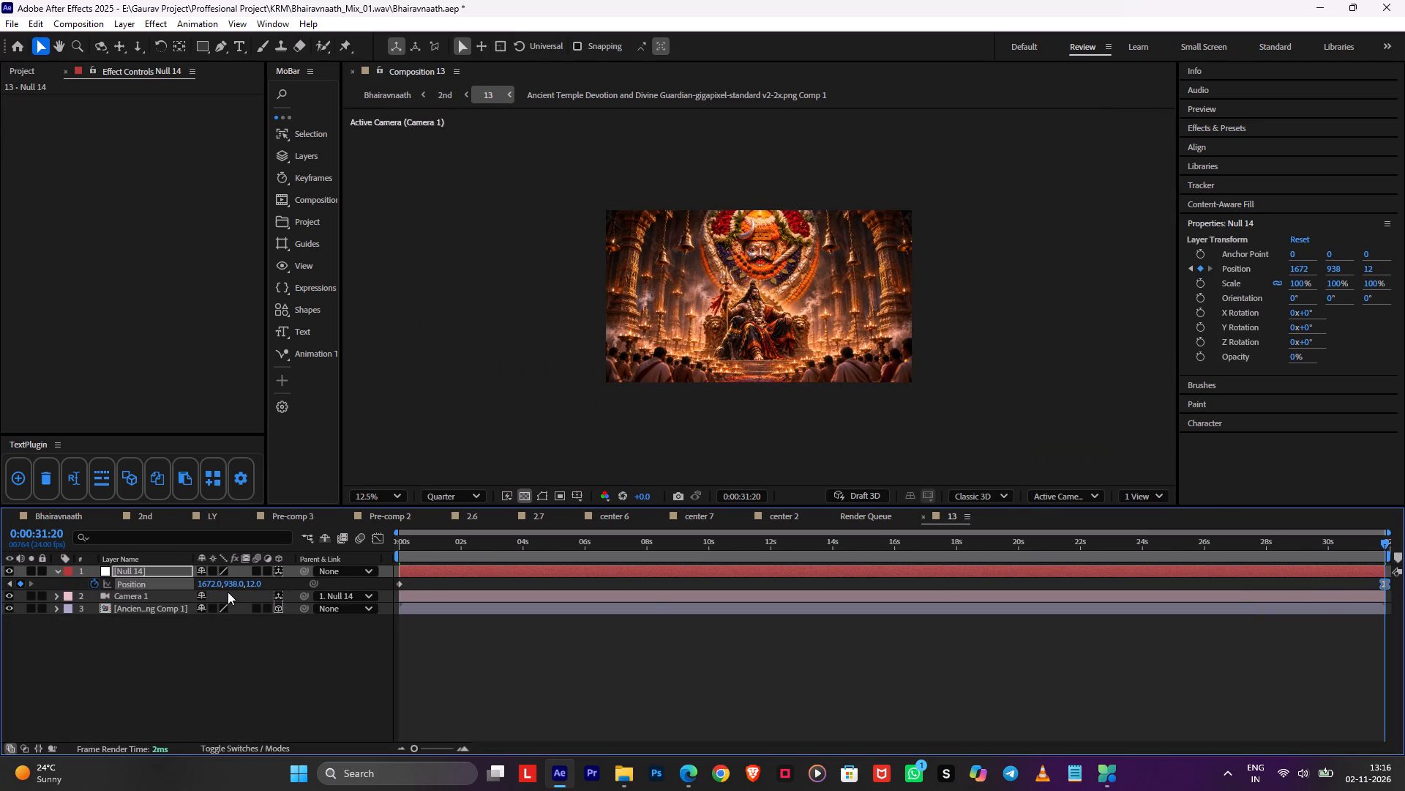
left_click_drag(227, 587, 71, 625)
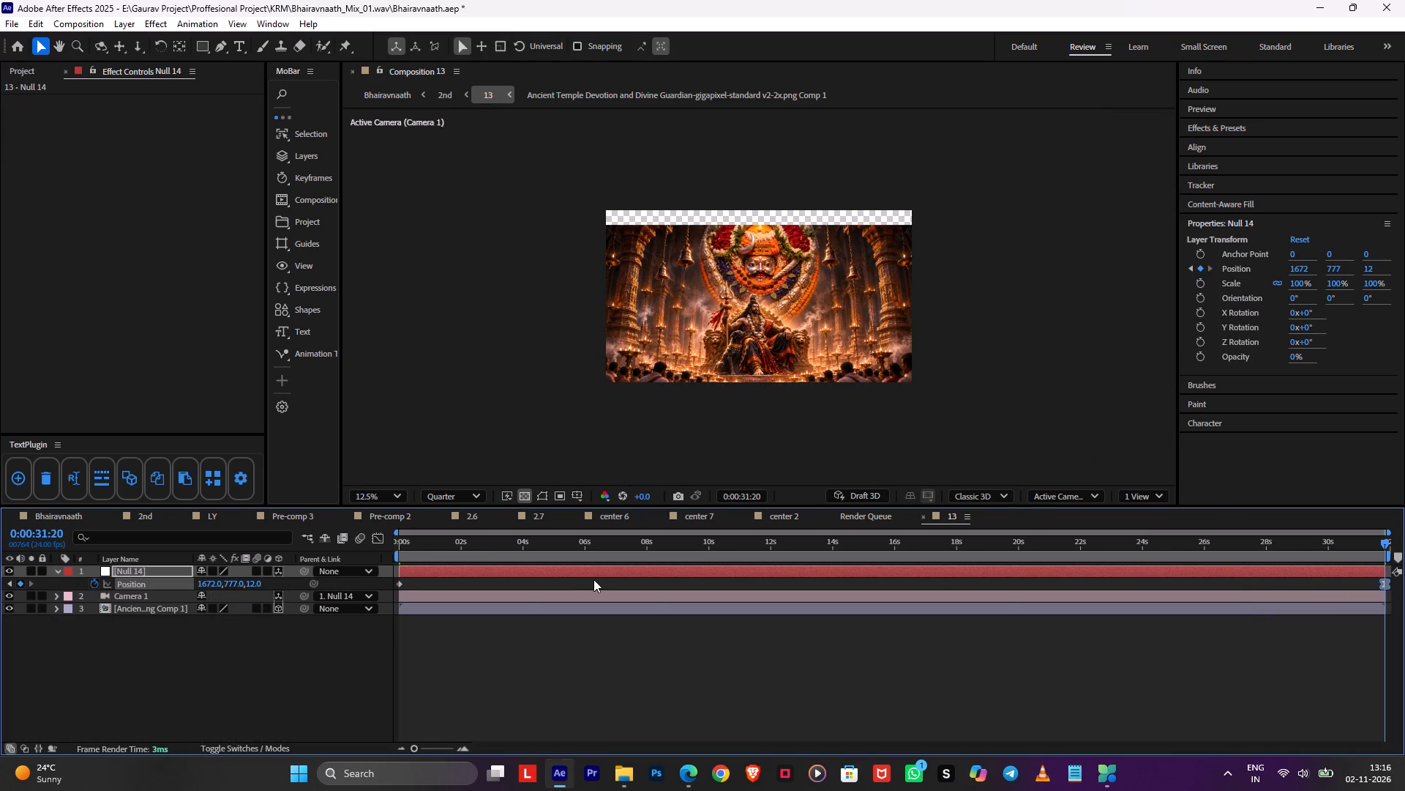
Return to the 2nd comp and make the Black Solid 1 letterbox layer visible.
key("Tab")
left_click(509, 584)
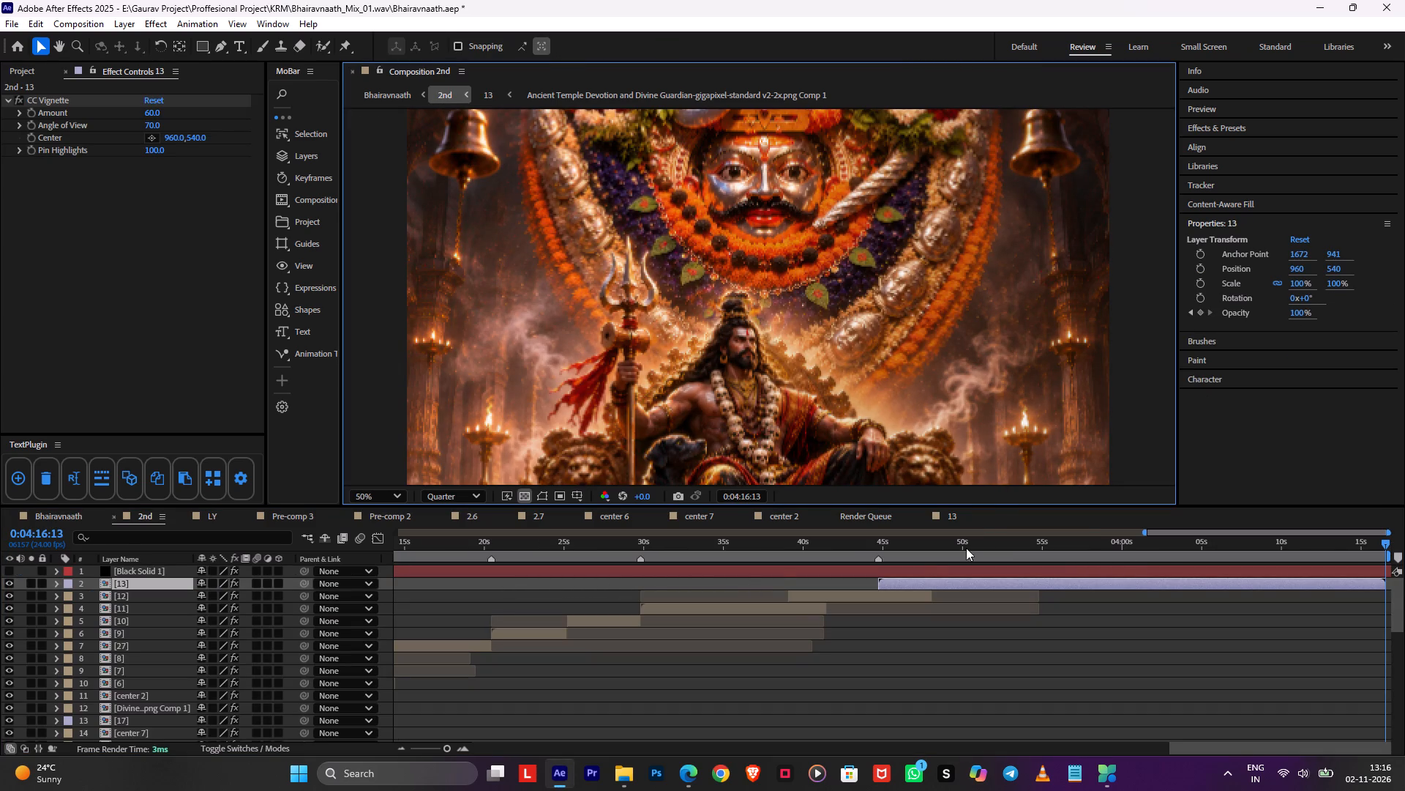
left_click(10, 567)
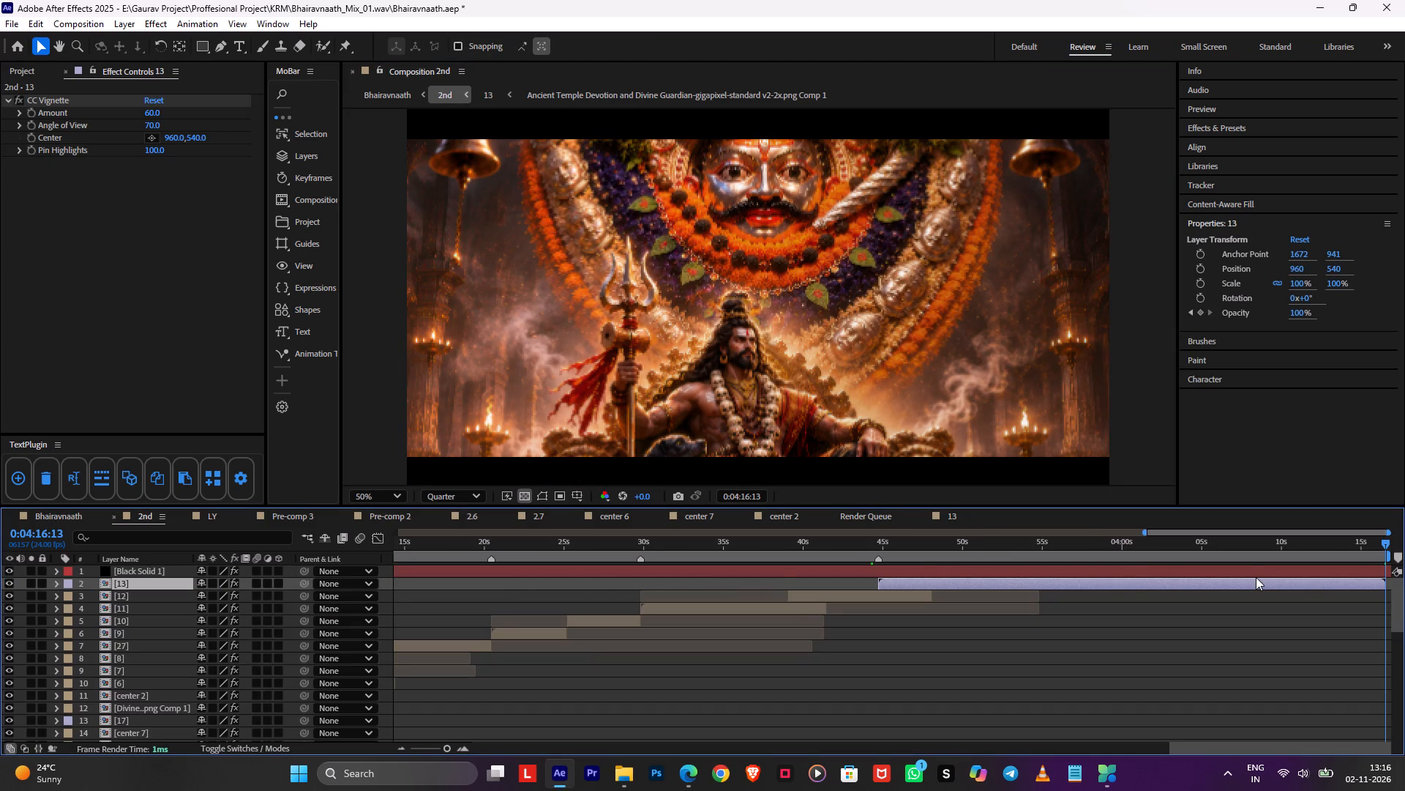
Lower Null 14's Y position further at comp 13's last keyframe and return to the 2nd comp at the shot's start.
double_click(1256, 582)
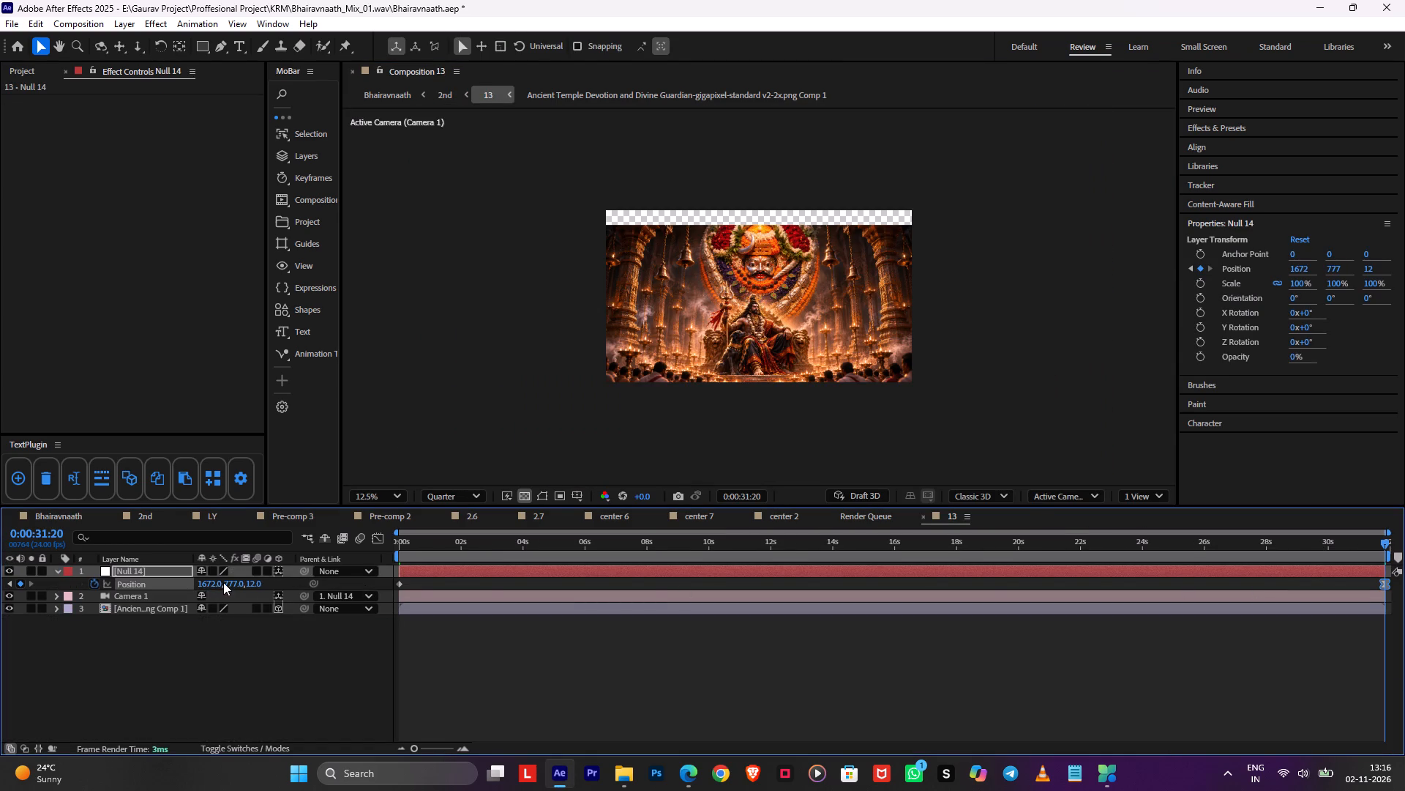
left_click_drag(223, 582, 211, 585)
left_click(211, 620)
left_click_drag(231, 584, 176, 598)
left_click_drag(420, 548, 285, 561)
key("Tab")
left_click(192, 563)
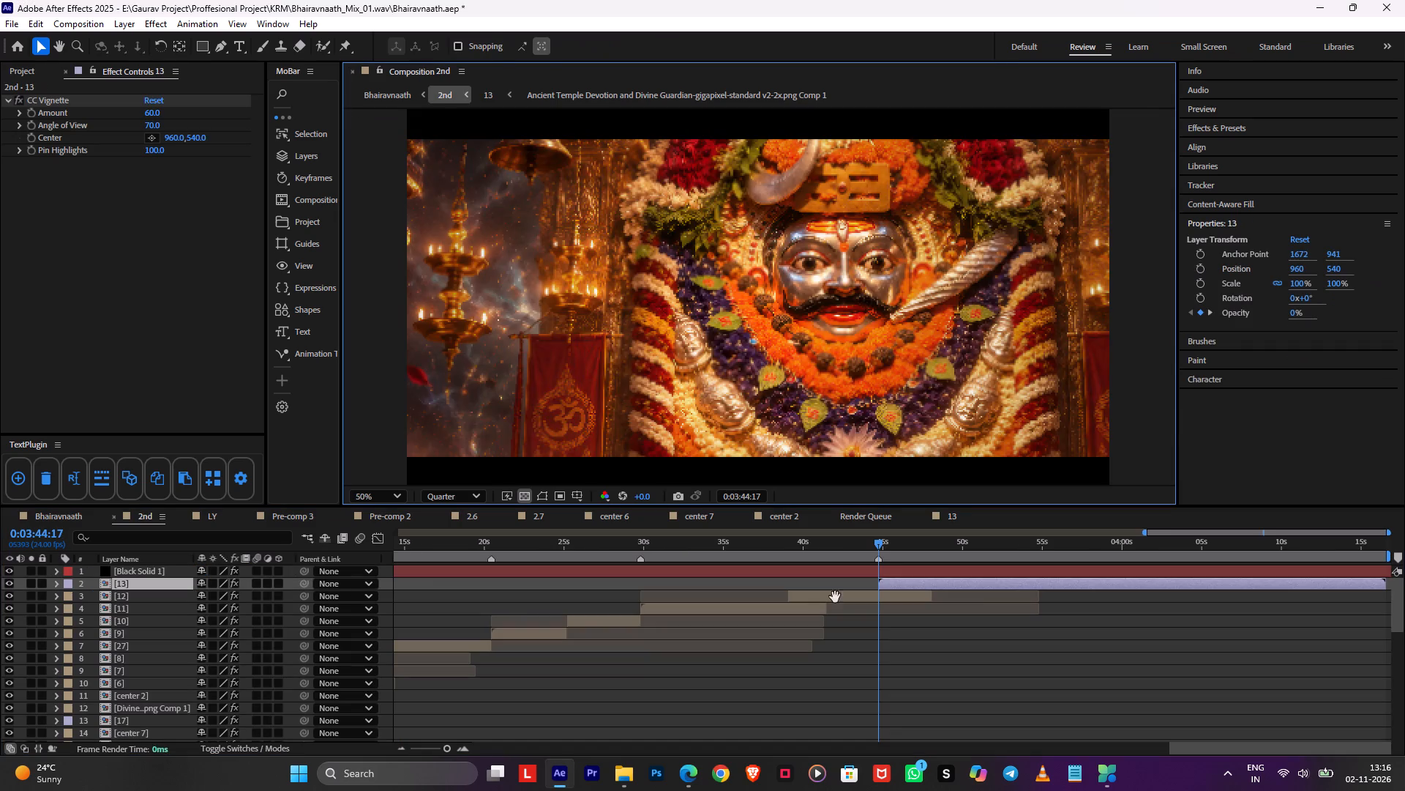
Save the project and review the [13] shot's camera move in the 2nd comp from start to end.
key("space")
key("ctrl+s")
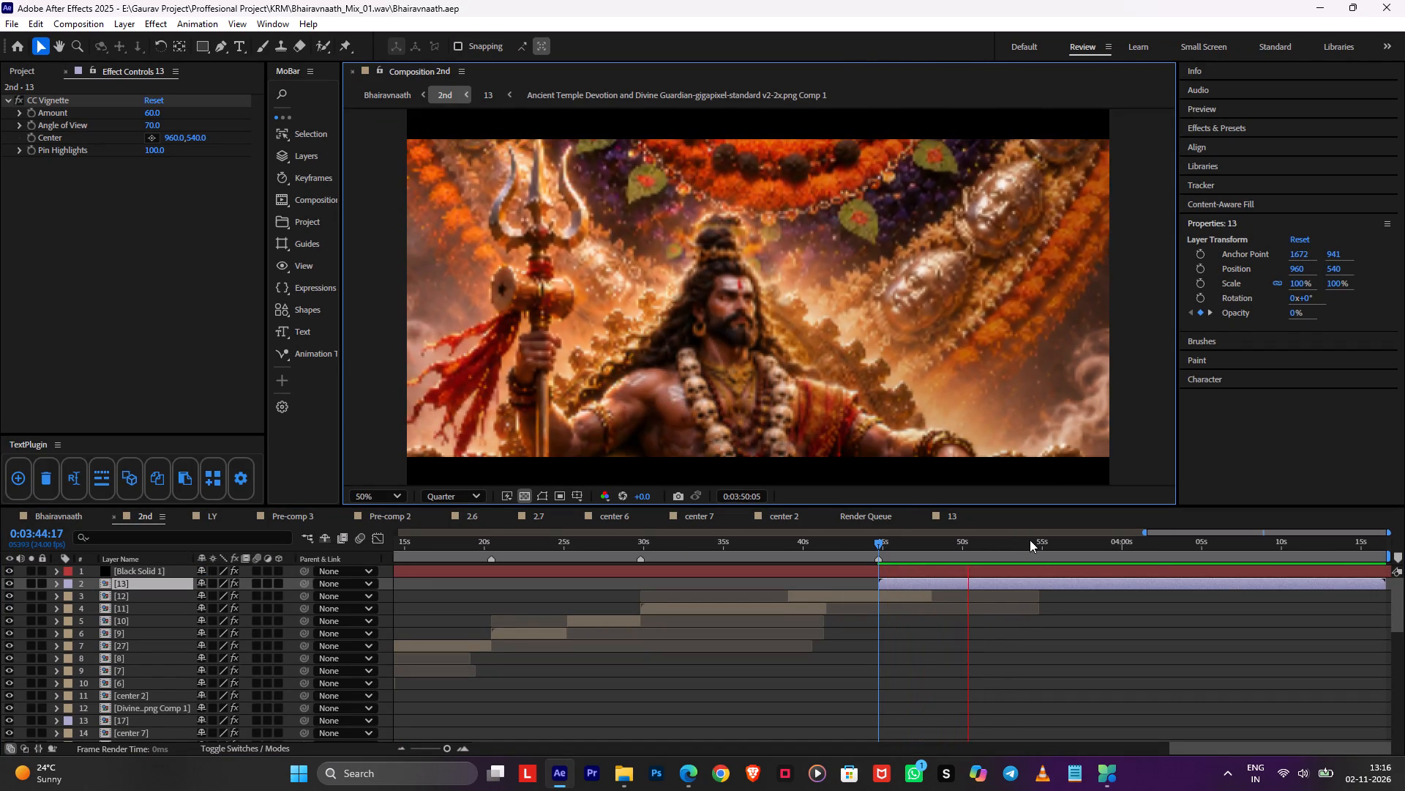
left_click_drag(1019, 544, 1203, 572)
key("space")
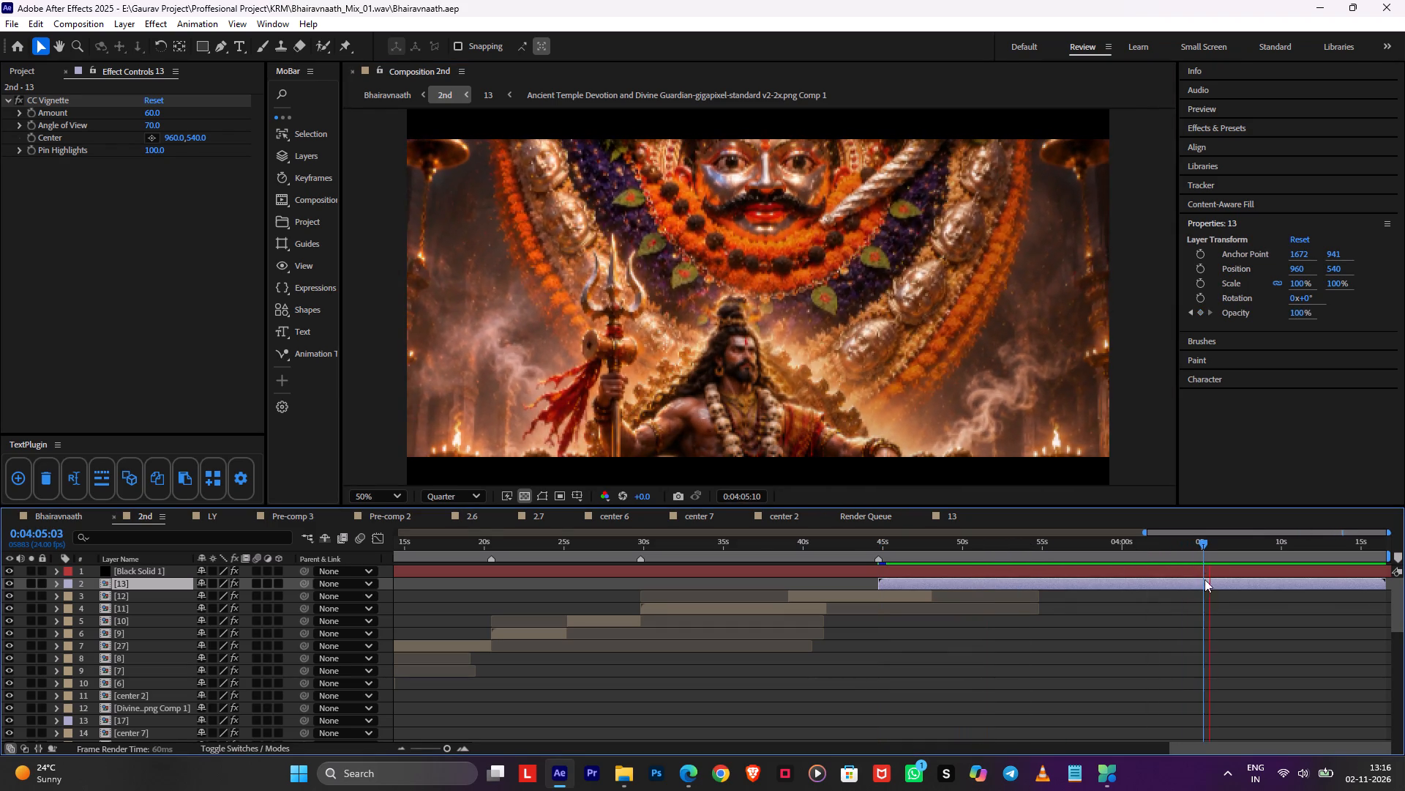
scroll(1200, 616, "down", 1, "alt")
left_click_drag(1319, 546, 1279, 574)
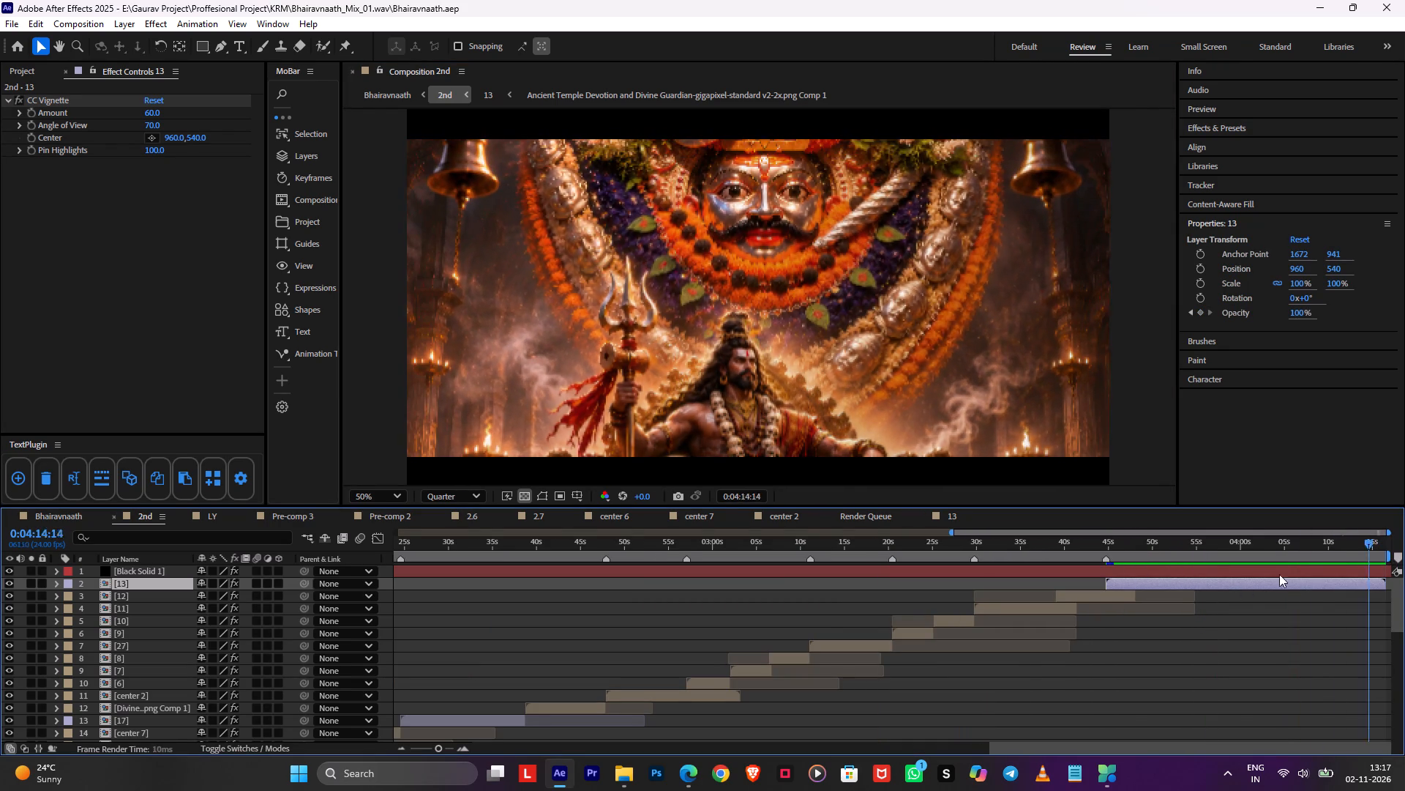
left_click_drag(1279, 574, 1107, 582)
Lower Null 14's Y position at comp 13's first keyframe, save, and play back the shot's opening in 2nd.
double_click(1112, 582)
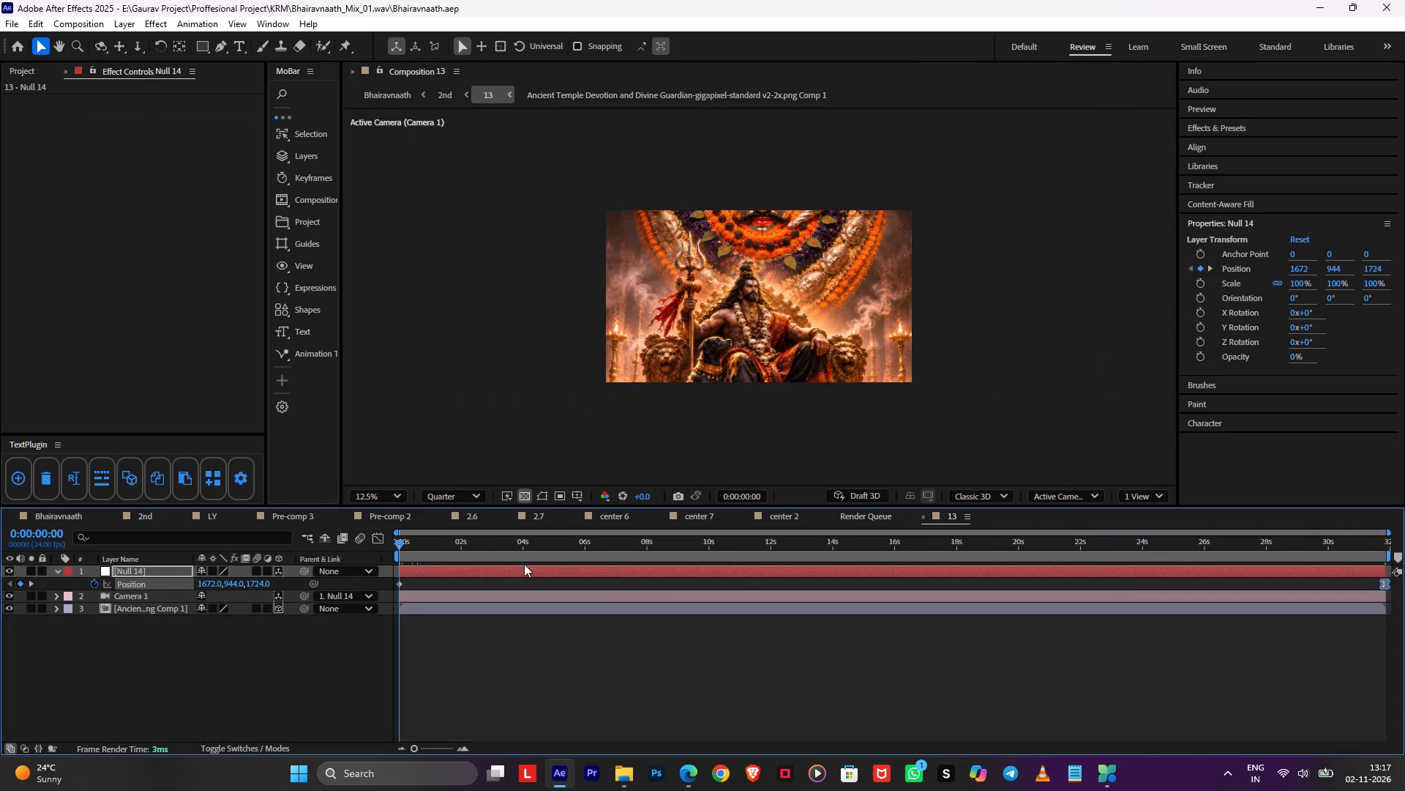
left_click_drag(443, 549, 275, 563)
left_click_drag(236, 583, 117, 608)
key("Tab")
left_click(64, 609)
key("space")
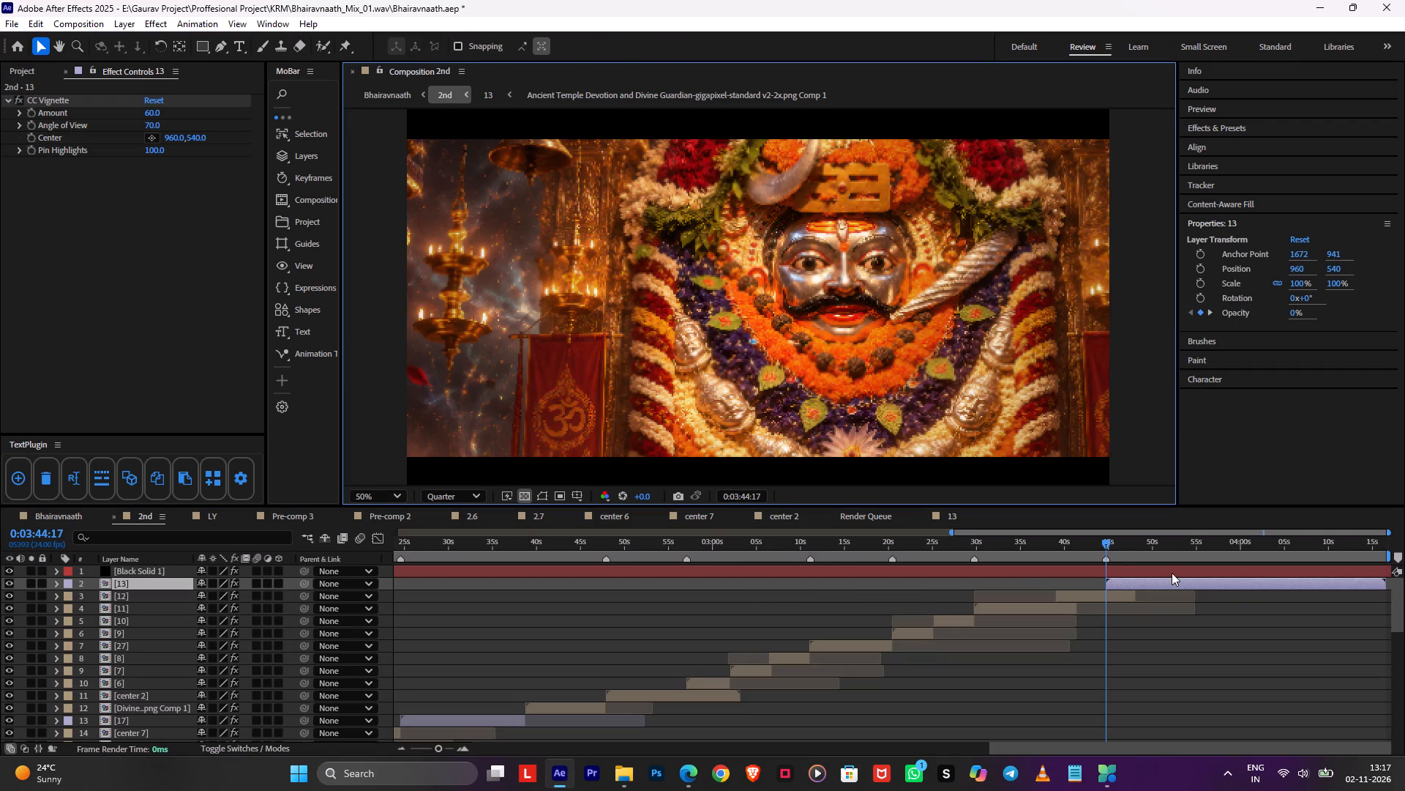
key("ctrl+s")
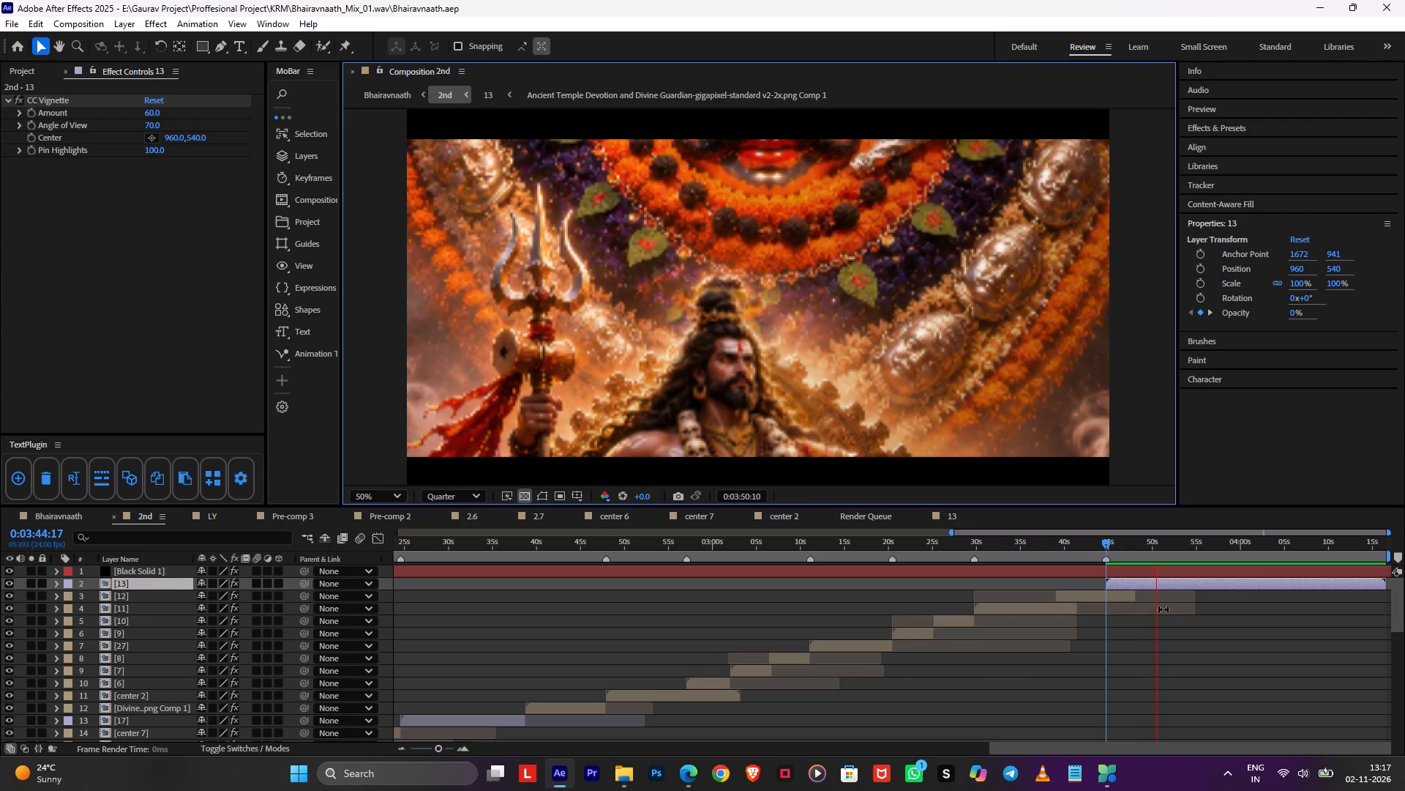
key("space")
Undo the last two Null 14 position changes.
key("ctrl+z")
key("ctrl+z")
Preview the [13] shot's ending in 2nd, and set Null 14's Y position to about 740 at 0:00:31:19 in comp 13.
key("space")
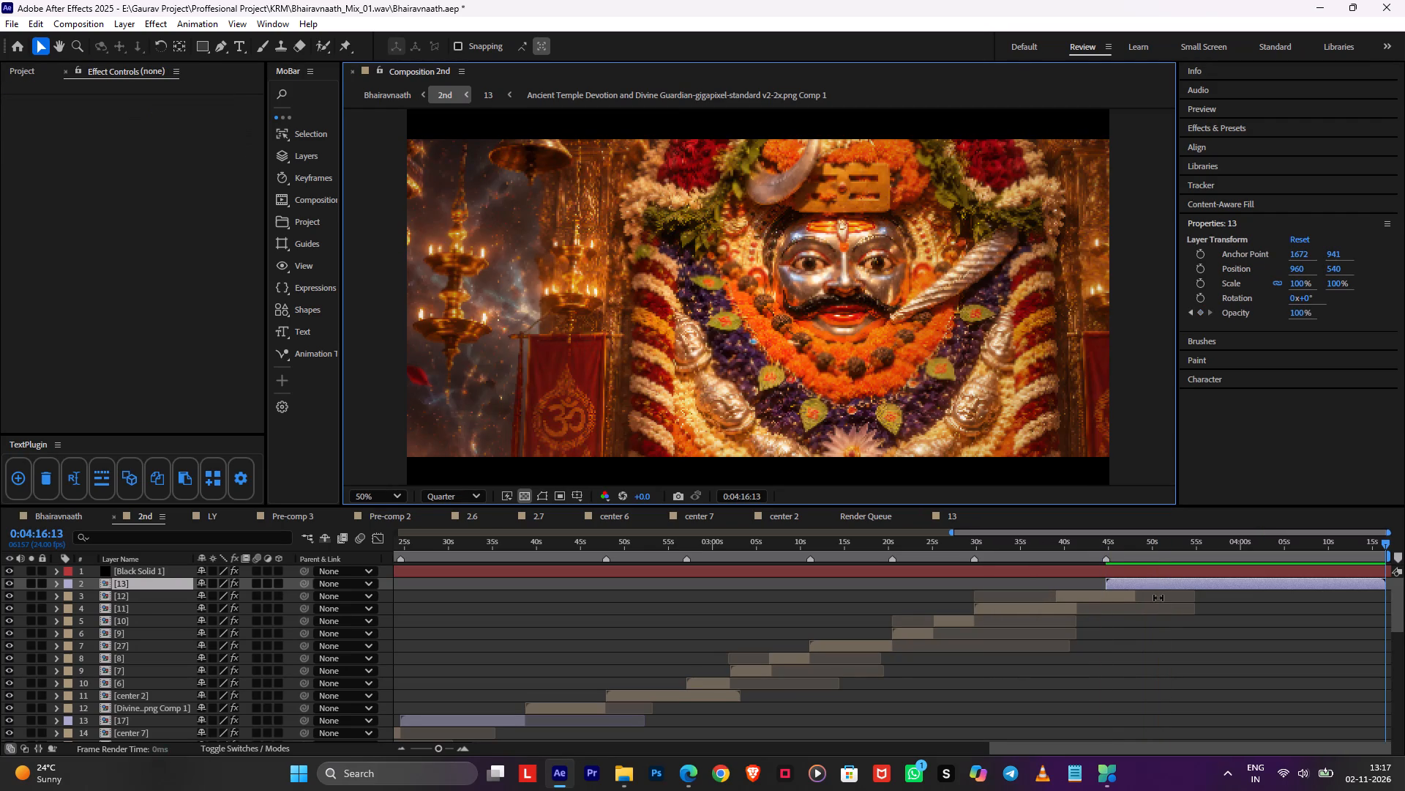
left_click_drag(1154, 543, 1338, 560)
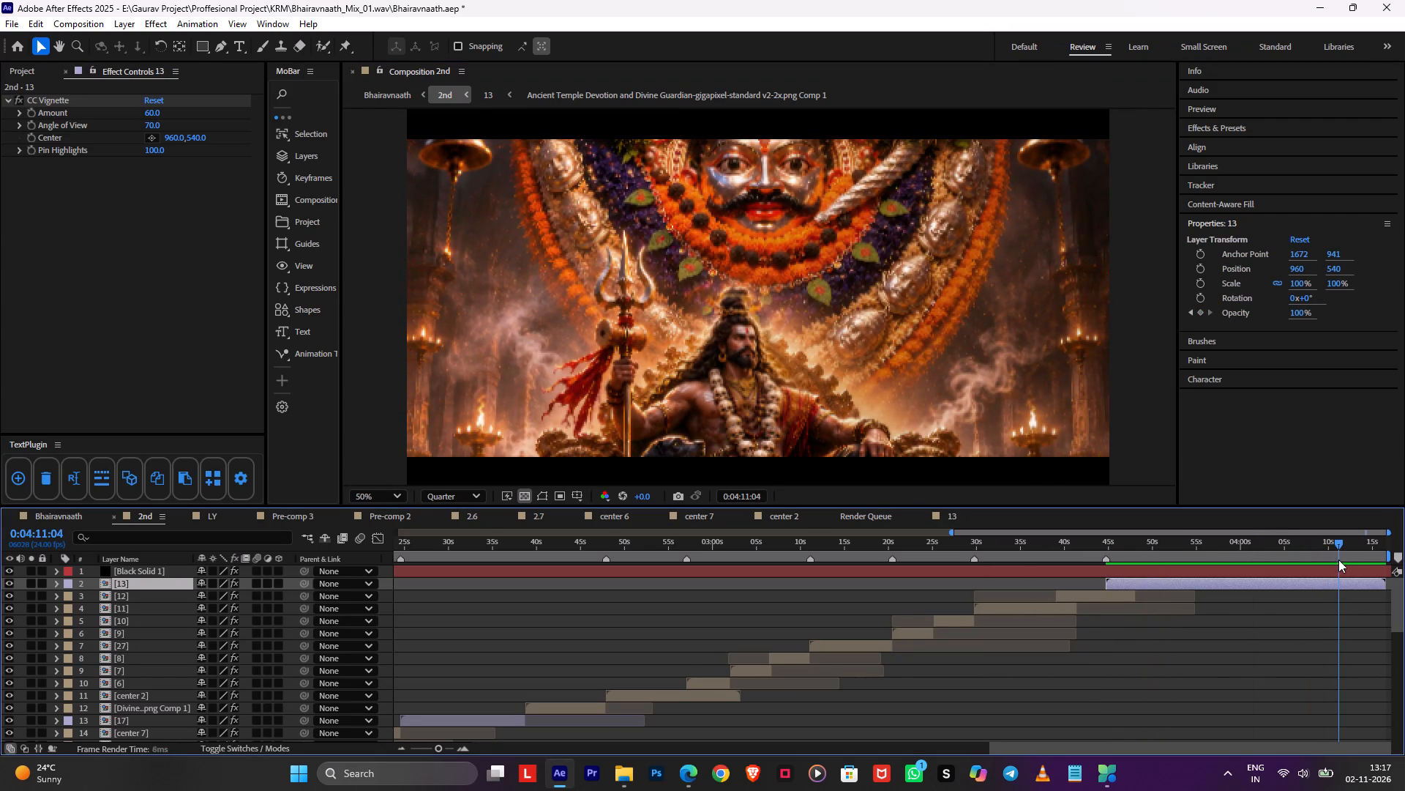
left_click_drag(1338, 560, 1341, 560)
key("space")
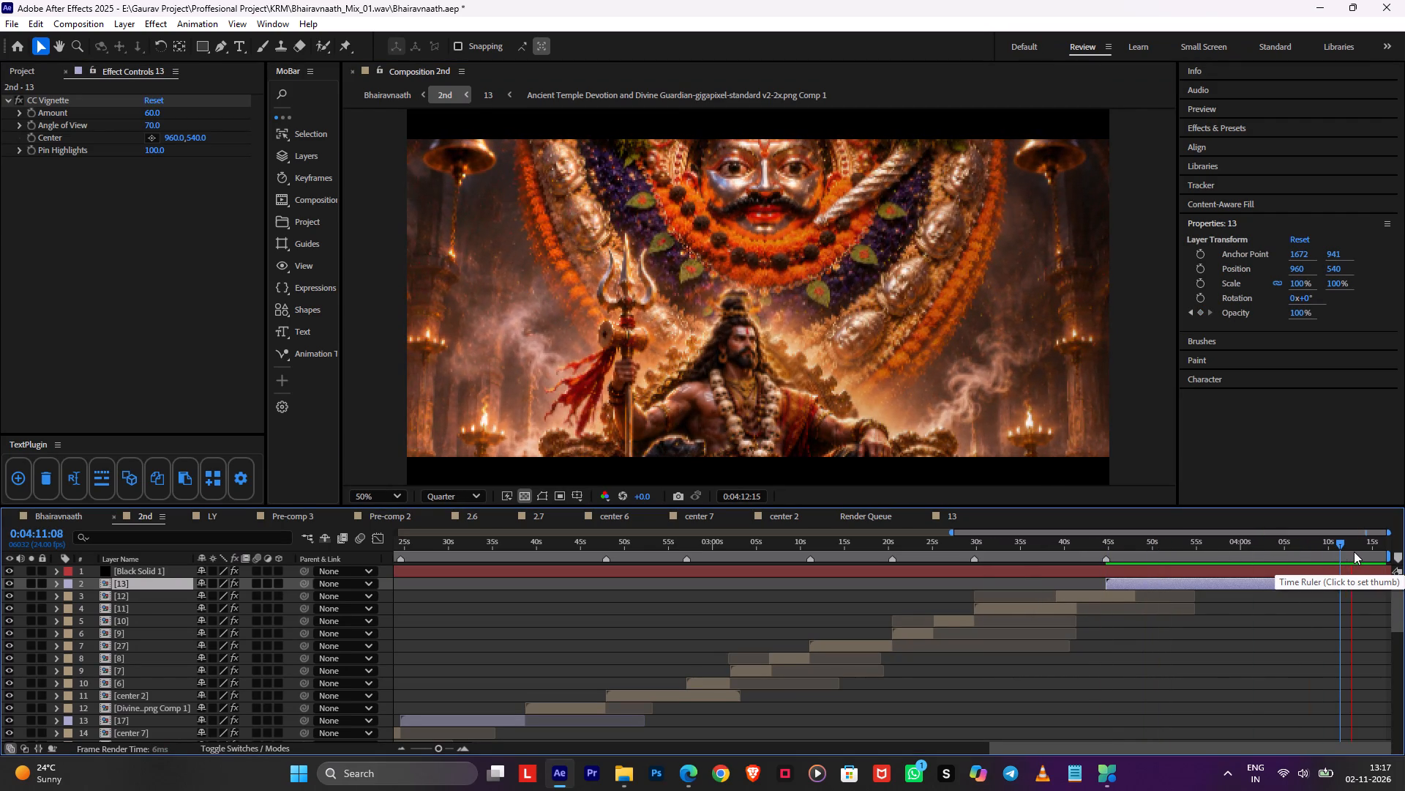
left_click_drag(1354, 552, 1378, 555)
double_click(1369, 582)
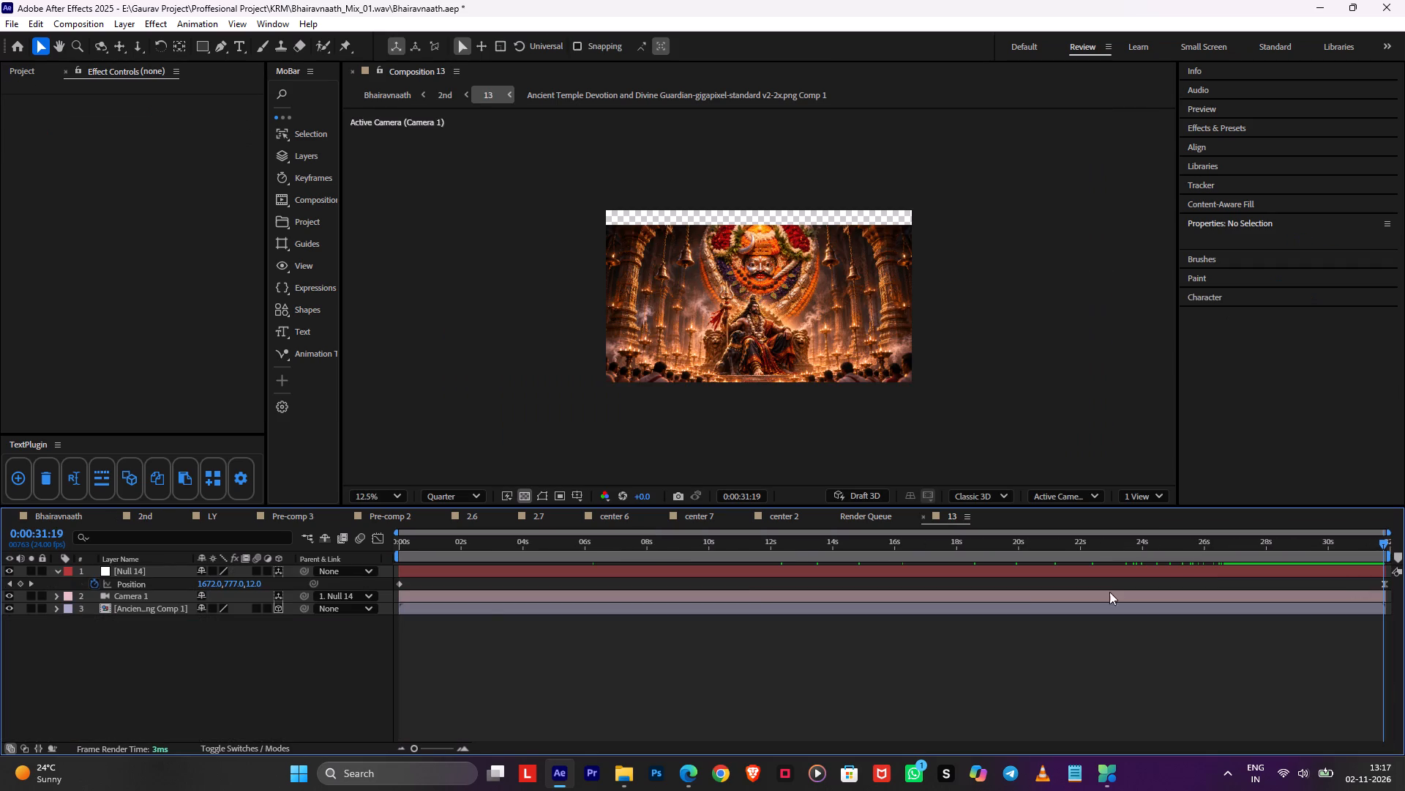
left_click_drag(236, 583, 203, 590)
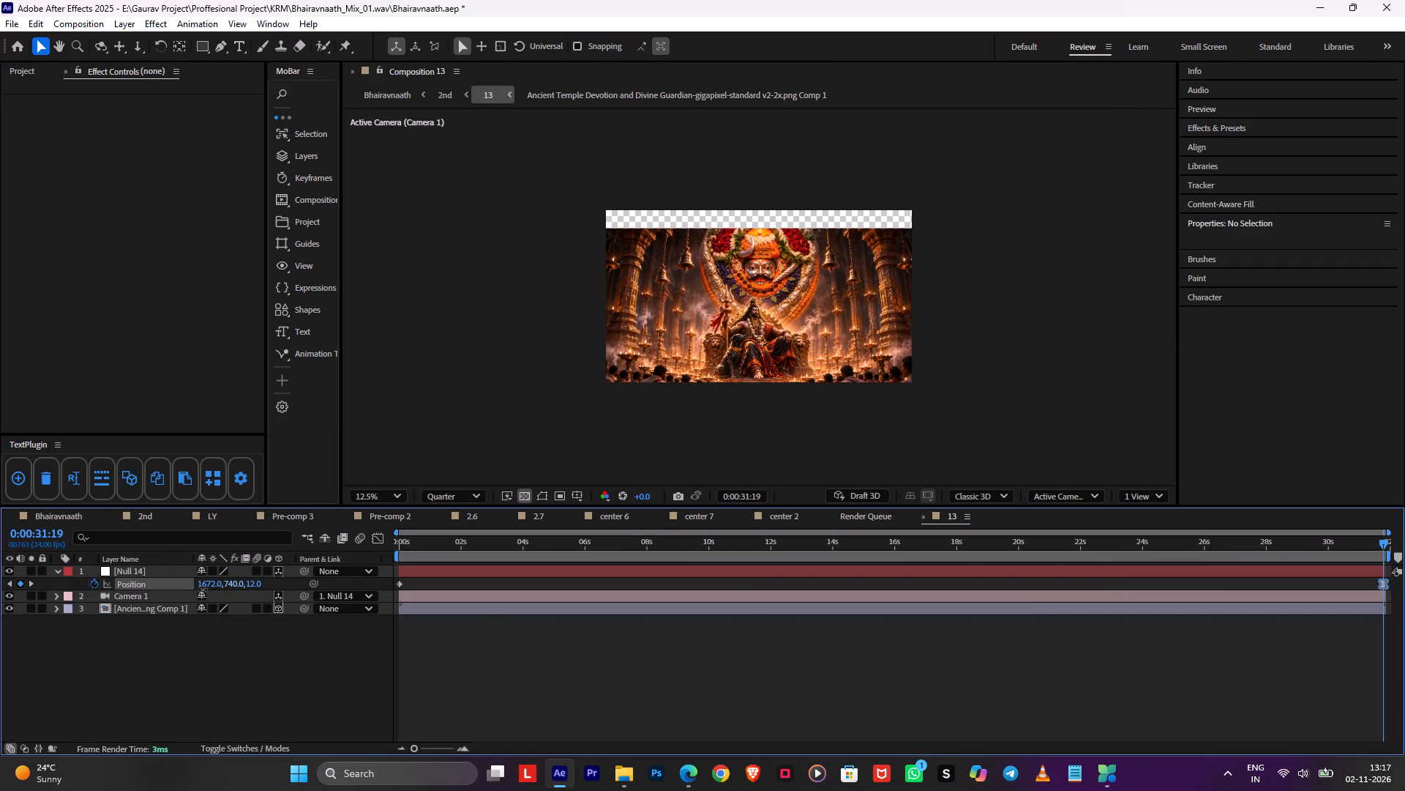
left_click_drag(203, 590, 201, 590)
key("Tab")
left_click(123, 589)
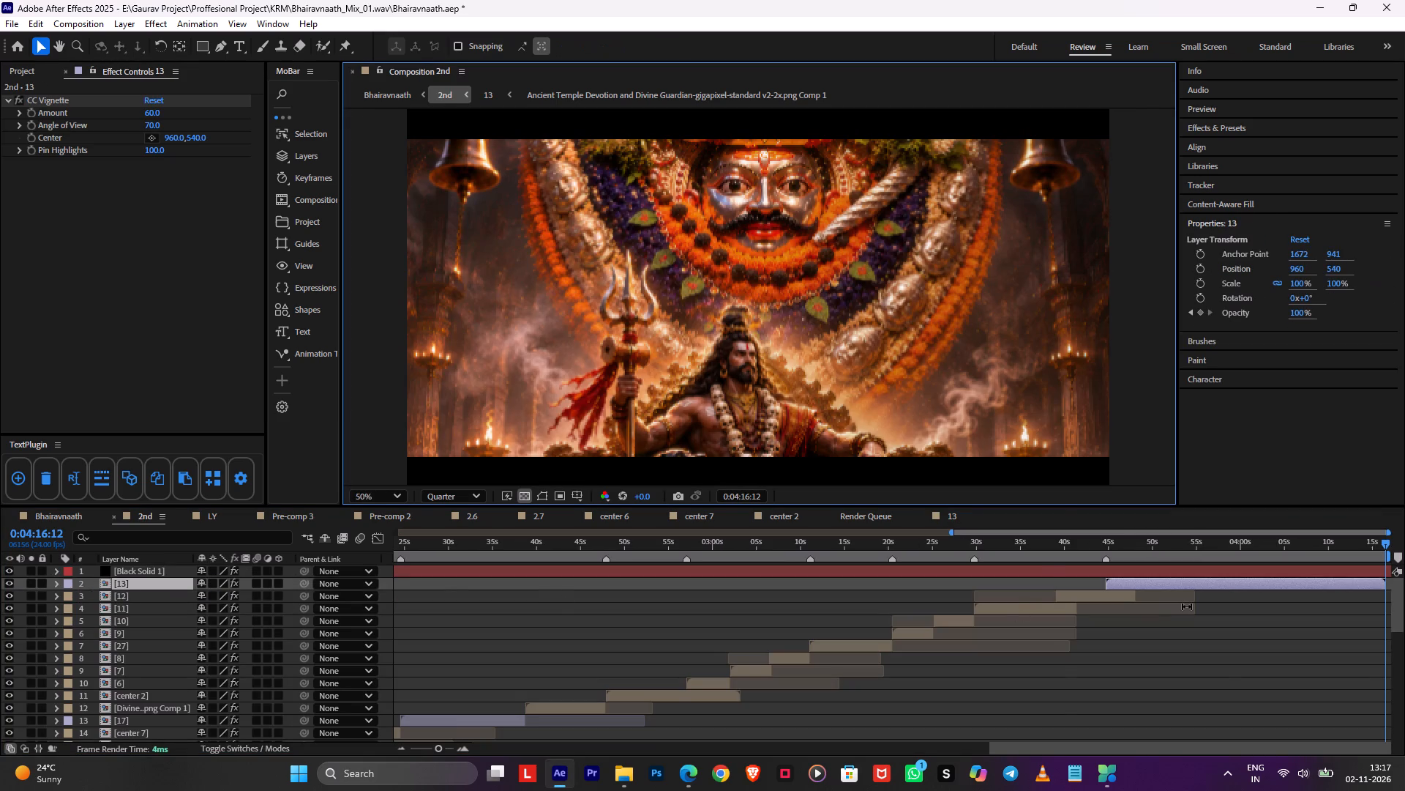
Return to the Bhairavnaath comp and save the project.
key("Tab")
left_click(956, 608)
key("ctrl+s")
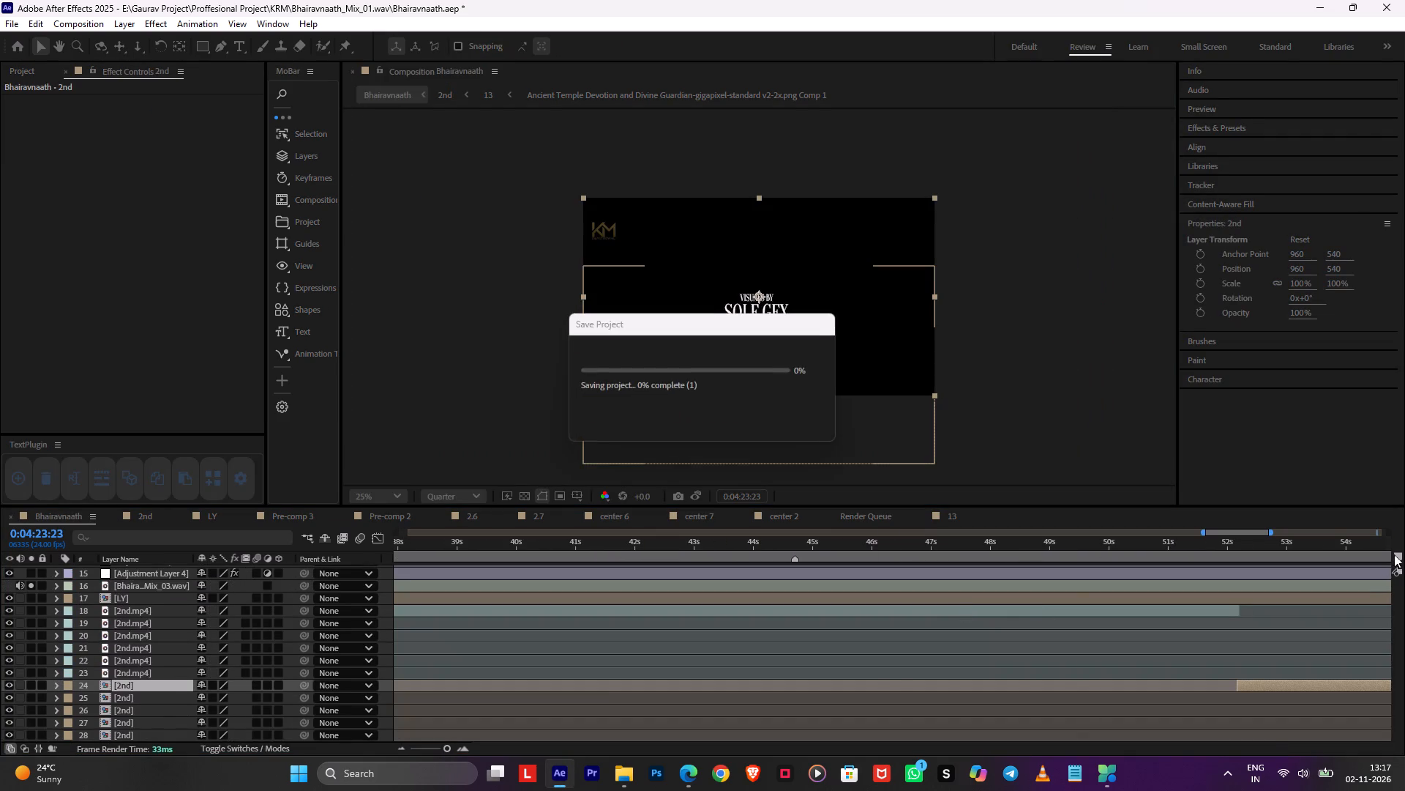
Scrub through Bhairavnaath's closing shot and its transition into the visuals credit.
left_click_drag(1383, 549, 1404, 568)
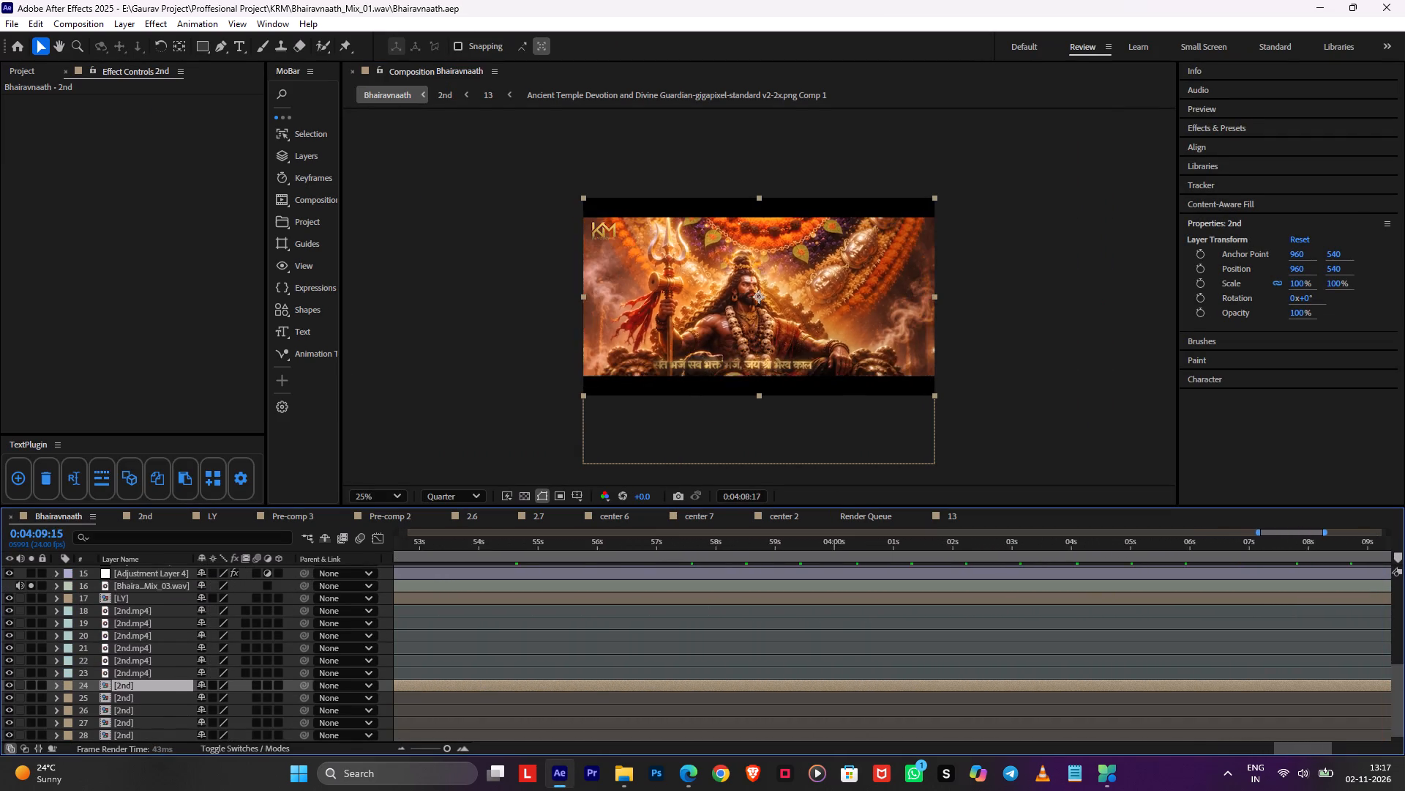
left_click_drag(1404, 568, 1286, 602)
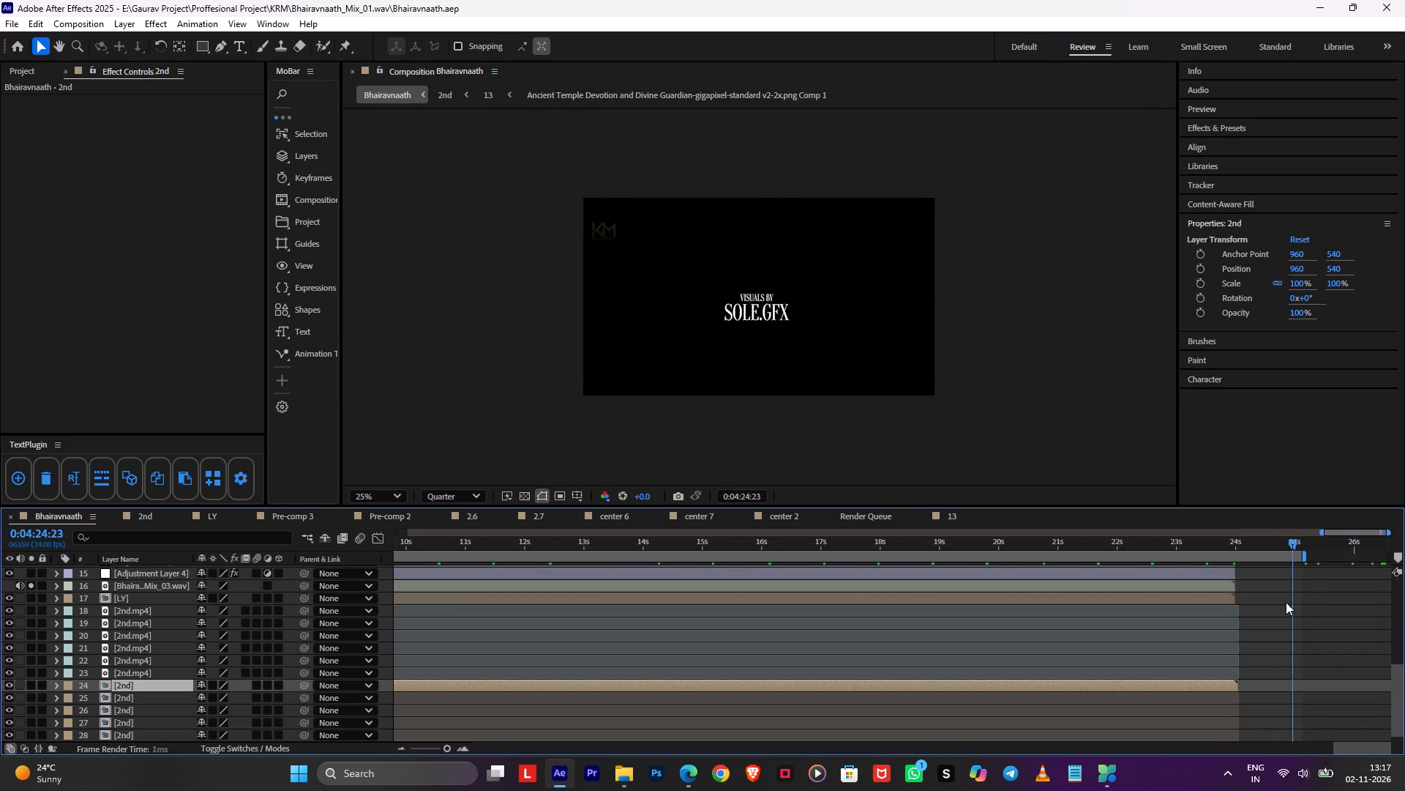
left_click_drag(1286, 602, 1072, 627)
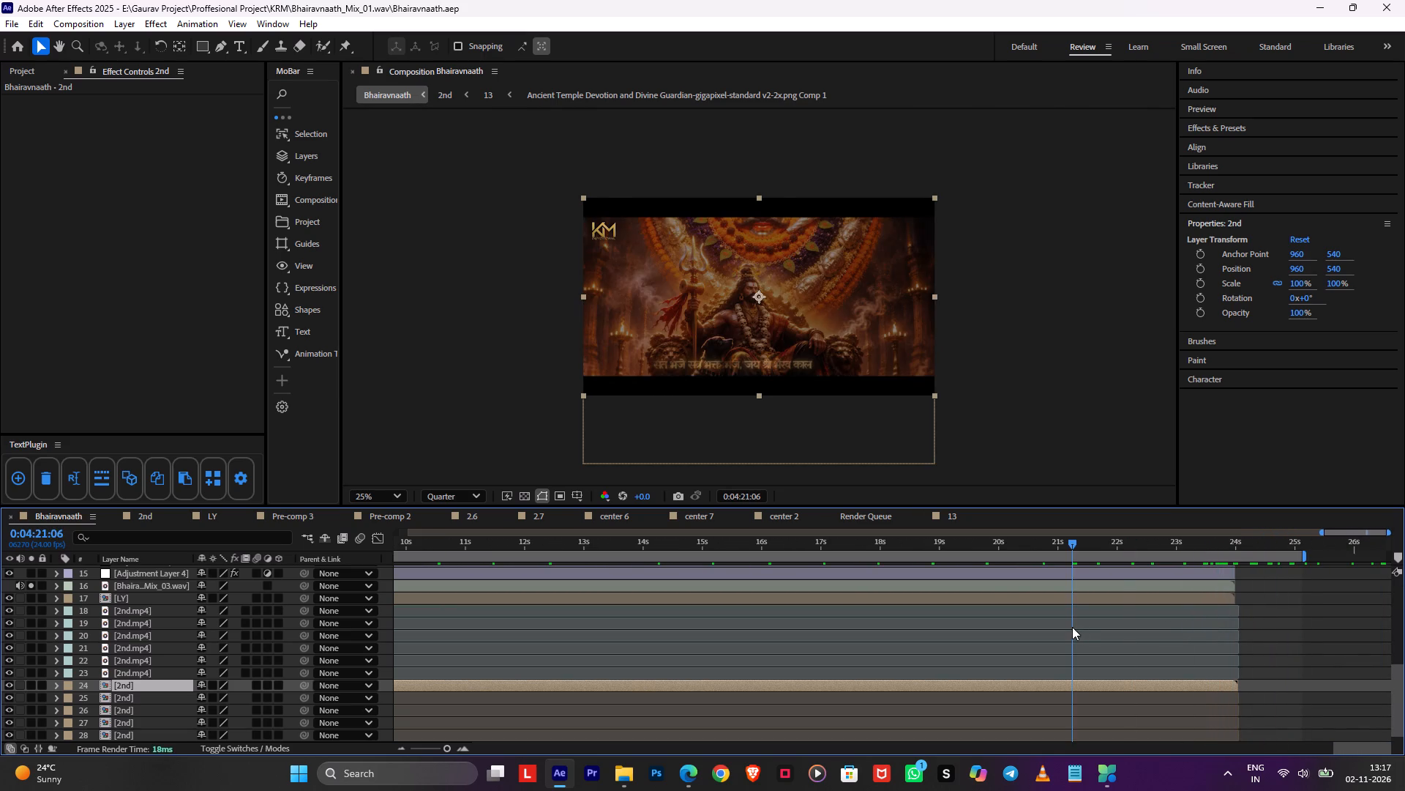
Compare Bhairavnaath's closing frame at 0:04:20:04 with the 2nd comp, checking the closing [2nd] and [LY] layers individually.
left_click_drag(1072, 627, 1008, 636)
double_click(1013, 686)
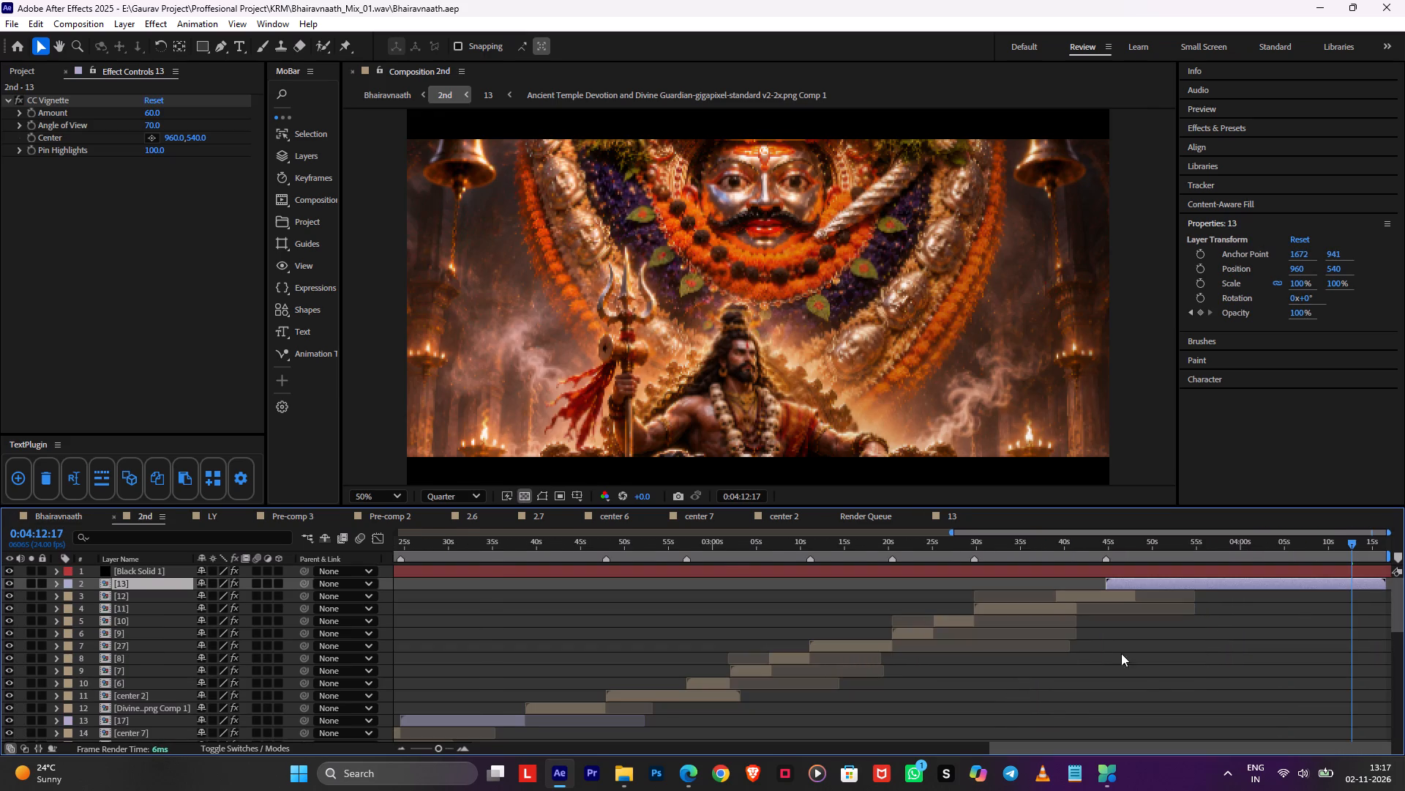
scroll(1273, 620, "down", 4, "alt")
scroll(1083, 325, "down", 1)
key("Tab")
left_click(957, 324)
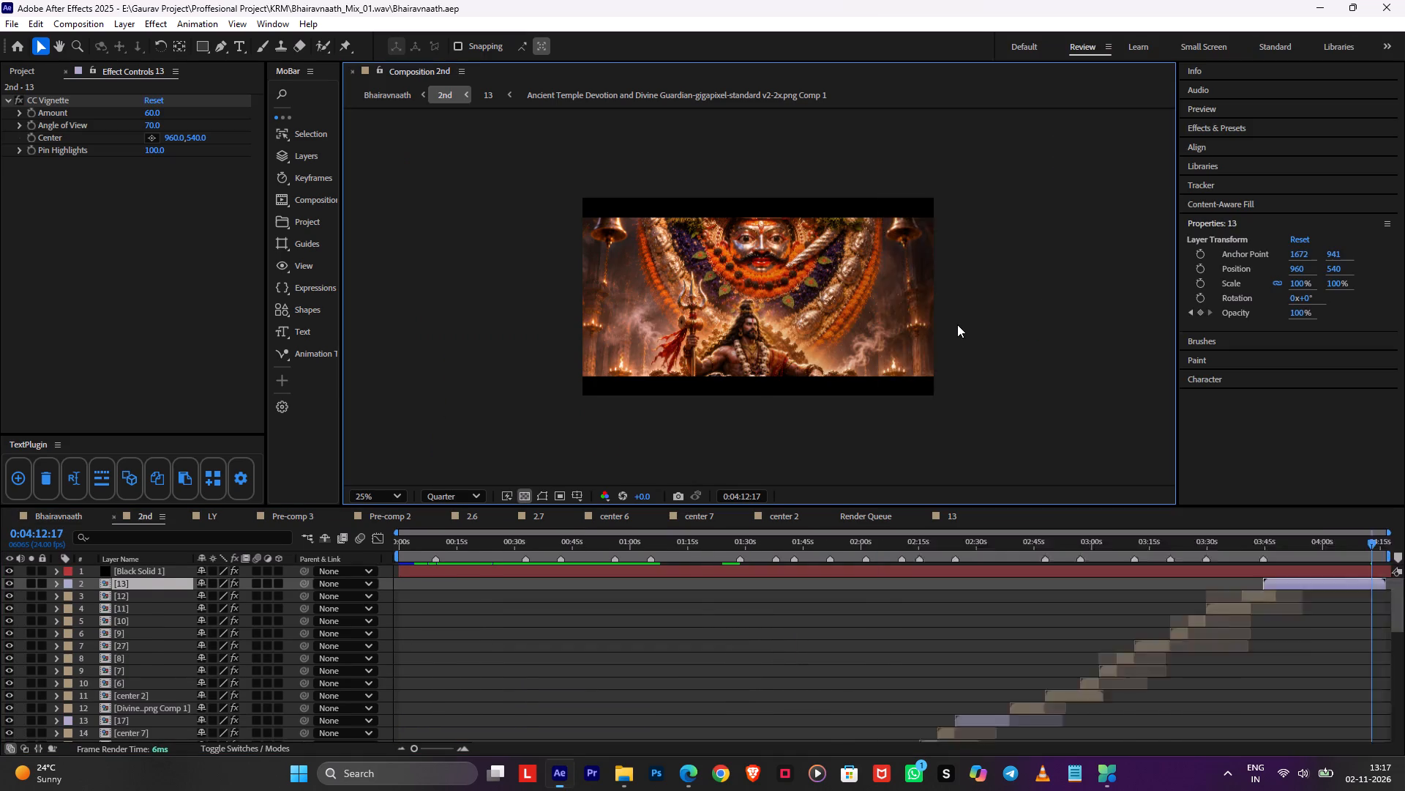
scroll(955, 326, "down", 1)
scroll(955, 326, "up", 1)
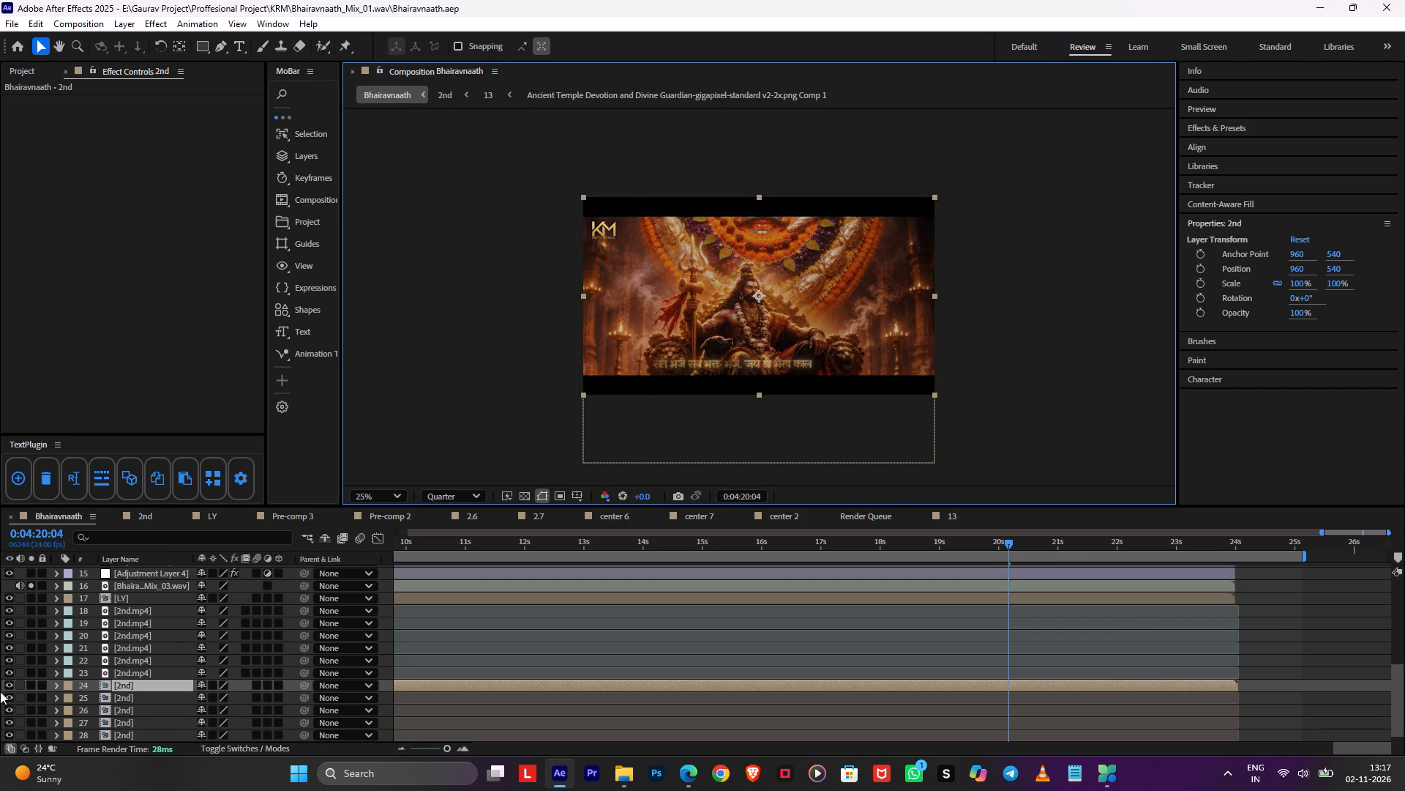
left_click(35, 680)
left_click(35, 680)
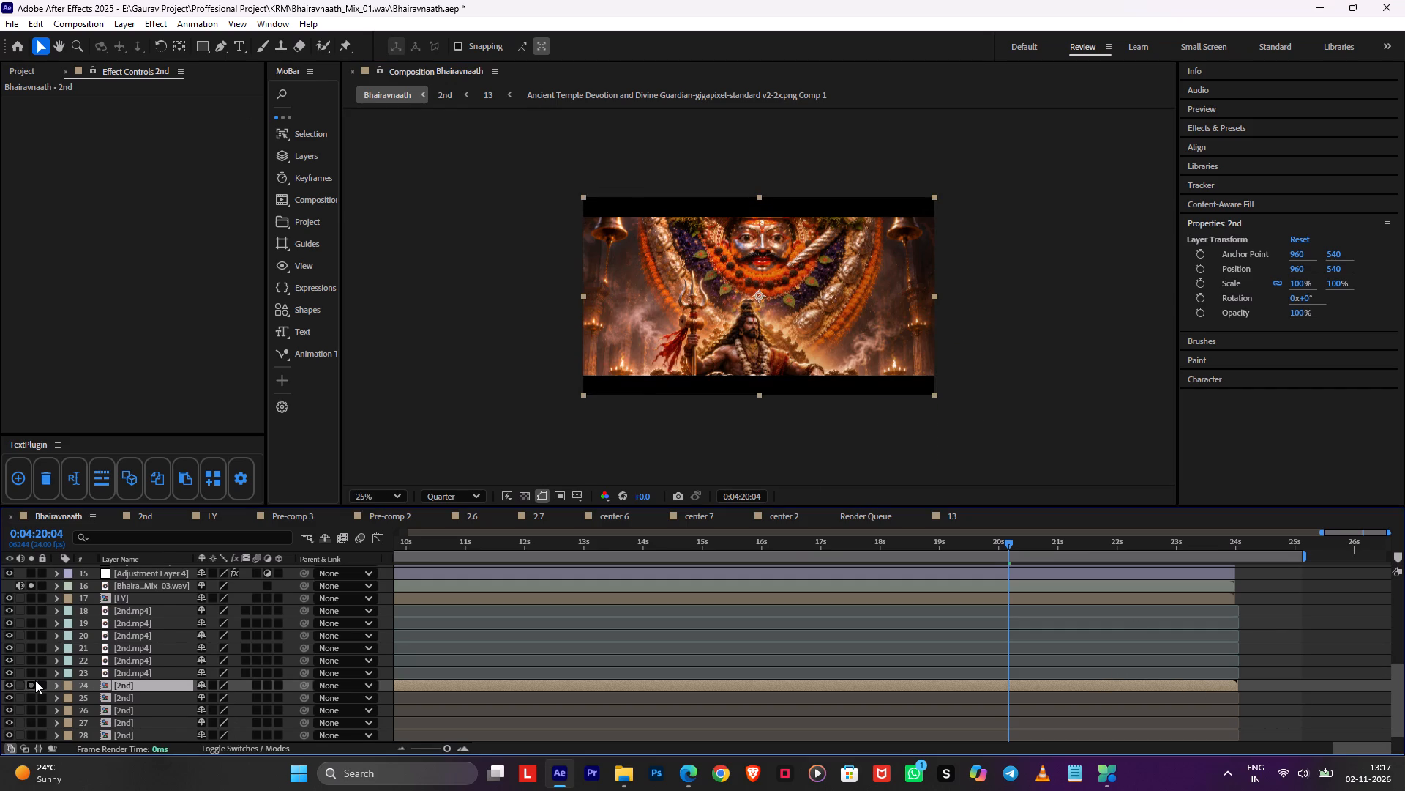
left_click(781, 598)
scroll(781, 598, "down", 1, "alt")
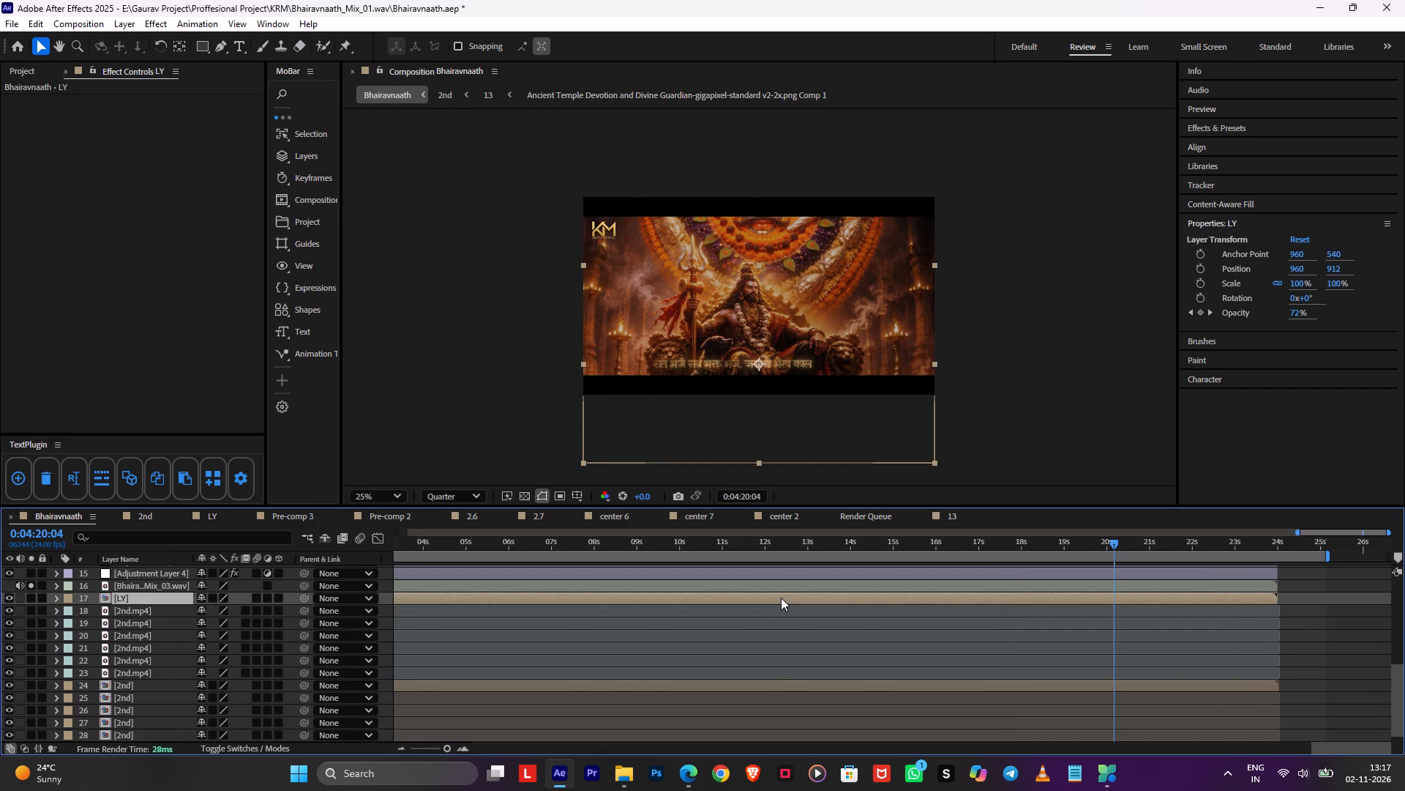
scroll(781, 598, "down", 2, "alt")
double_click(12, 599)
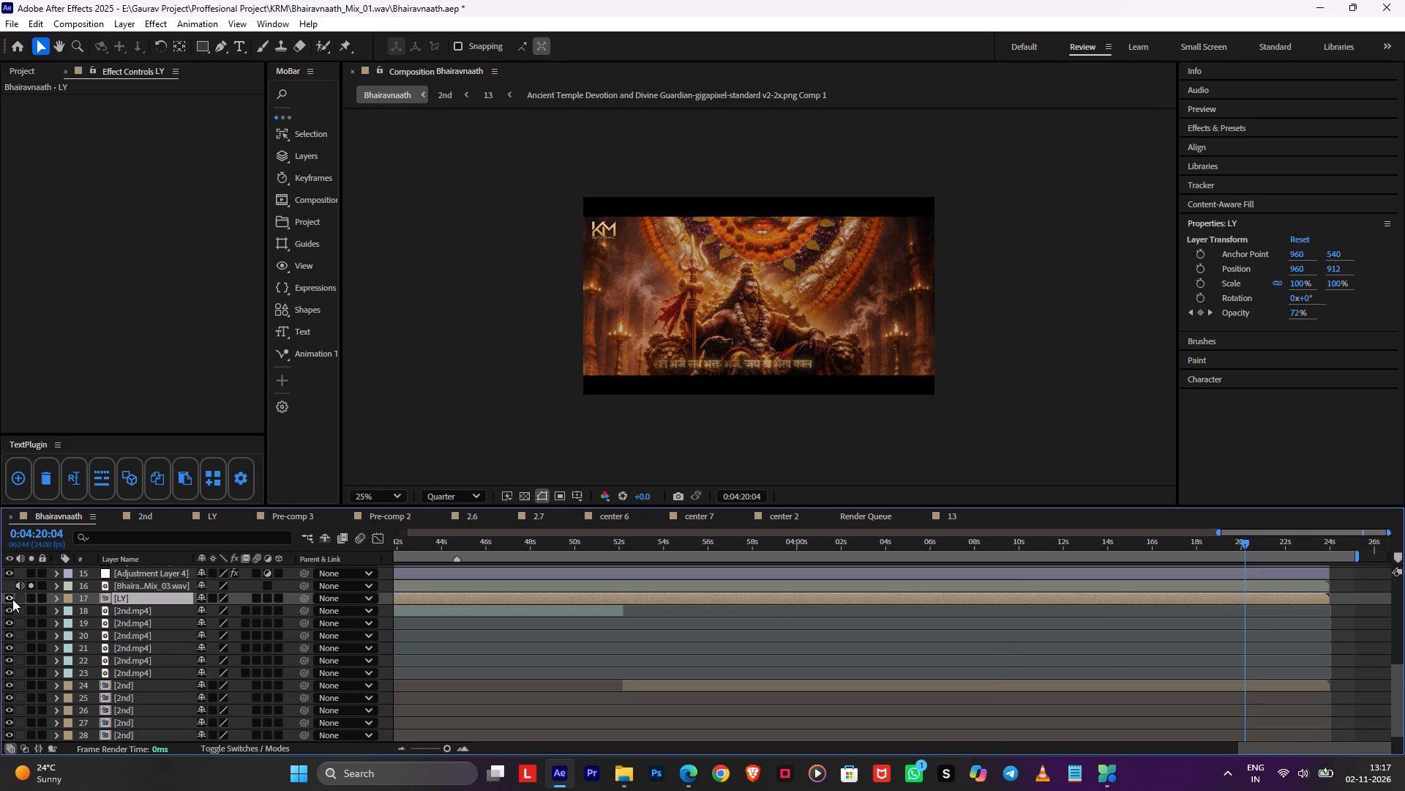
Trim the end of the Bhairavnaath.mp4 layer to 0:03:52:04 and check the closing shot beyond it.
scroll(1054, 647, "up", 4)
scroll(1243, 598, "up", 5)
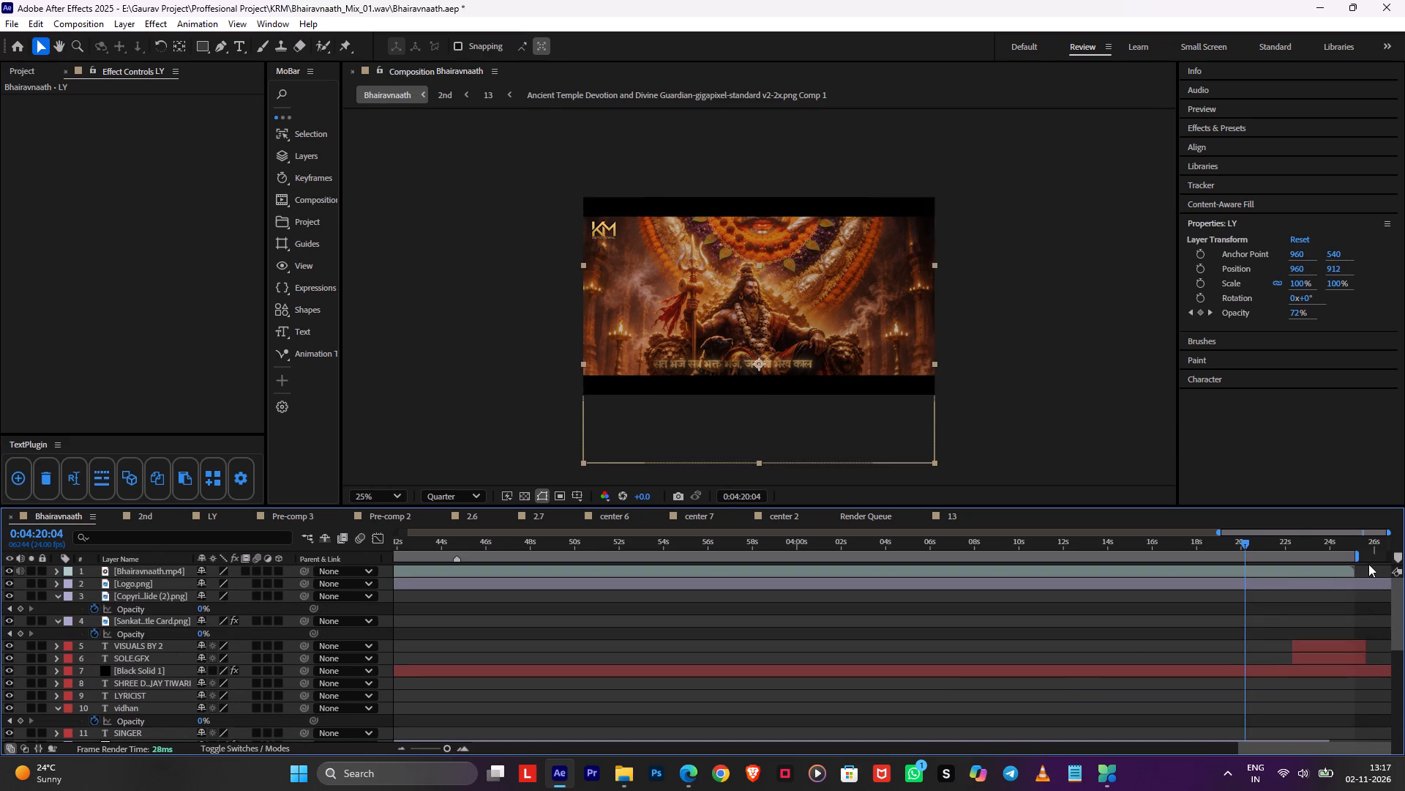
left_click_drag(1357, 567, 527, 573)
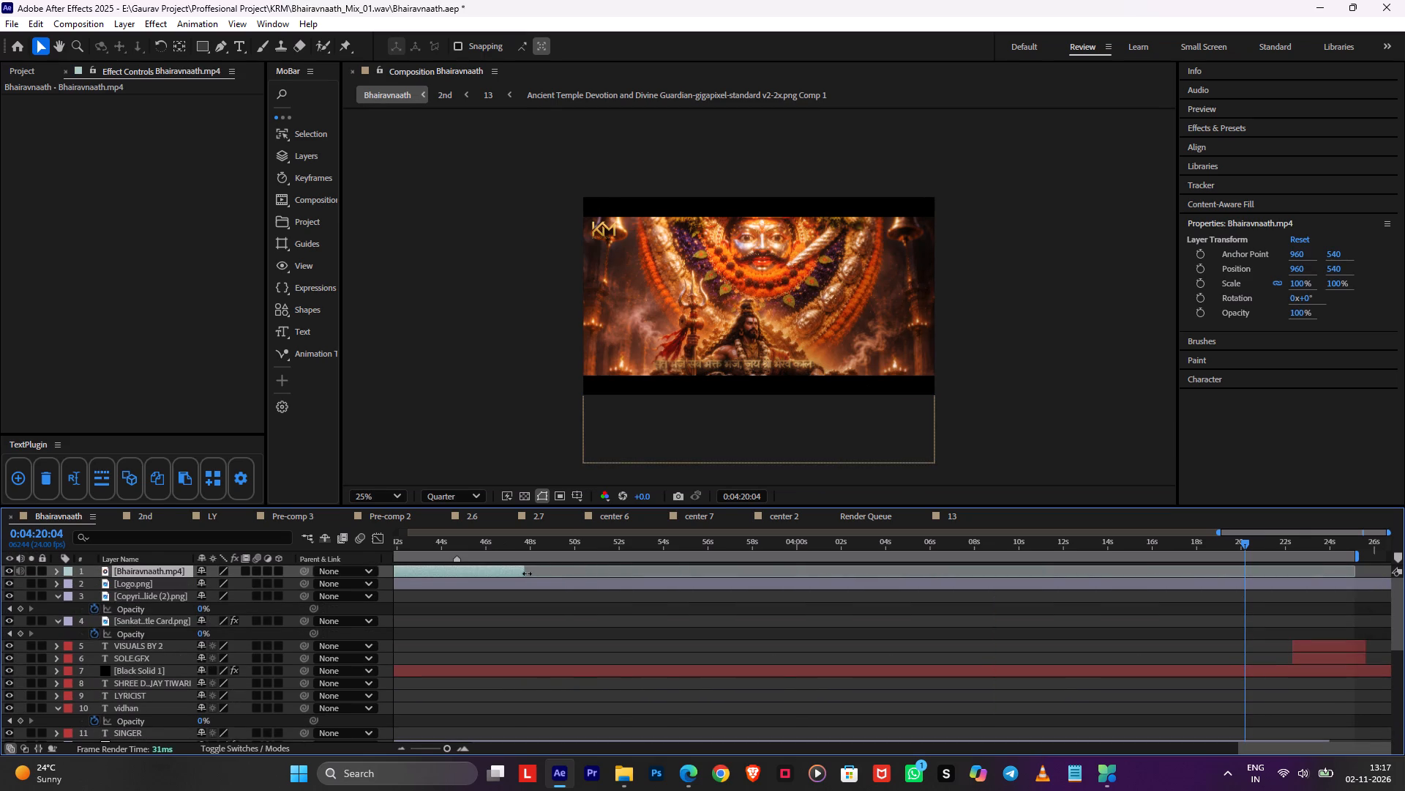
left_click_drag(527, 573, 463, 576)
scroll(465, 576, "down", 5)
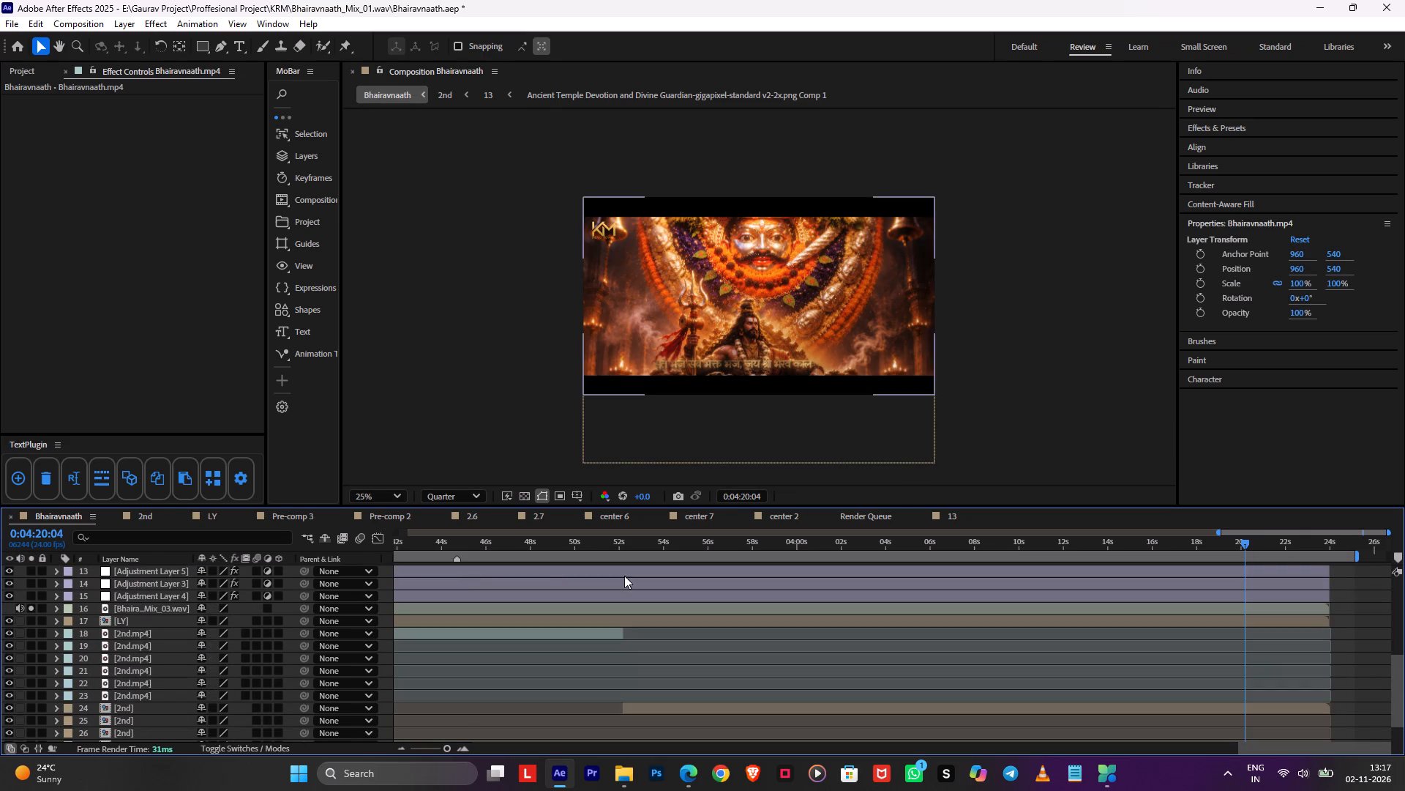
left_click(622, 550)
left_click(612, 544, "shift")
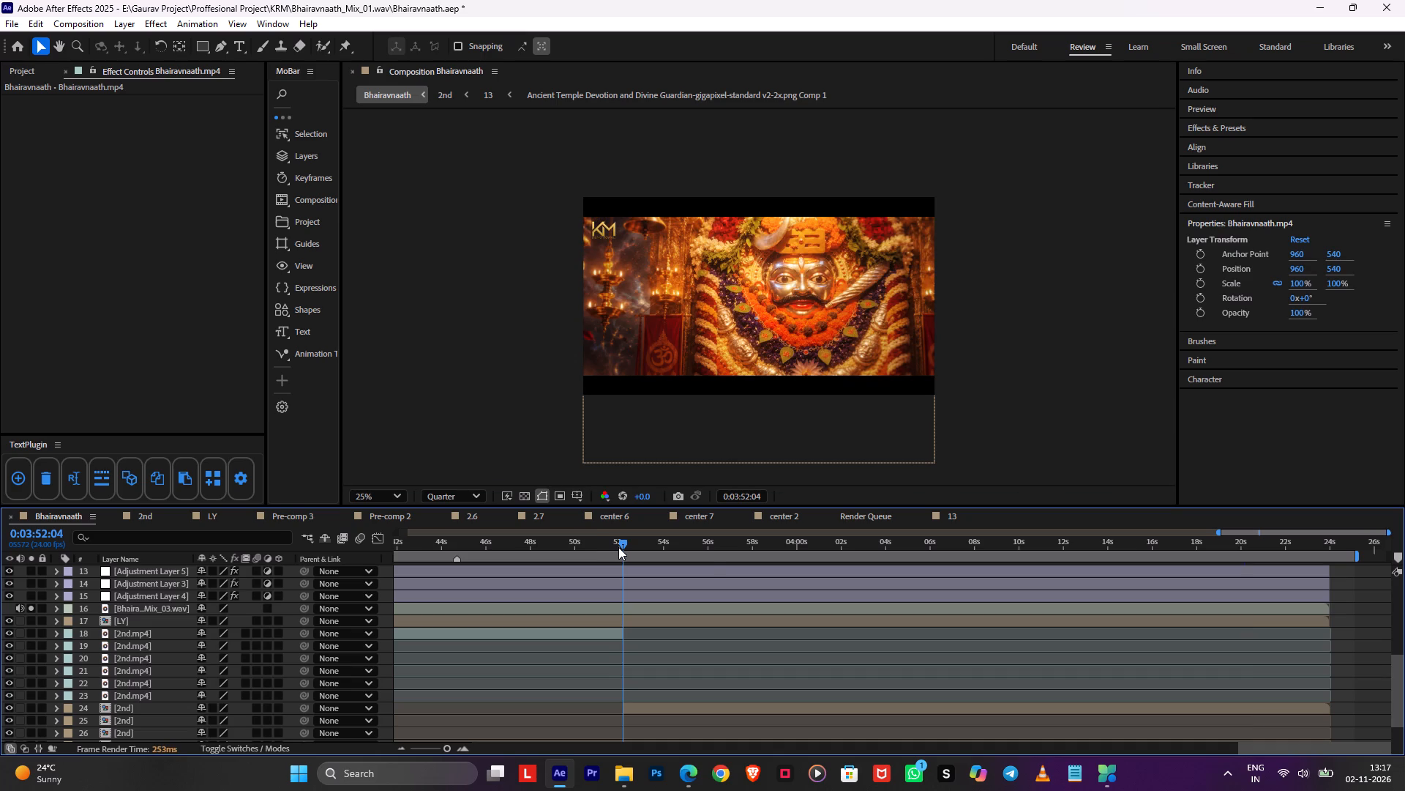
key("alt+bracketright")
scroll(799, 643, "up", 2)
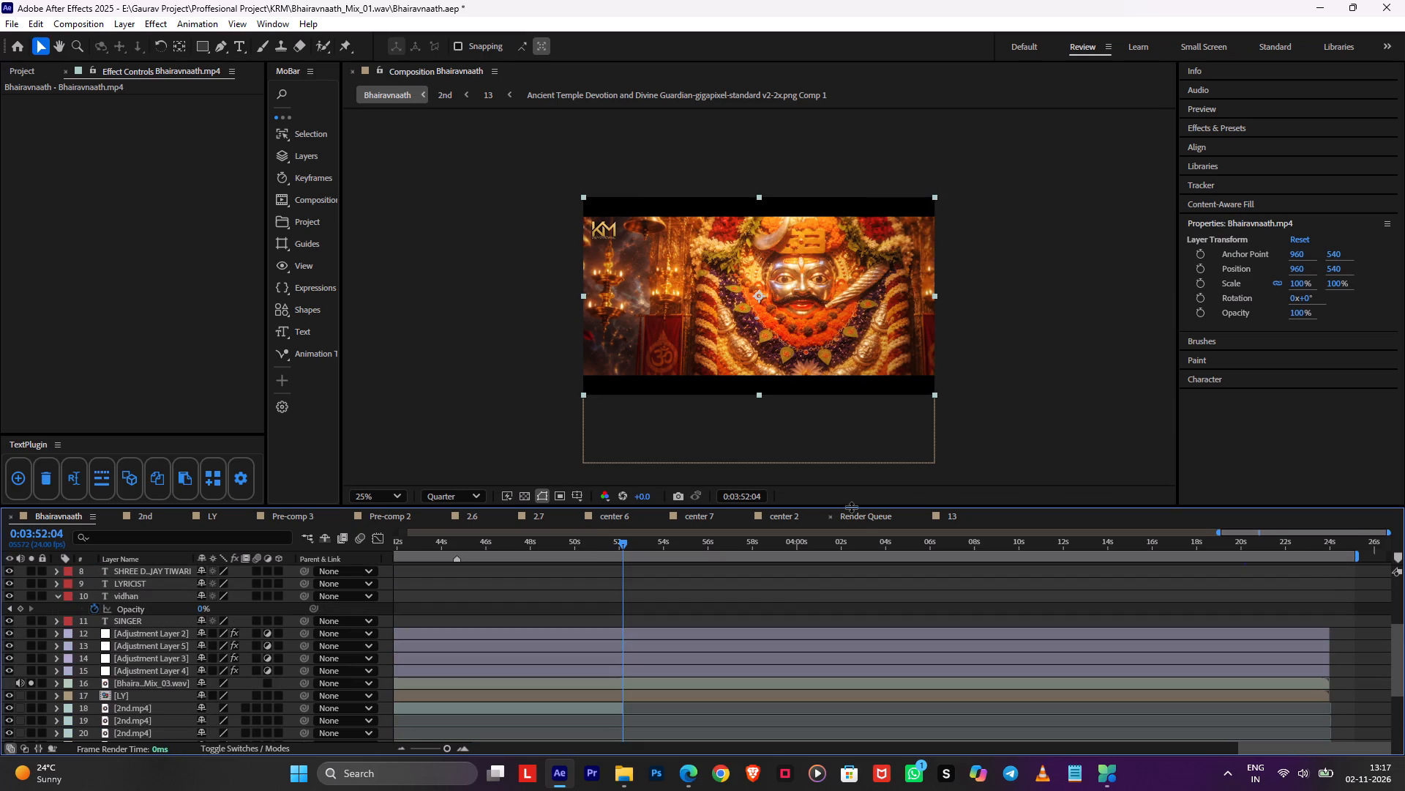
left_click_drag(860, 545, 1175, 606)
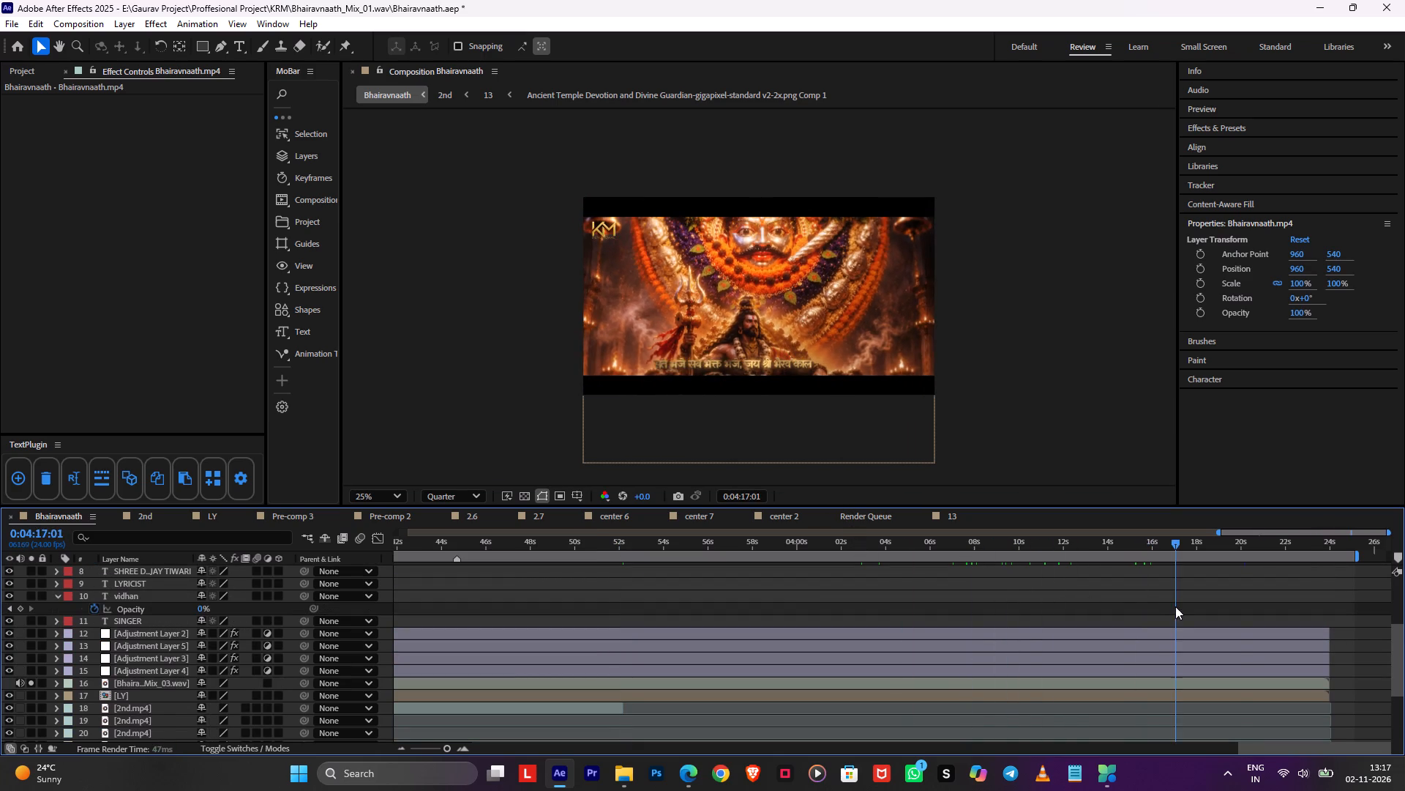
left_click_drag(1175, 606, 1253, 610)
scroll(618, 688, "up", 4)
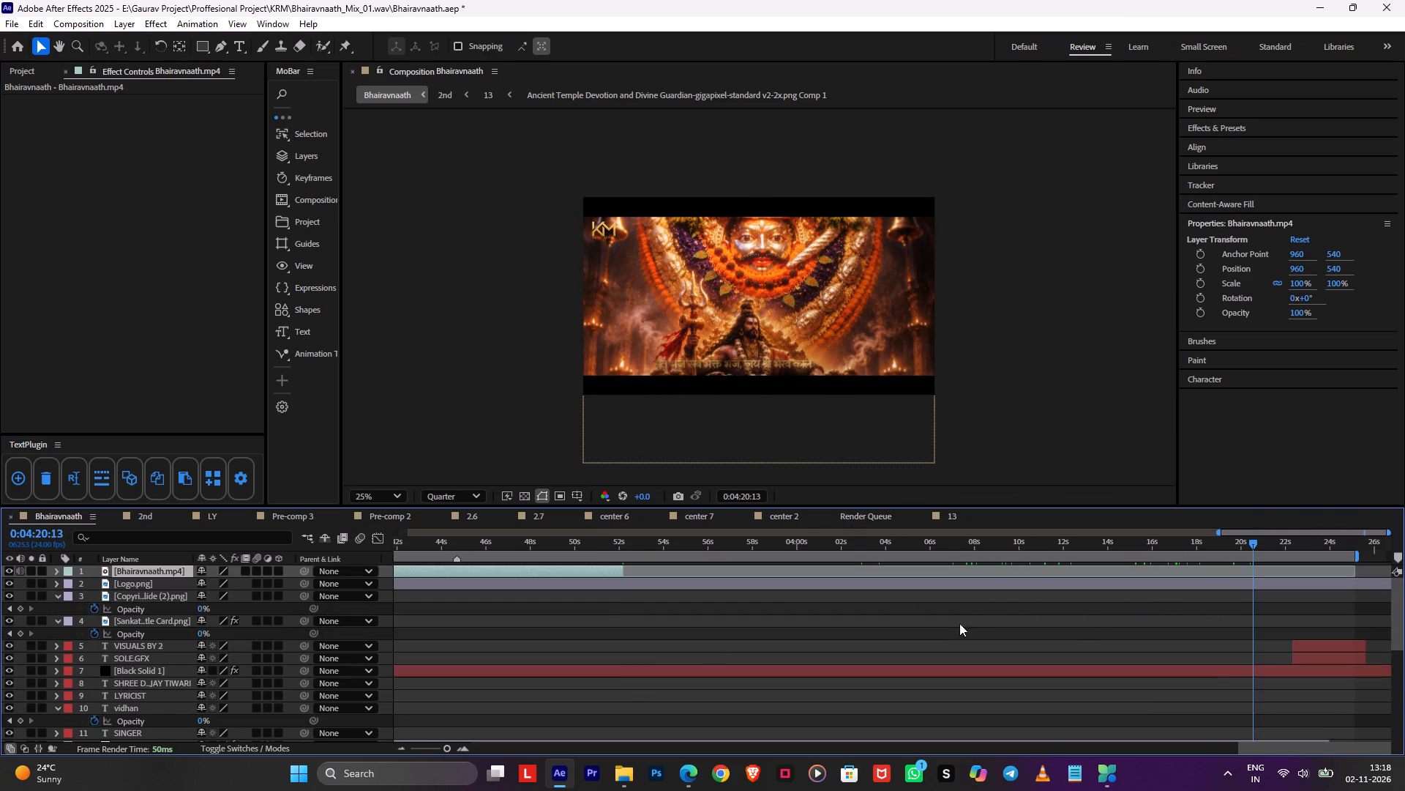
Copy the opacity keyframes from the uppermost 2nd.mp4 layer and paste onto the closing [2nd] layer at 0:04:18:17.
scroll(1105, 622, "down", 4)
left_click(858, 675)
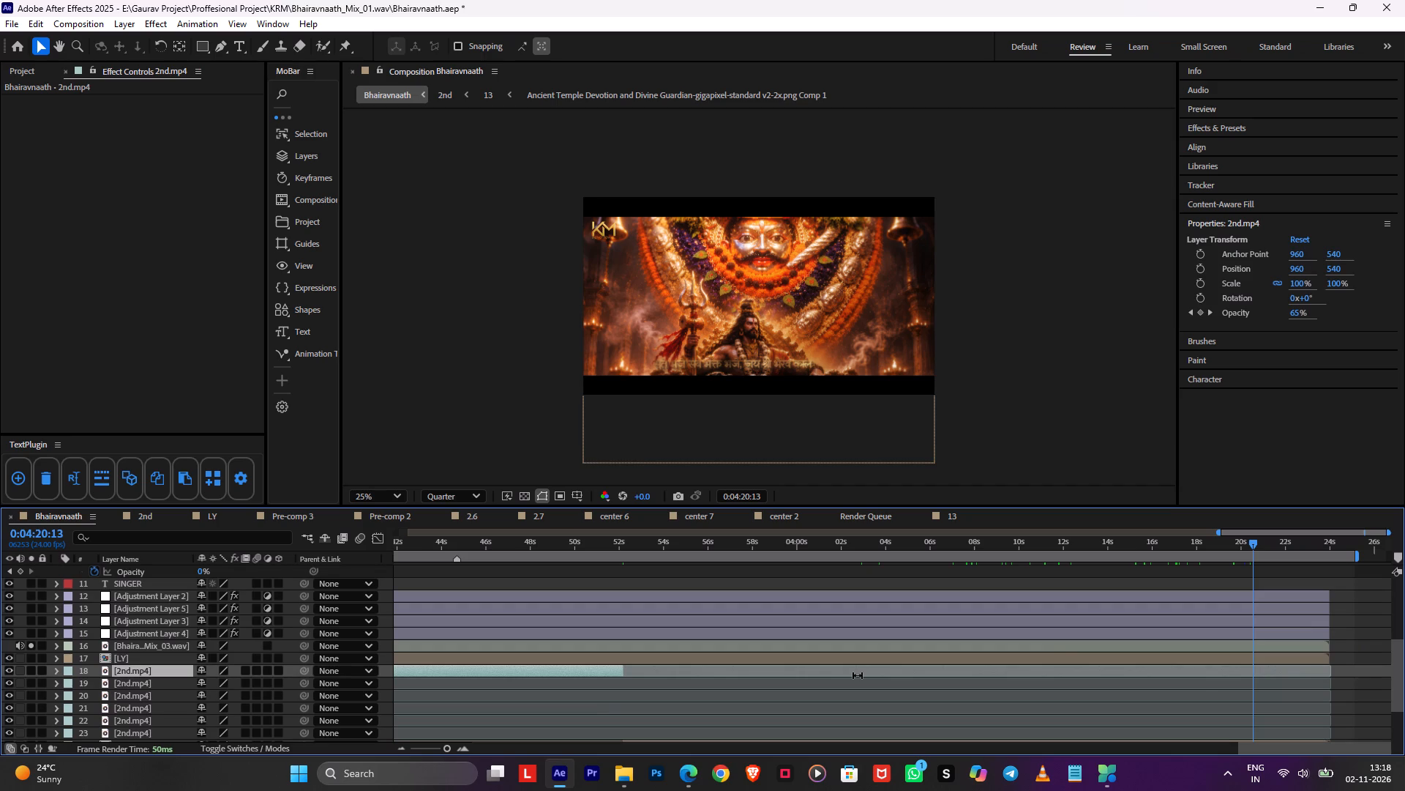
key("t")
left_click(1226, 543)
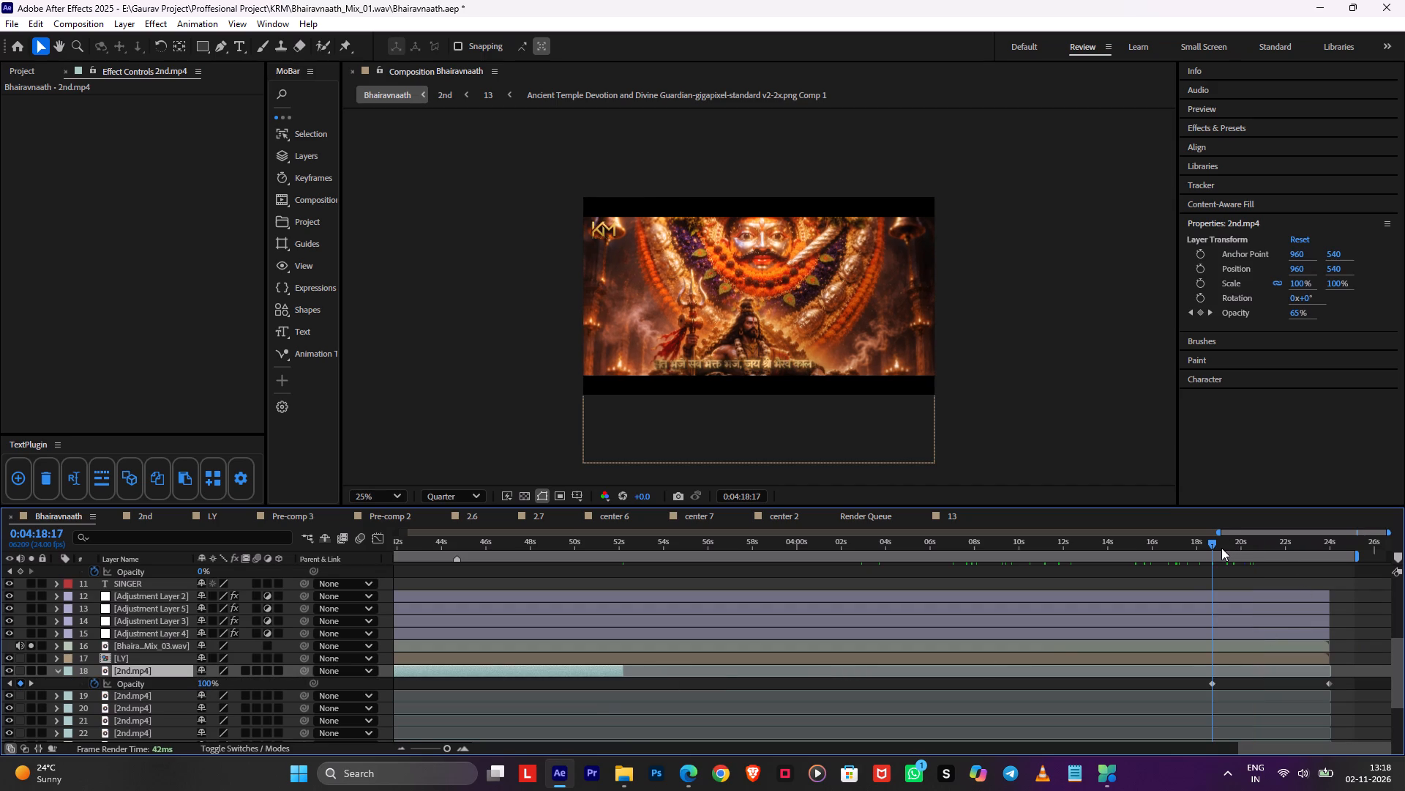
left_click(147, 680)
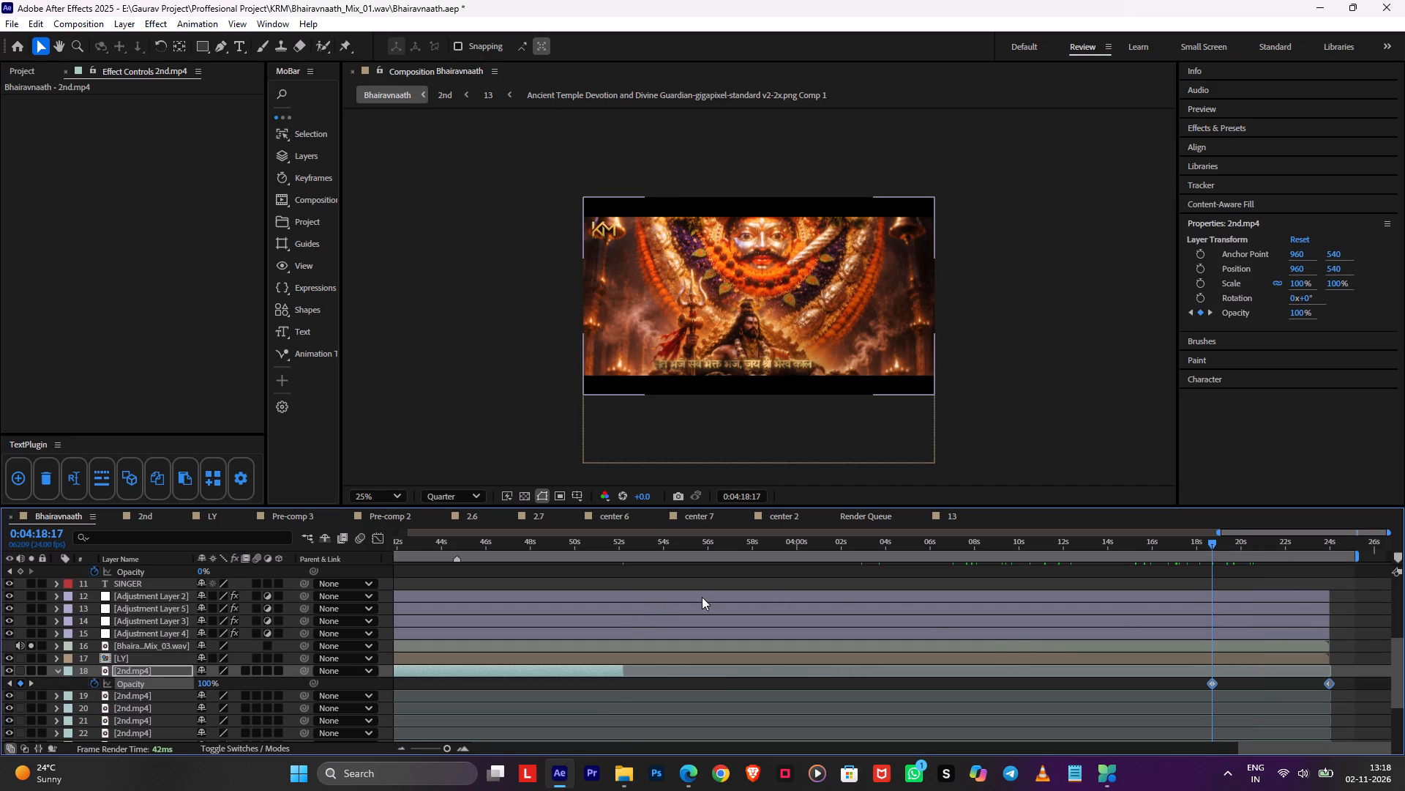
key("ctrl+c")
scroll(1014, 634, "down", 2)
left_click(1137, 687)
key("ctrl+v")
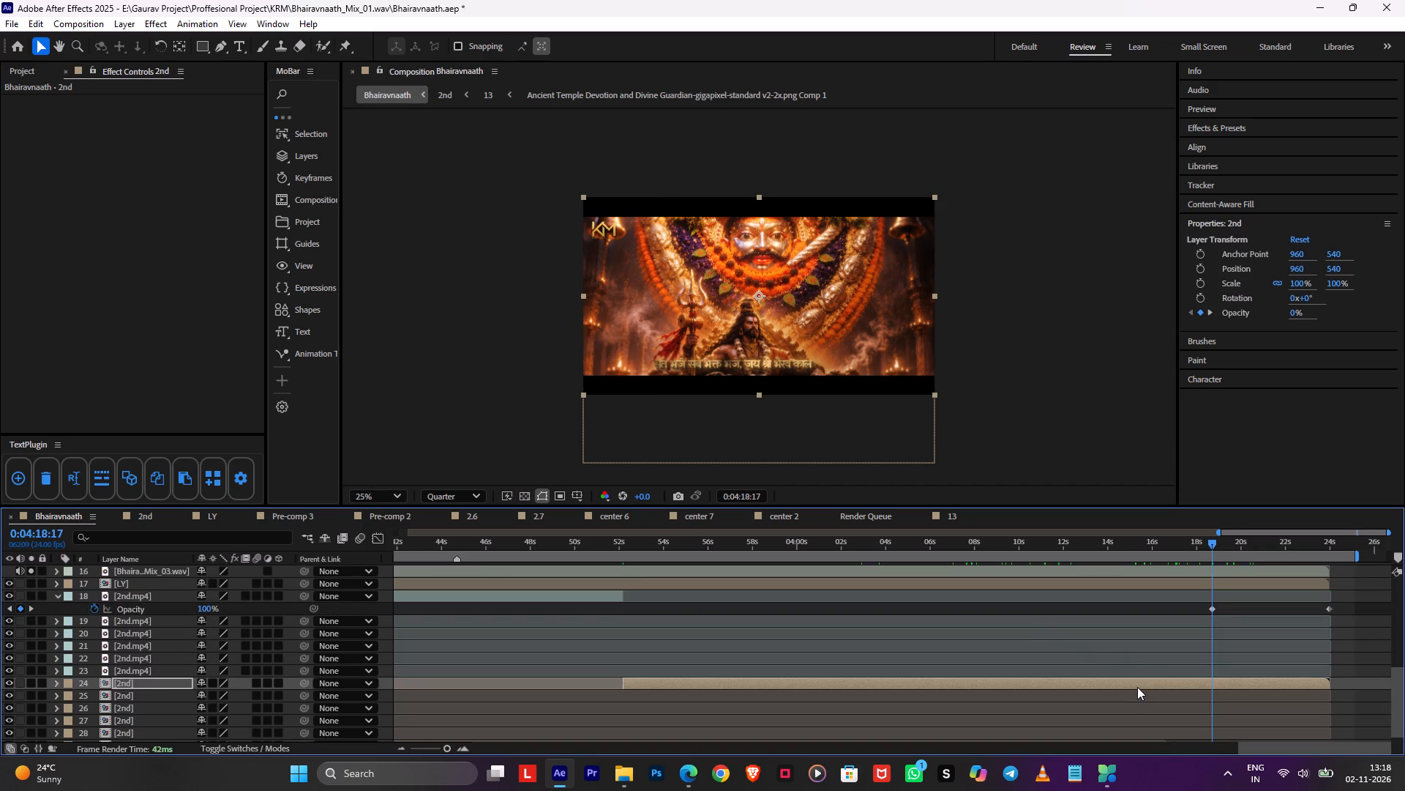
key("t")
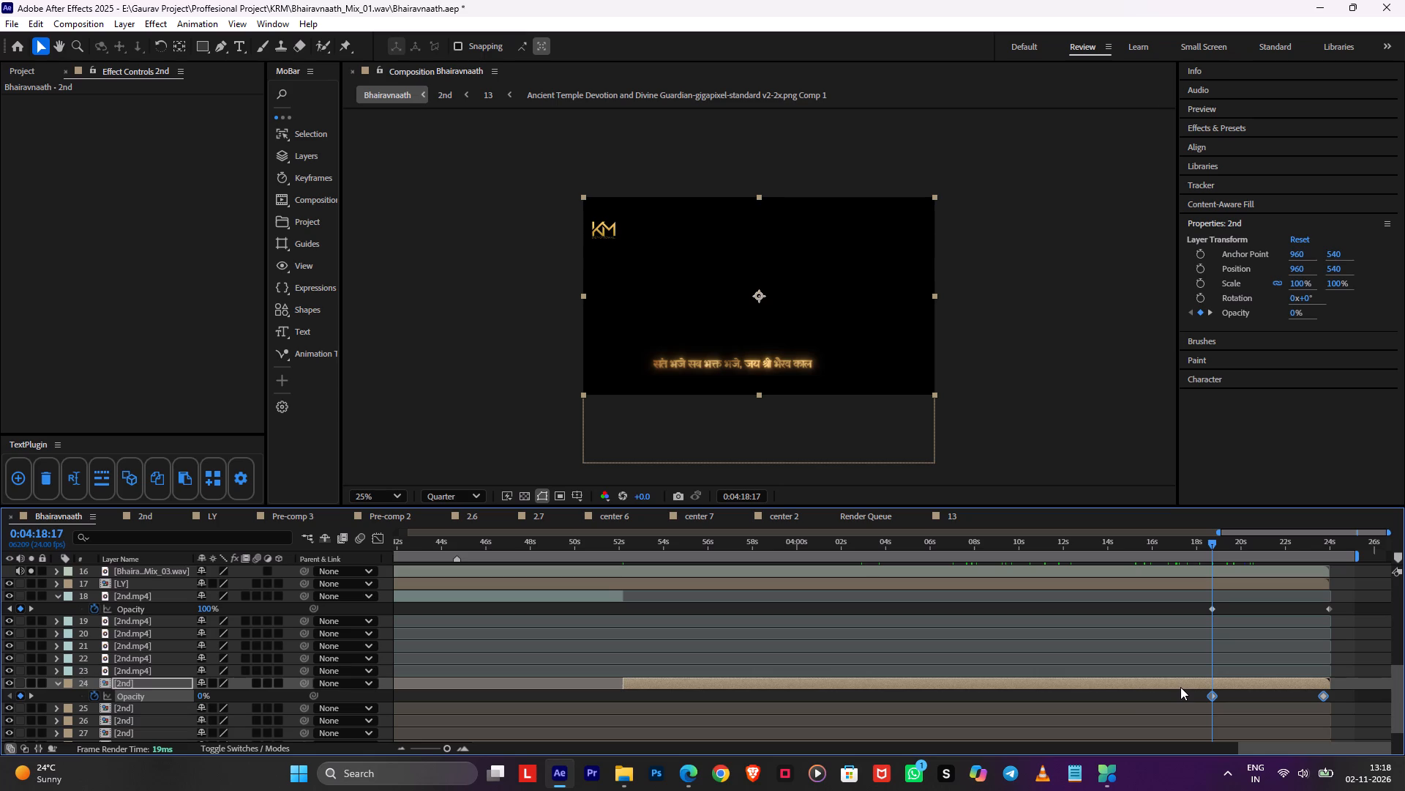
Fade the closing [2nd] layer's opacity from 100% at 0:04:18:17 to 0%, aligning its last keyframe with the uppermost 2nd.mp4 layer's.
left_click(1176, 699)
left_click_drag(201, 695, 621, 724)
key("k")
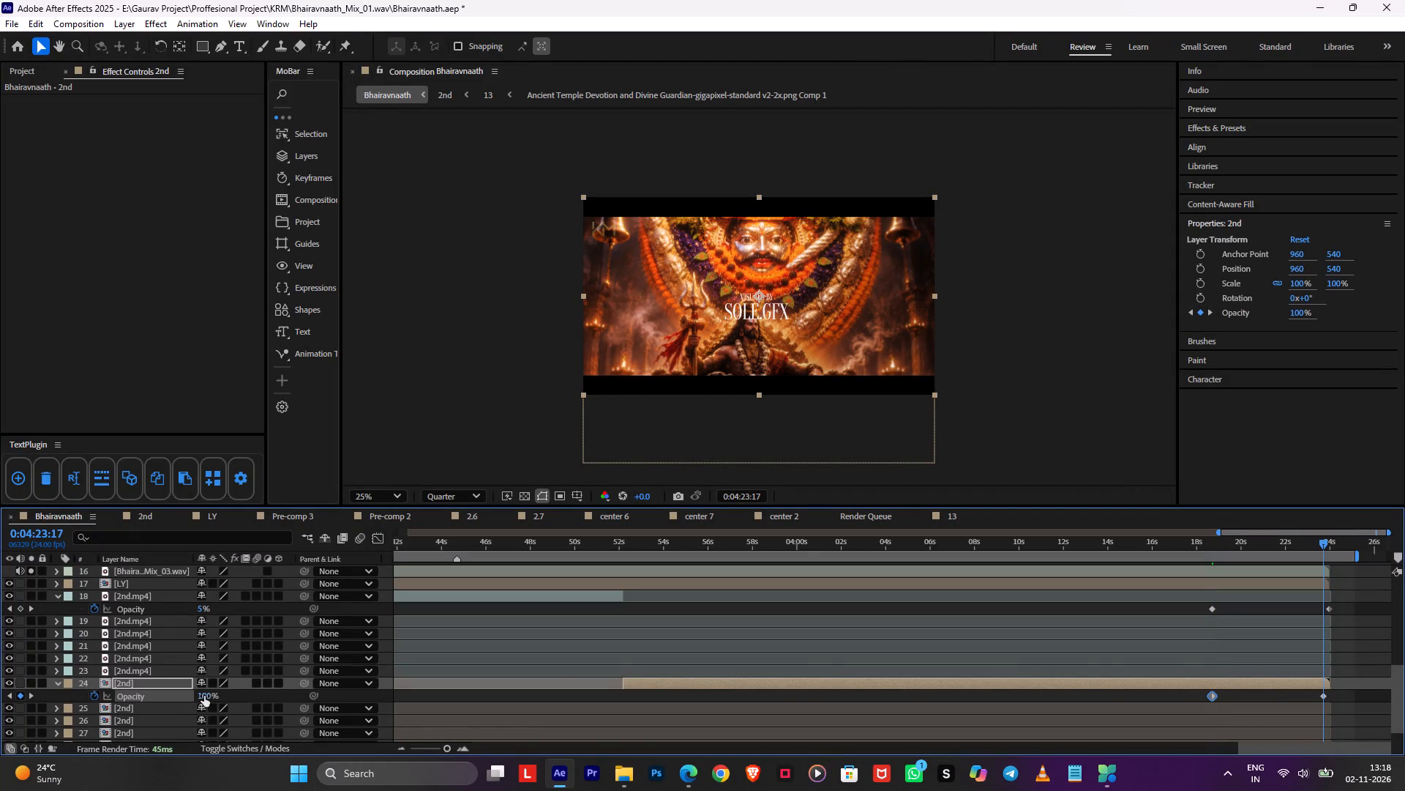
left_click_drag(204, 696, 0, 699)
scroll(1387, 710, "up", 2, "alt")
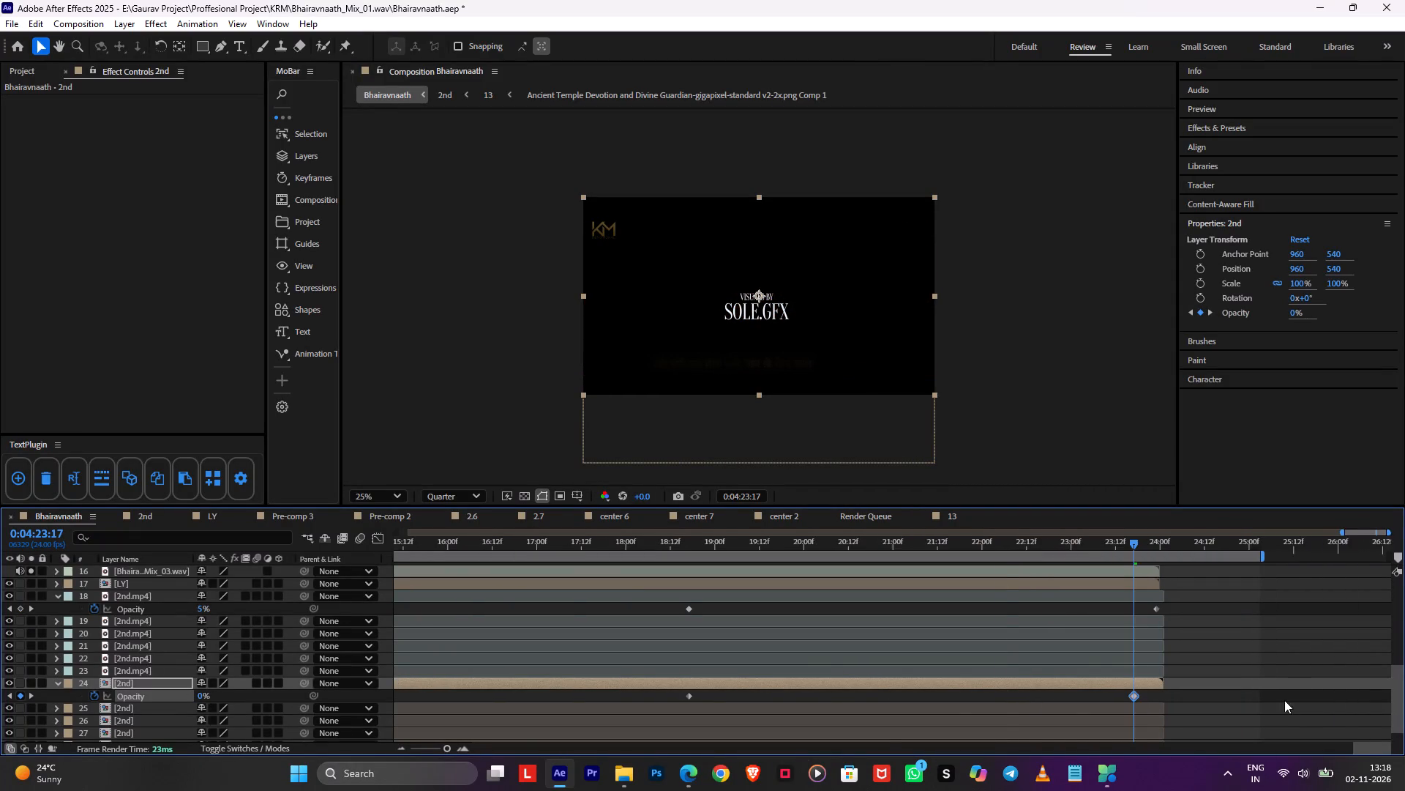
scroll(1267, 700, "up", 1, "alt")
left_click(1004, 694)
left_click_drag(998, 694, 1024, 694)
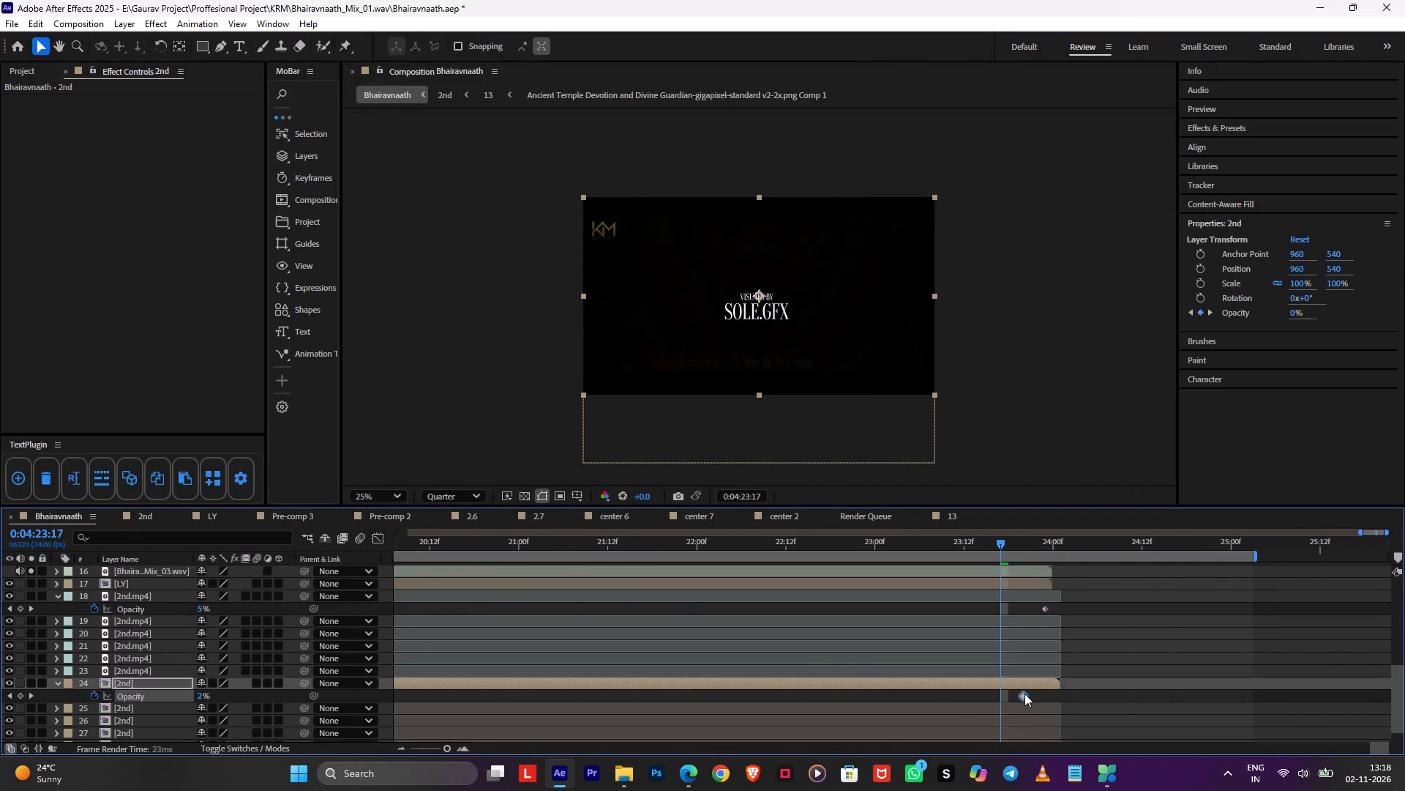
left_click_drag(1024, 694, 1038, 691)
Preview the closing fade from 0:04:18:04 into the visuals credit and save the project.
scroll(1082, 625, "down", 1, "alt")
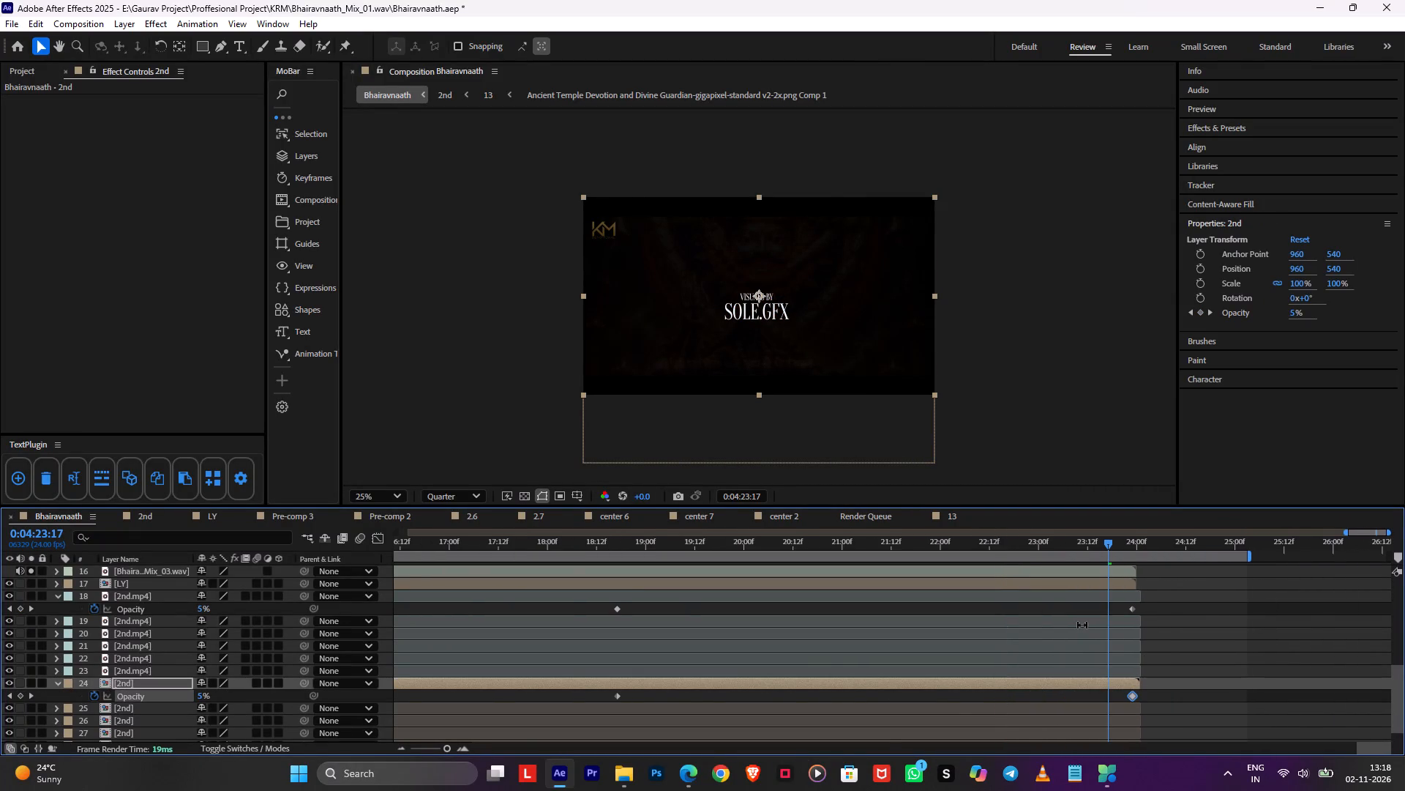
key("space")
left_click_drag(1090, 550, 1077, 550)
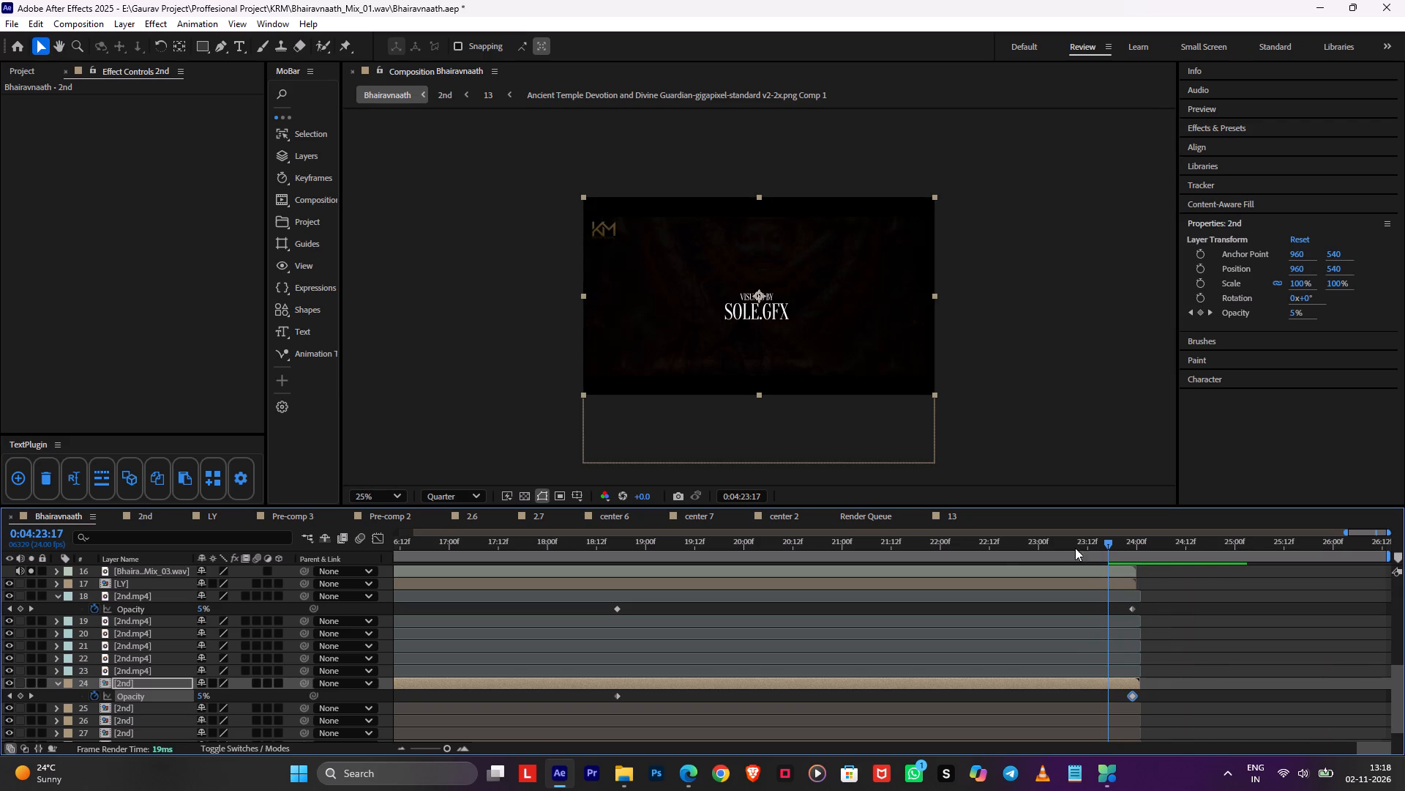
left_click_drag(1071, 541, 563, 561)
key("space")
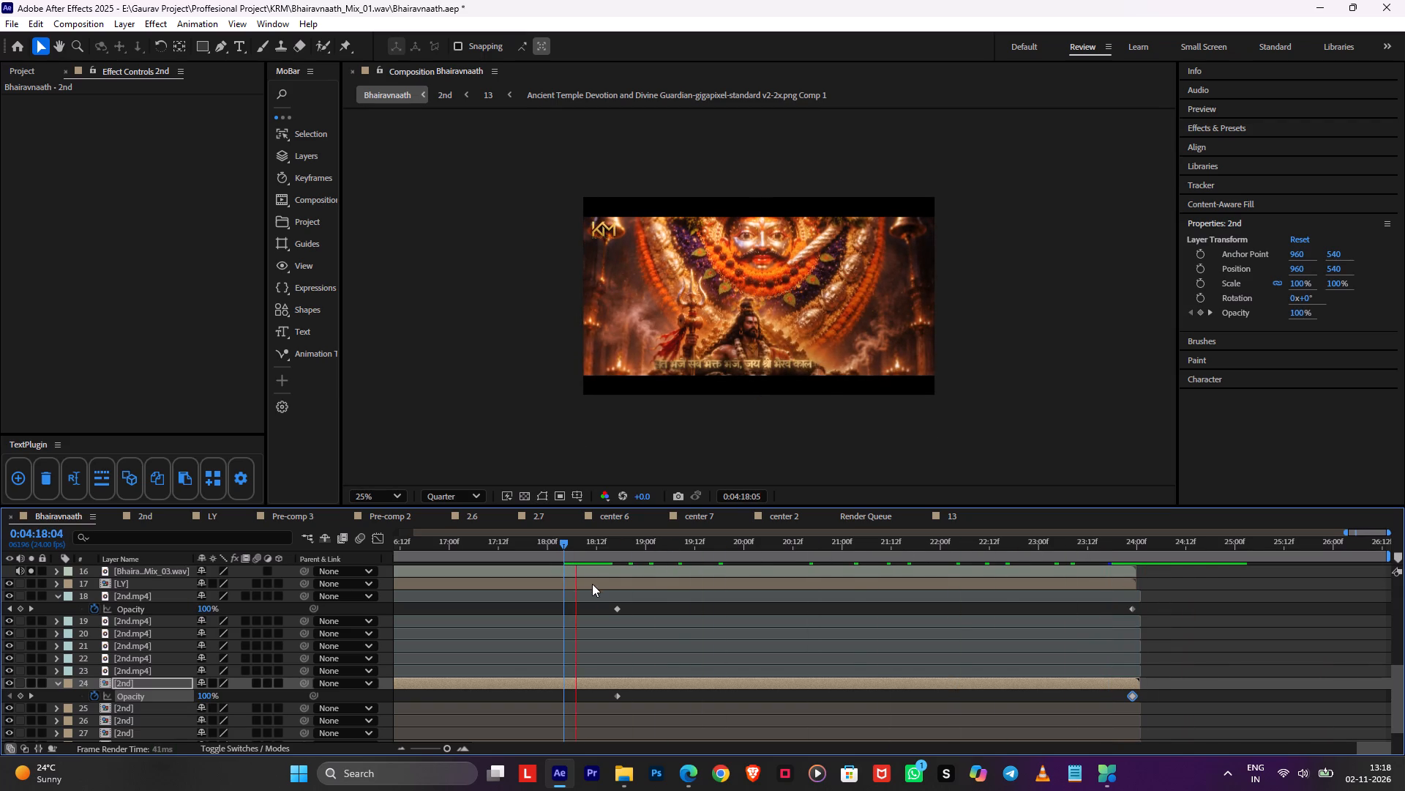
key("ctrl+s")
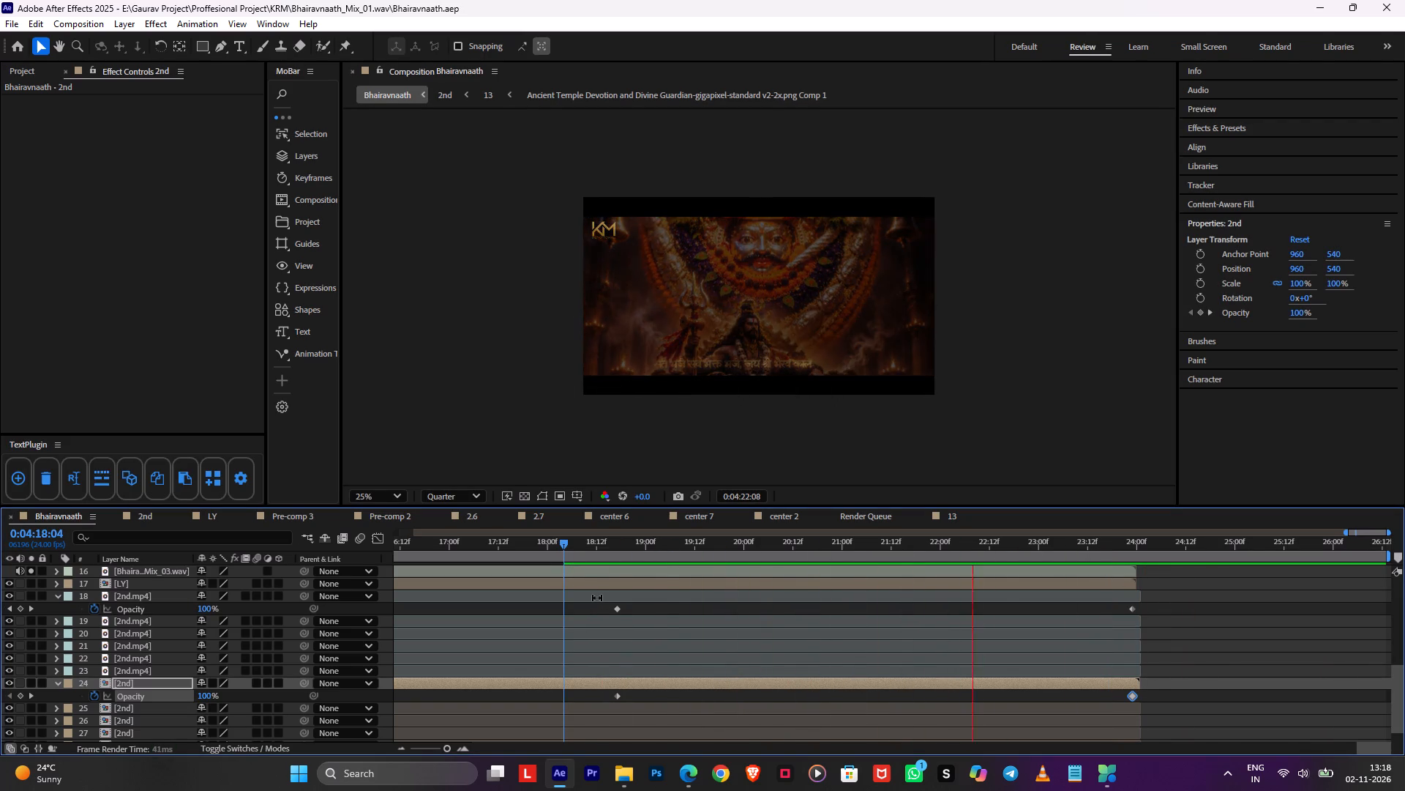
key("space")
scroll(1033, 624, "down", 3, "alt")
key("space")
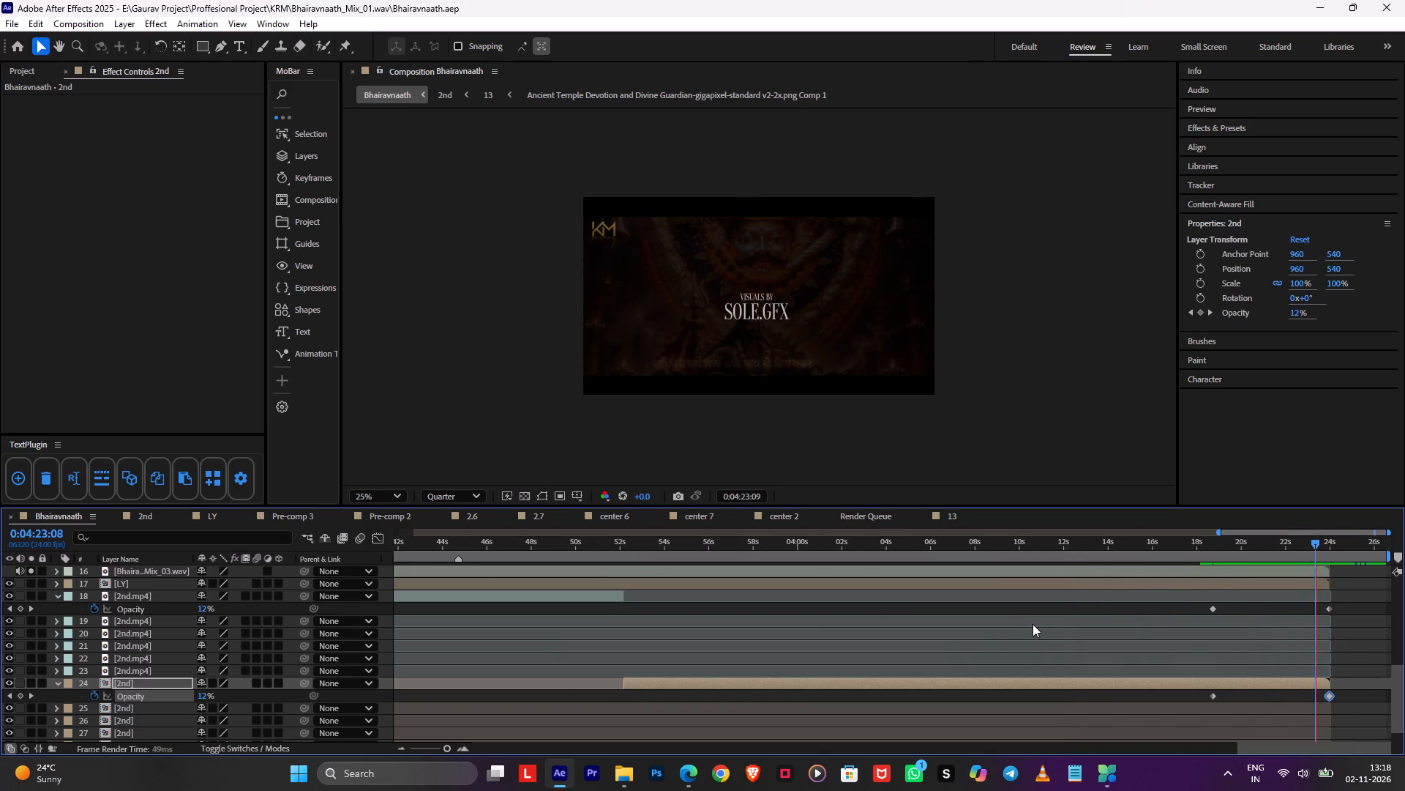
Set the Bhairavnaath work area's end to 0:04:25:15, at the end of the visuals credit.
scroll(1033, 624, "down", 1, "alt")
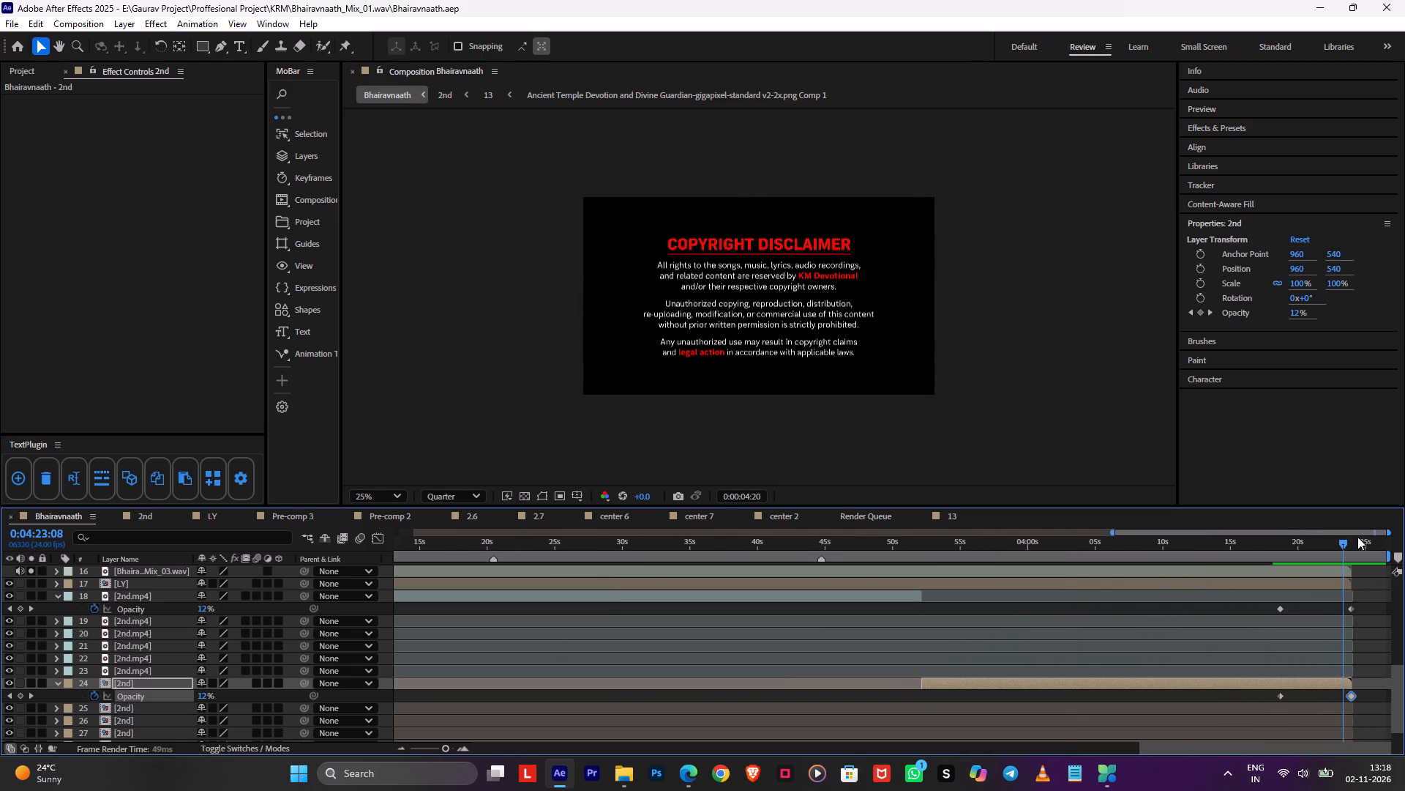
left_click_drag(1357, 540, 1380, 549)
scroll(1368, 601, "down", 7)
scroll(1368, 611, "up", 1)
scroll(1368, 611, "down", 2)
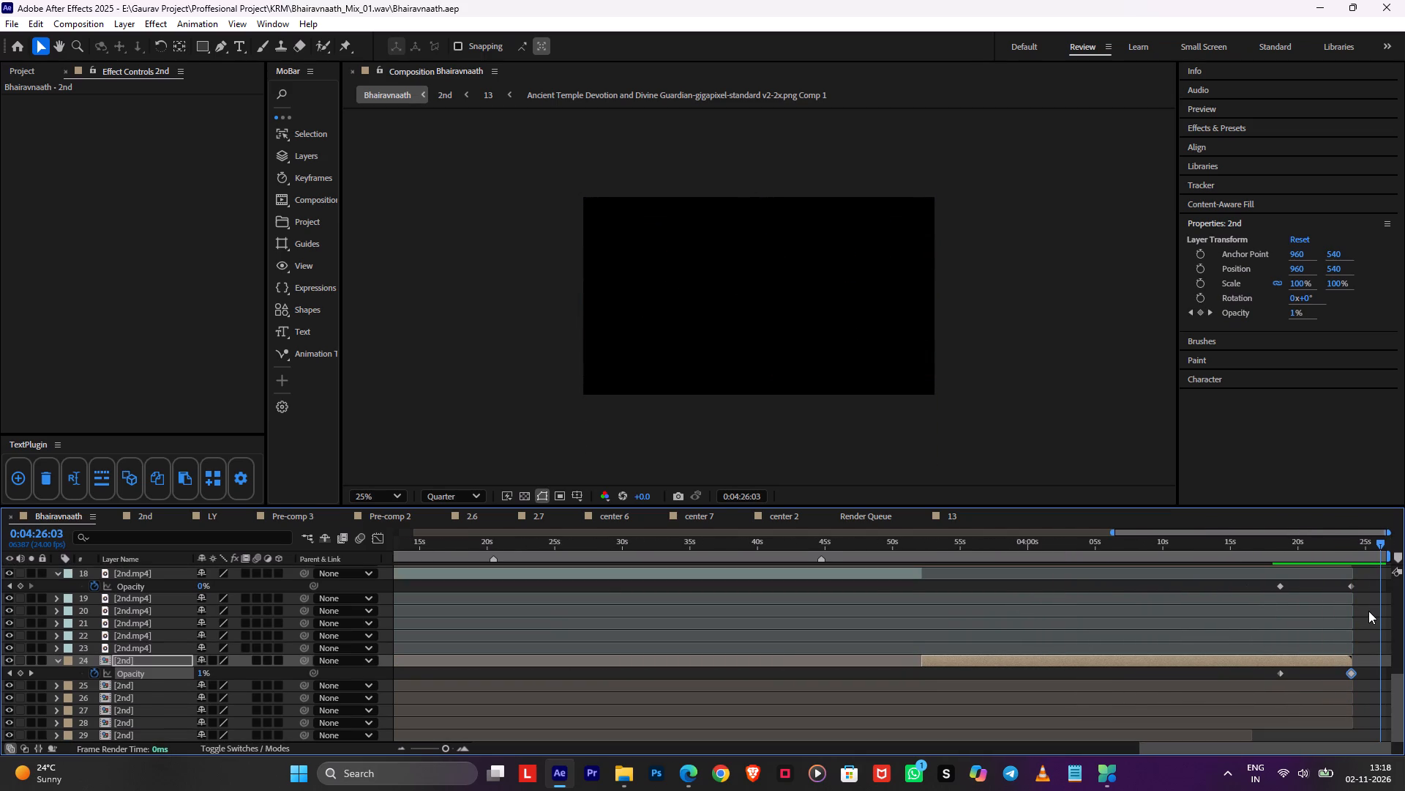
scroll(1368, 611, "down", 1)
scroll(1368, 611, "up", 7)
scroll(1368, 611, "down", 1)
scroll(1368, 611, "up", 2)
left_click(1368, 542)
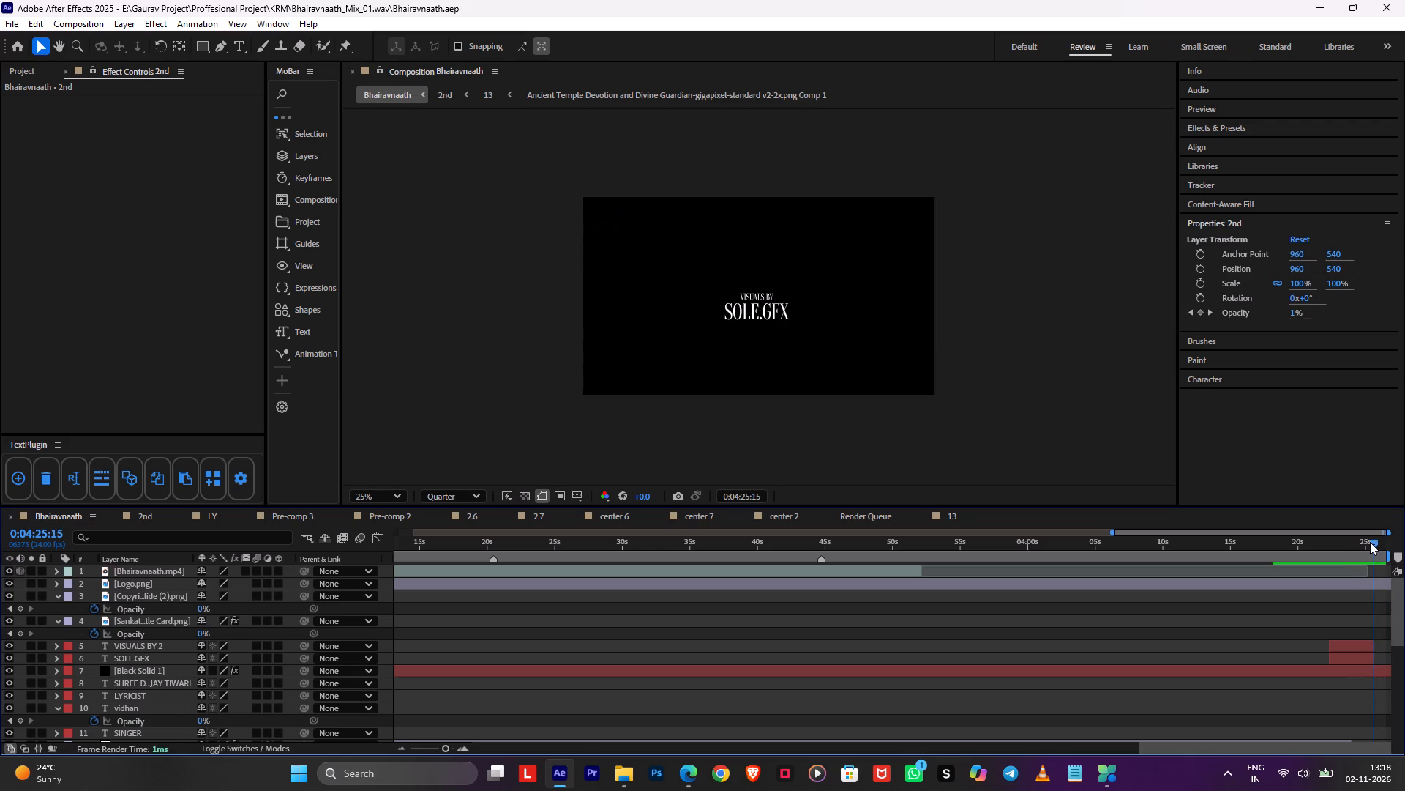
key("n")
Play the Bhairavnaath work area from the copyright disclaimer through the title card into the singer credit.
key("space")
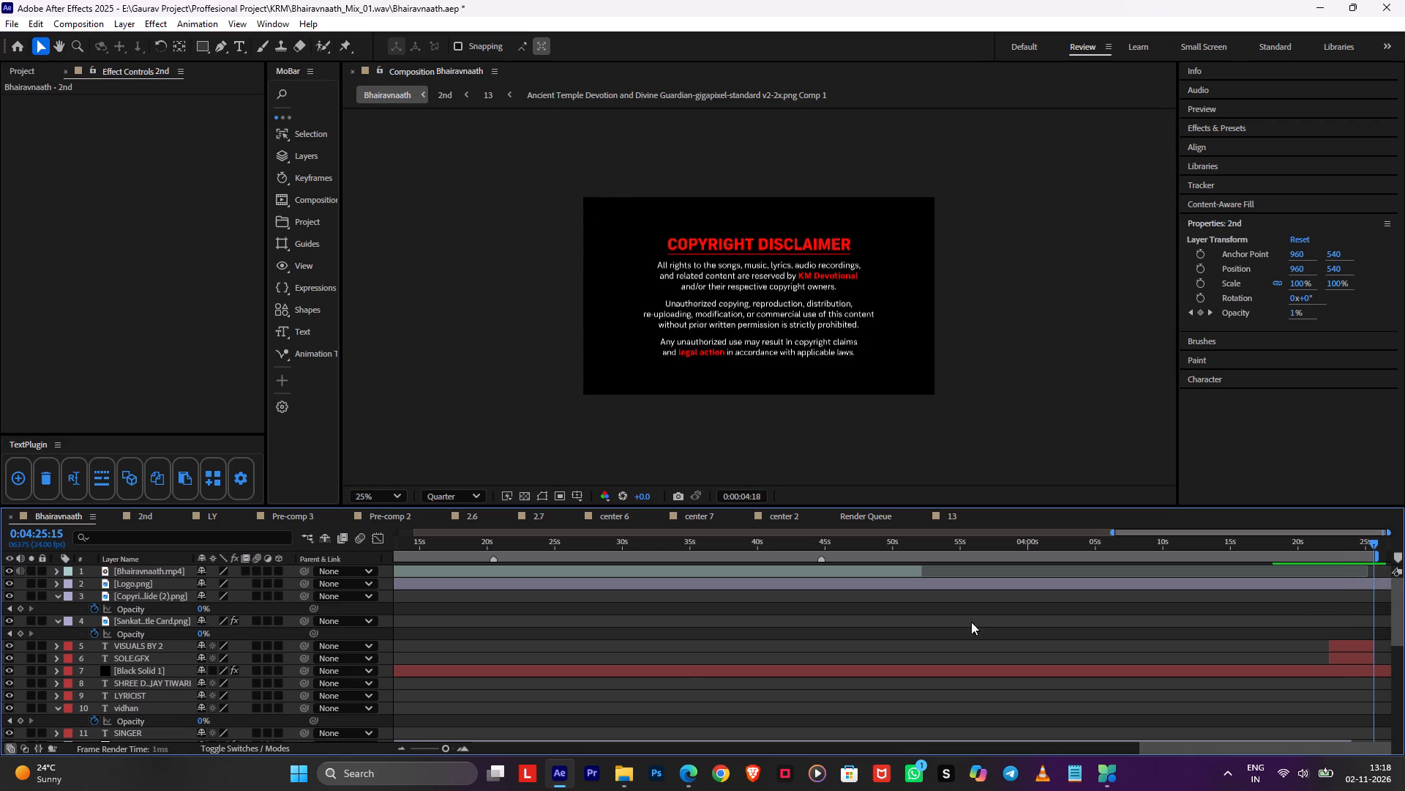
scroll(684, 625, "down", 3)
scroll(461, 622, "down", 5, "alt")
scroll(461, 621, "up", 1, "alt")
scroll(461, 621, "down", 12, "alt")
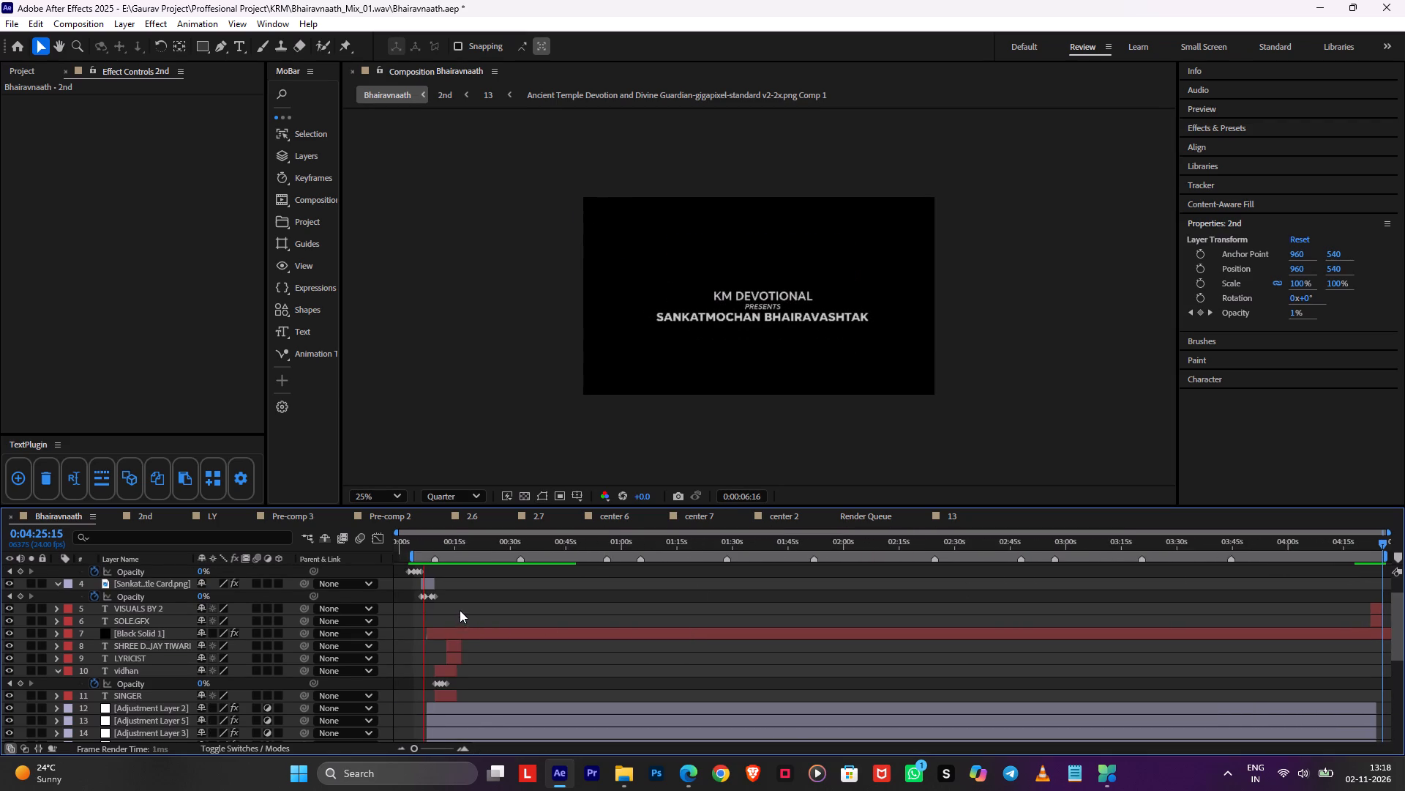
scroll(460, 610, "down", 1, "alt")
scroll(373, 590, "up", 3, "alt")
scroll(549, 602, "up", 1, "alt")
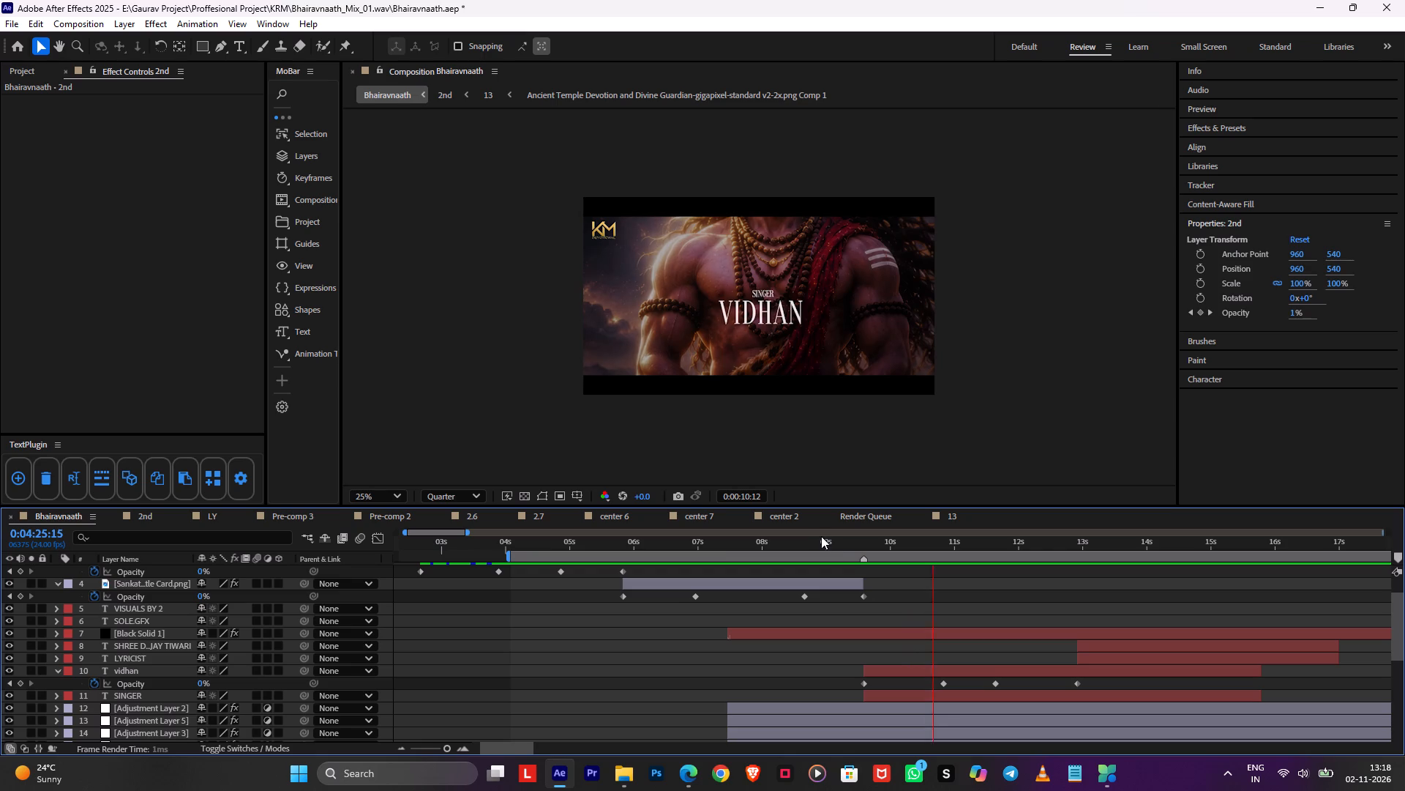
Replay the opening credits from 0:00:05:12 through the lyricist credit, saving the project.
left_click_drag(797, 543, 600, 550)
key("space")
scroll(612, 563, "up", 2, "alt")
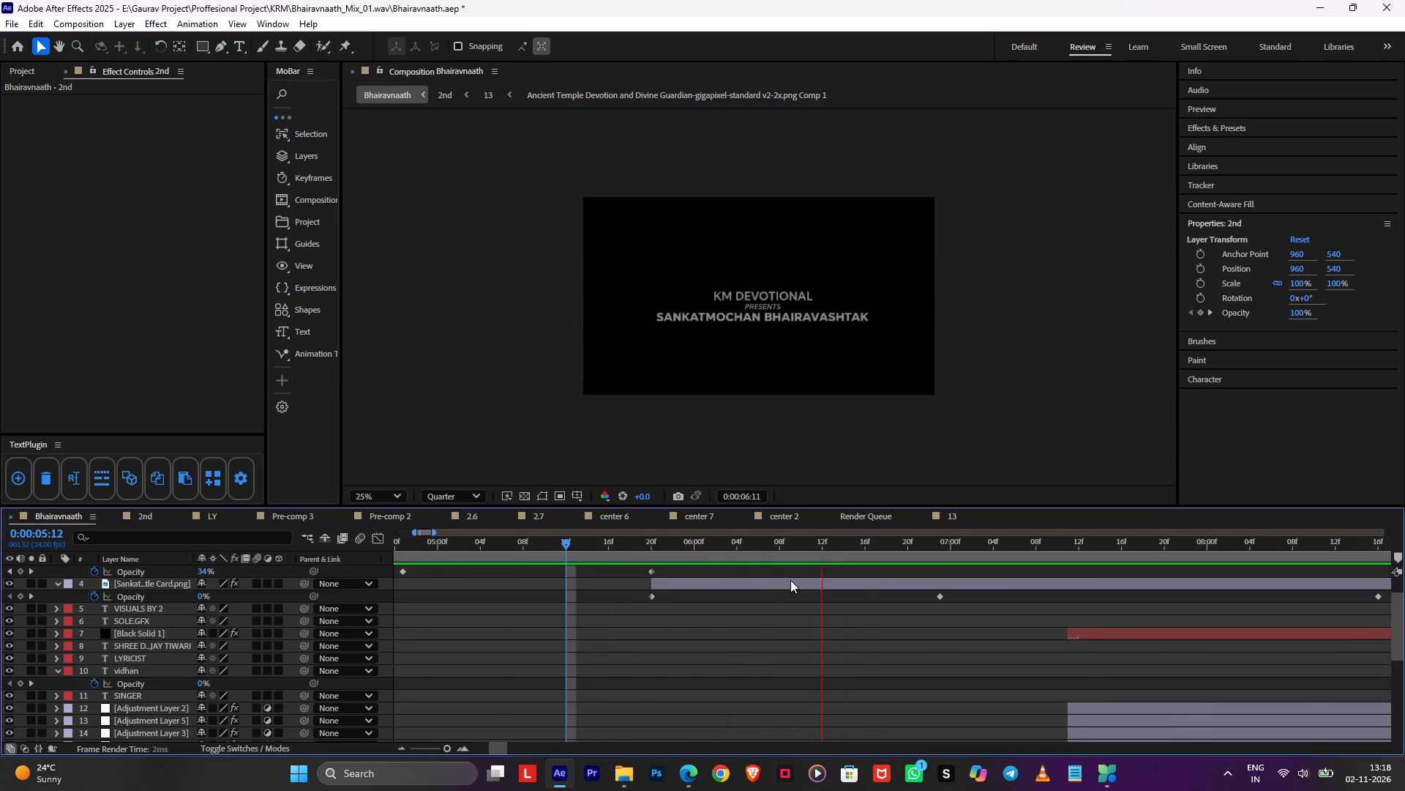
scroll(1153, 609, "down", 2, "alt")
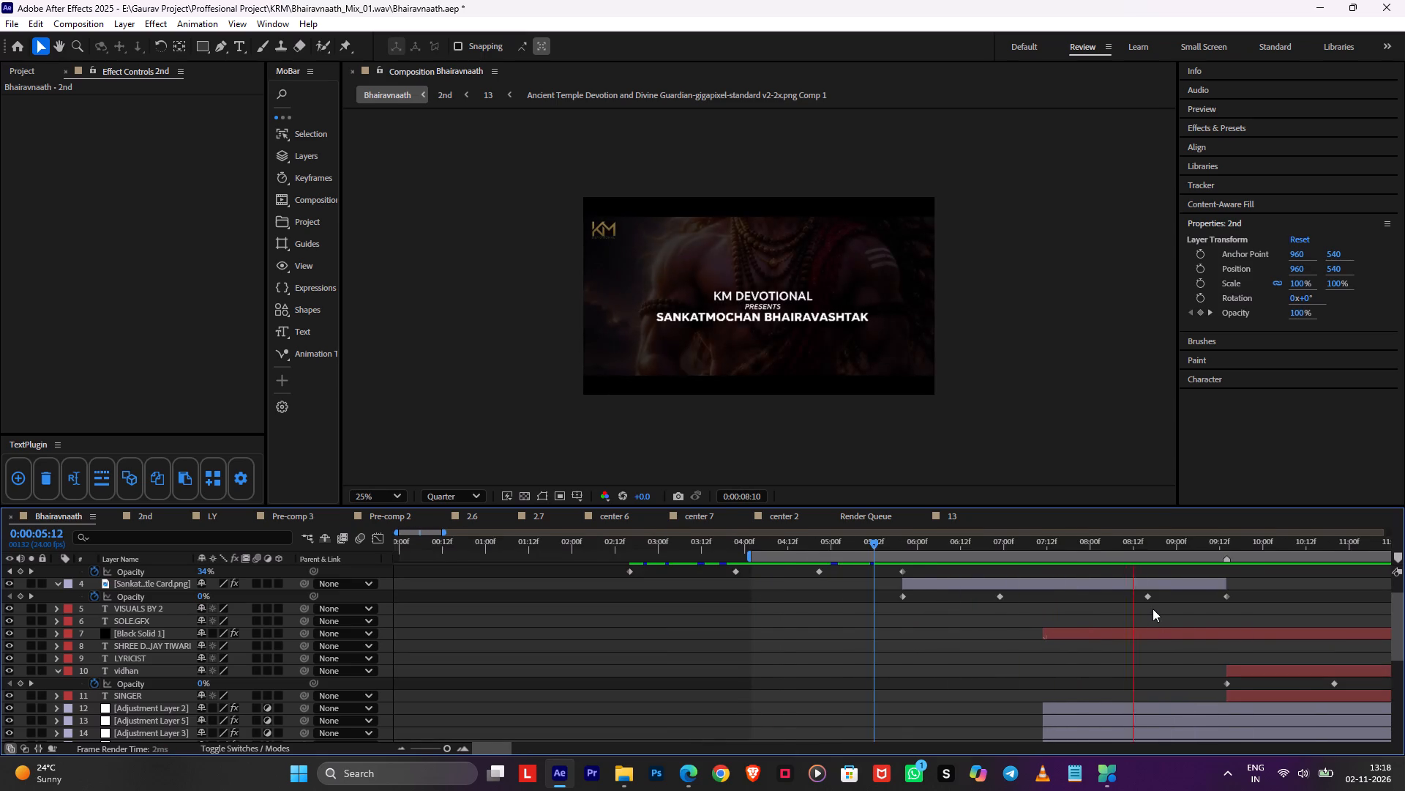
scroll(1153, 609, "down", 1, "alt")
middle_click_drag(1150, 609, 807, 605)
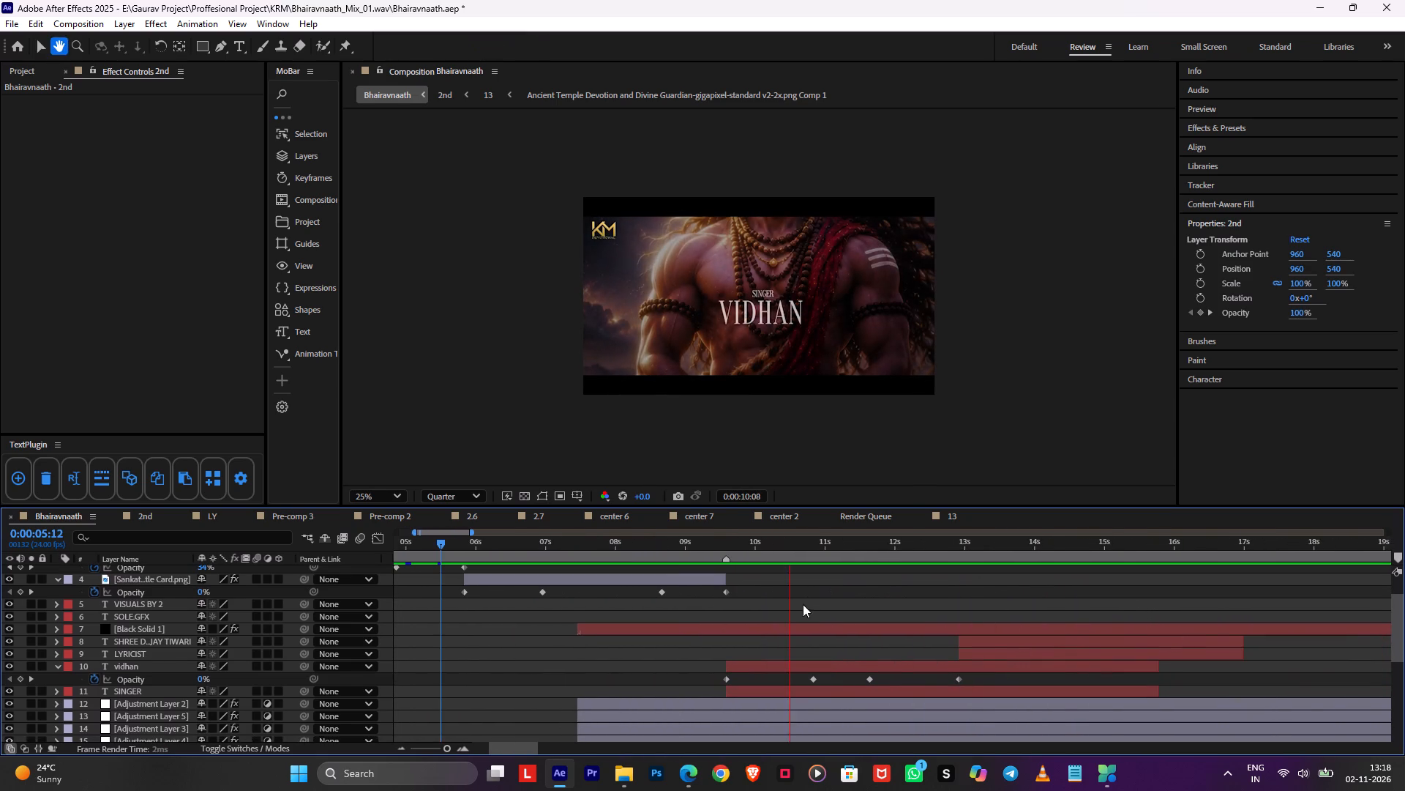
left_click(853, 595)
key("ctrl+s")
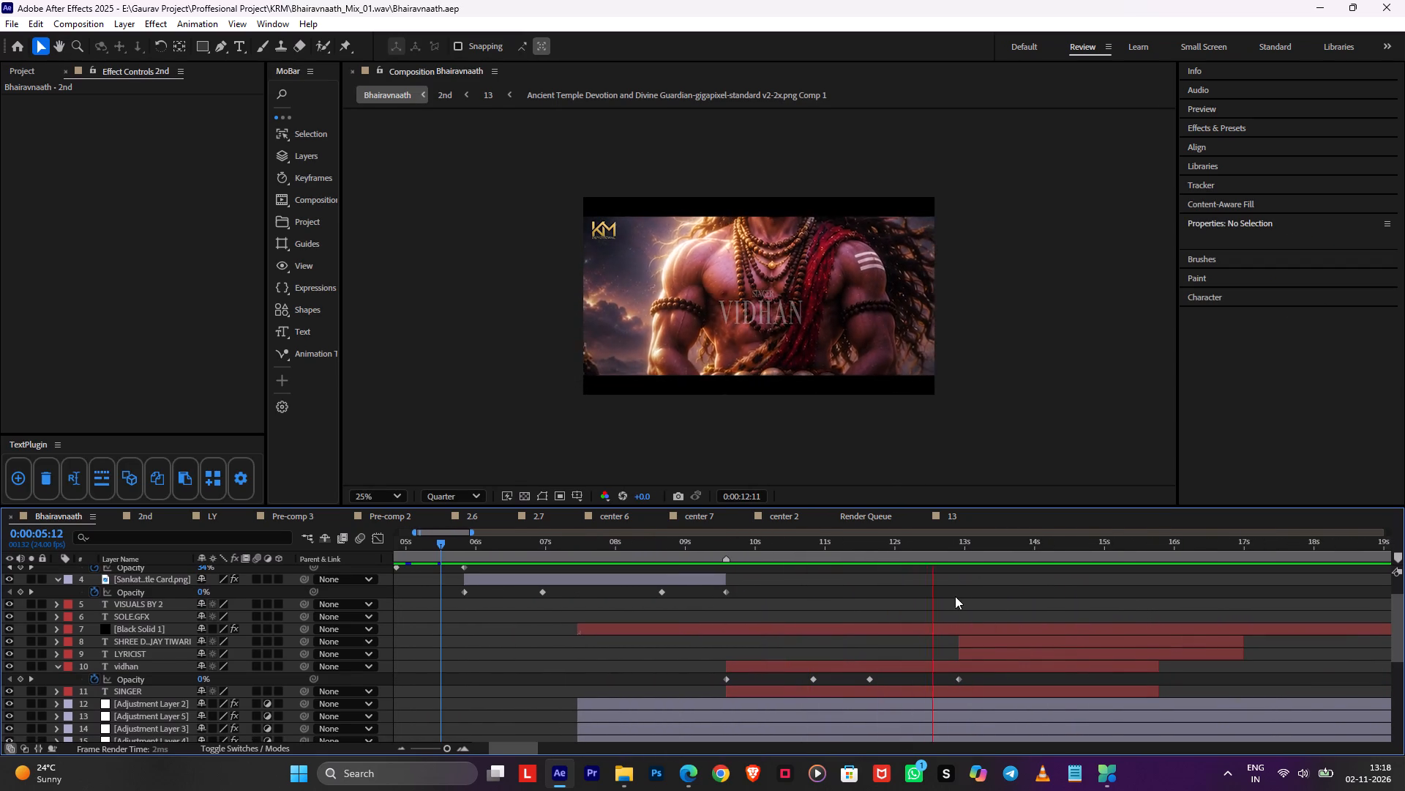
scroll(1024, 595, "down", 2, "alt")
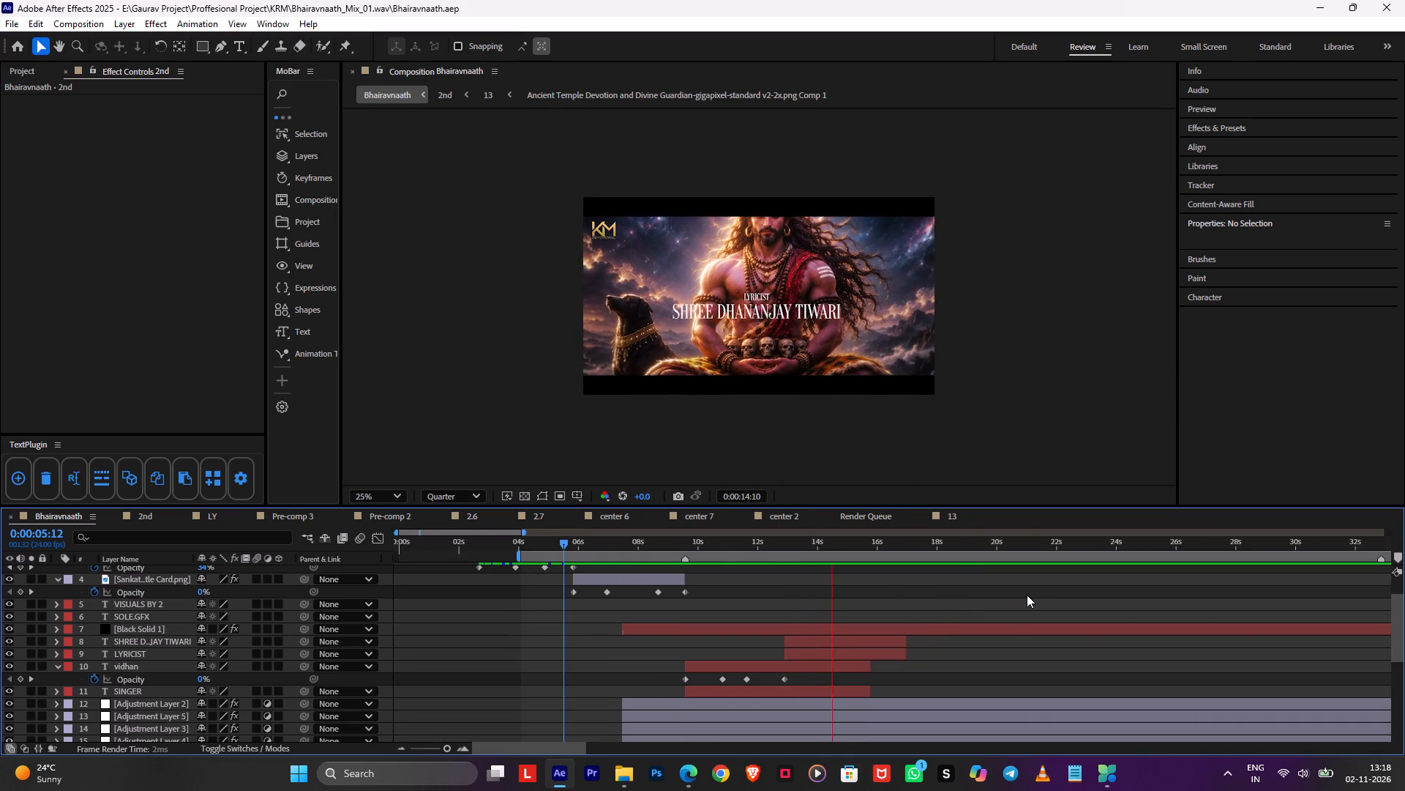
scroll(1027, 595, "down", 4, "alt")
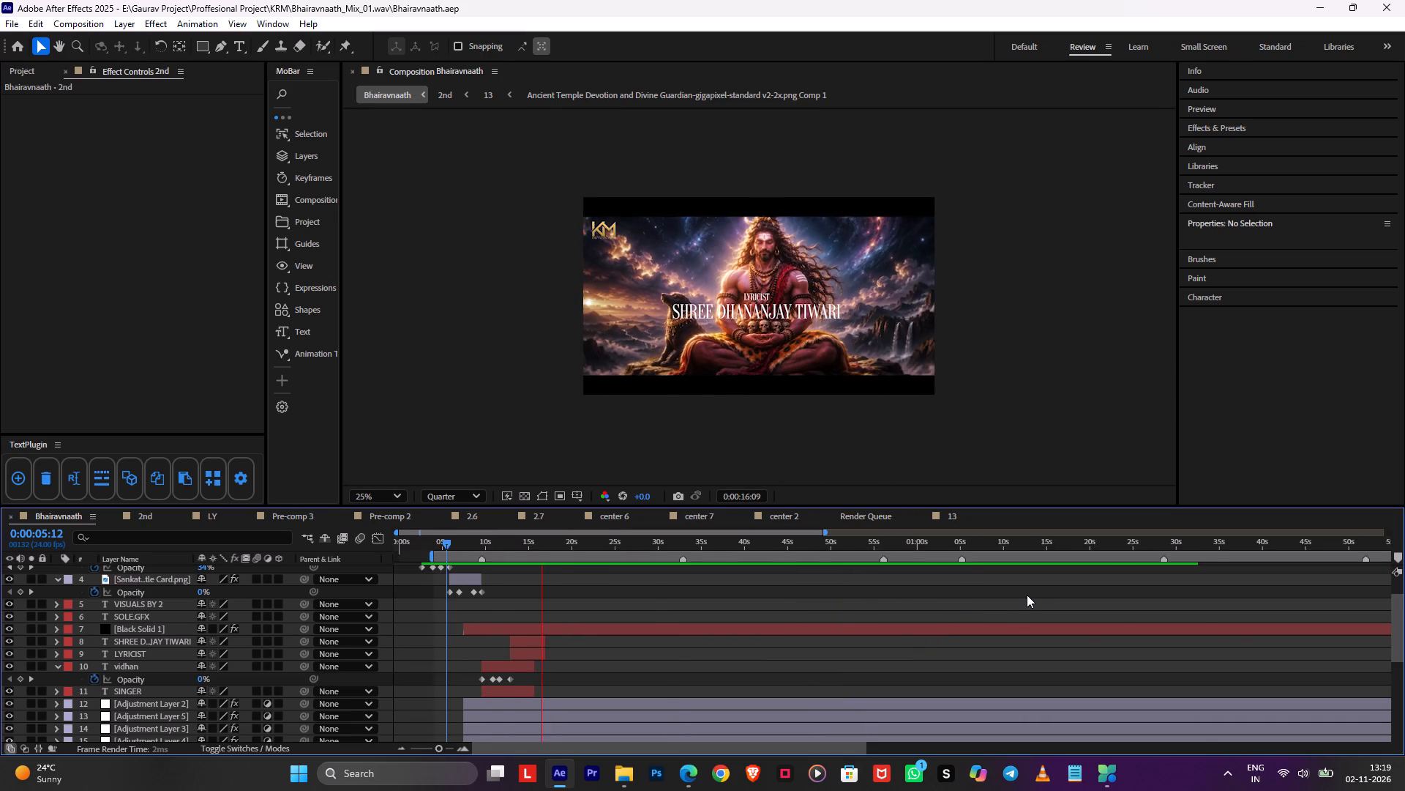
Preview the closing shot in Bhairavnaath from 0:04:08:13.
scroll(1027, 595, "down", 4, "alt")
scroll(1223, 587, "down", 1, "alt")
left_click_drag(1358, 543, 1319, 547)
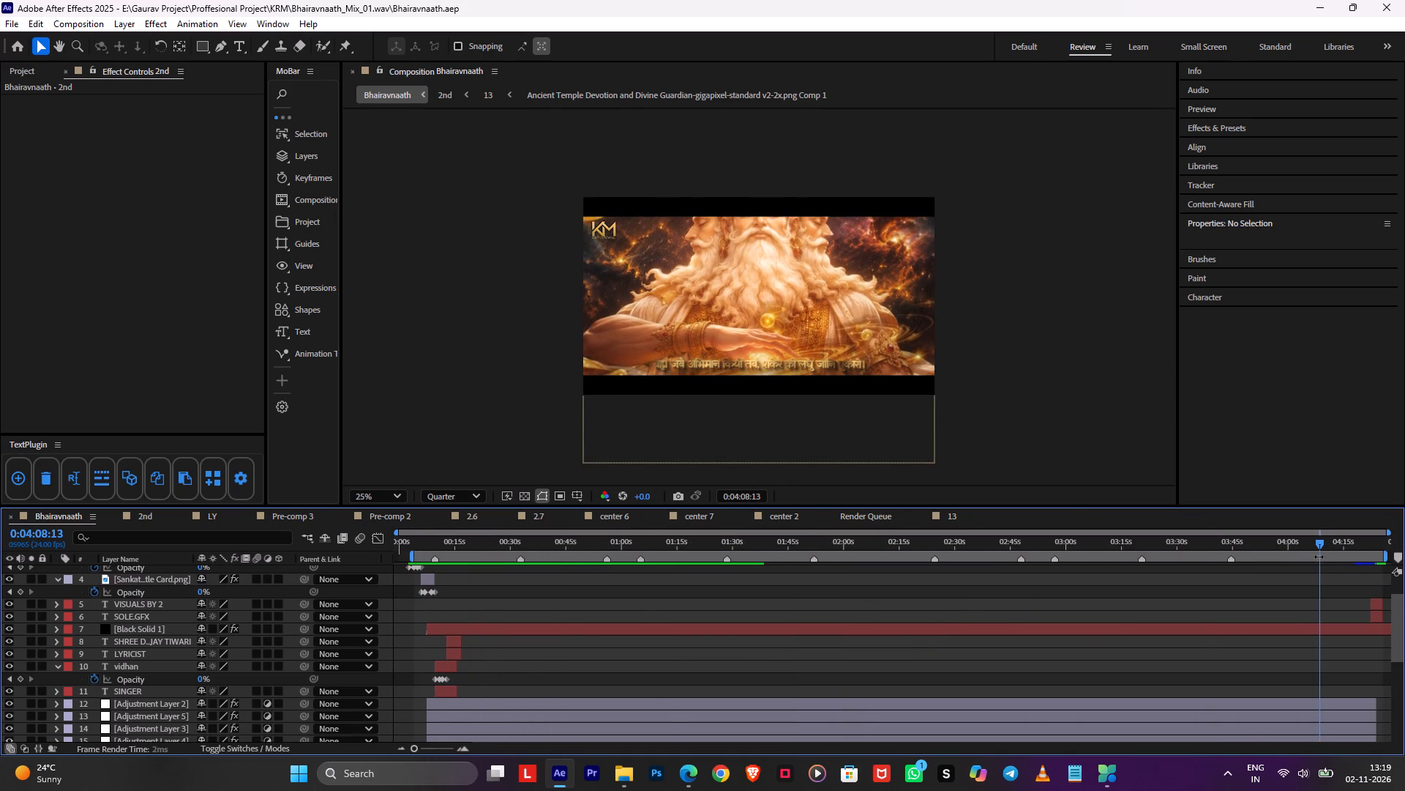
scroll(1331, 584, "up", 2, "alt")
key("space")
scroll(1331, 584, "down", 2)
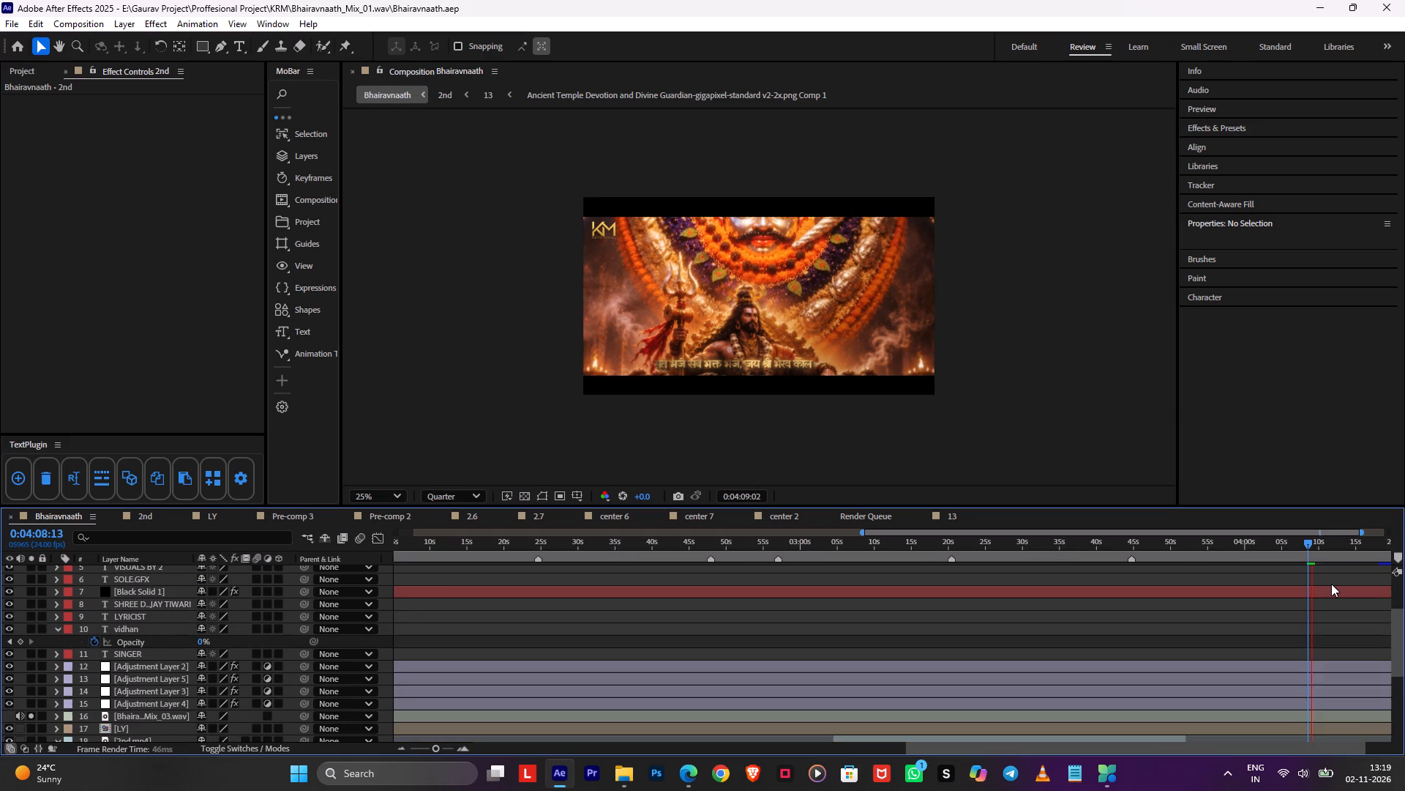
key("space")
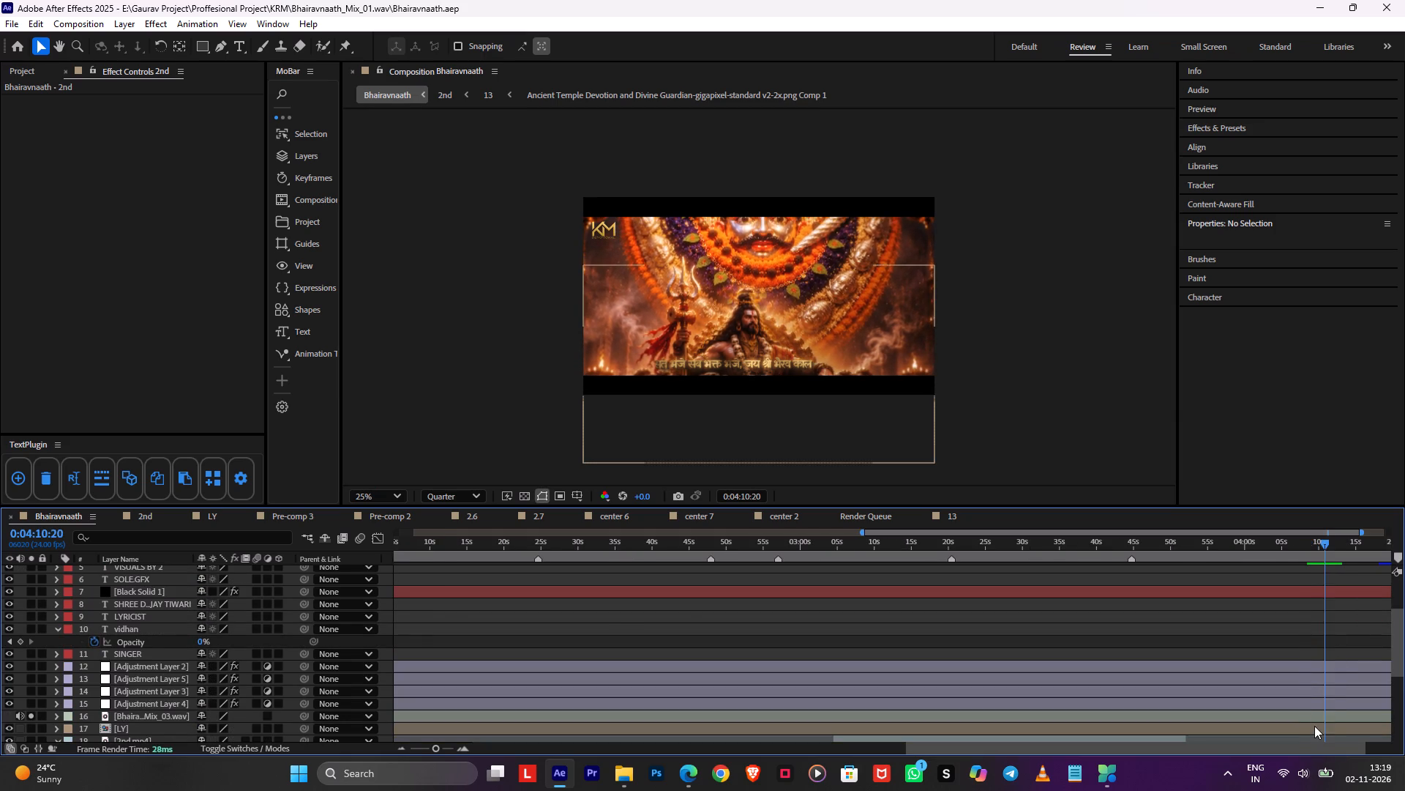
Open the 2nd pre-comp and examine the [13] layer's camera movement from 0:03:44:17 and again from 0:03:58:02.
double_click(1314, 726)
key("Tab")
left_click(1134, 578)
scroll(1371, 718, "down", 7)
double_click(1300, 665)
left_click_drag(1352, 549, 1369, 550)
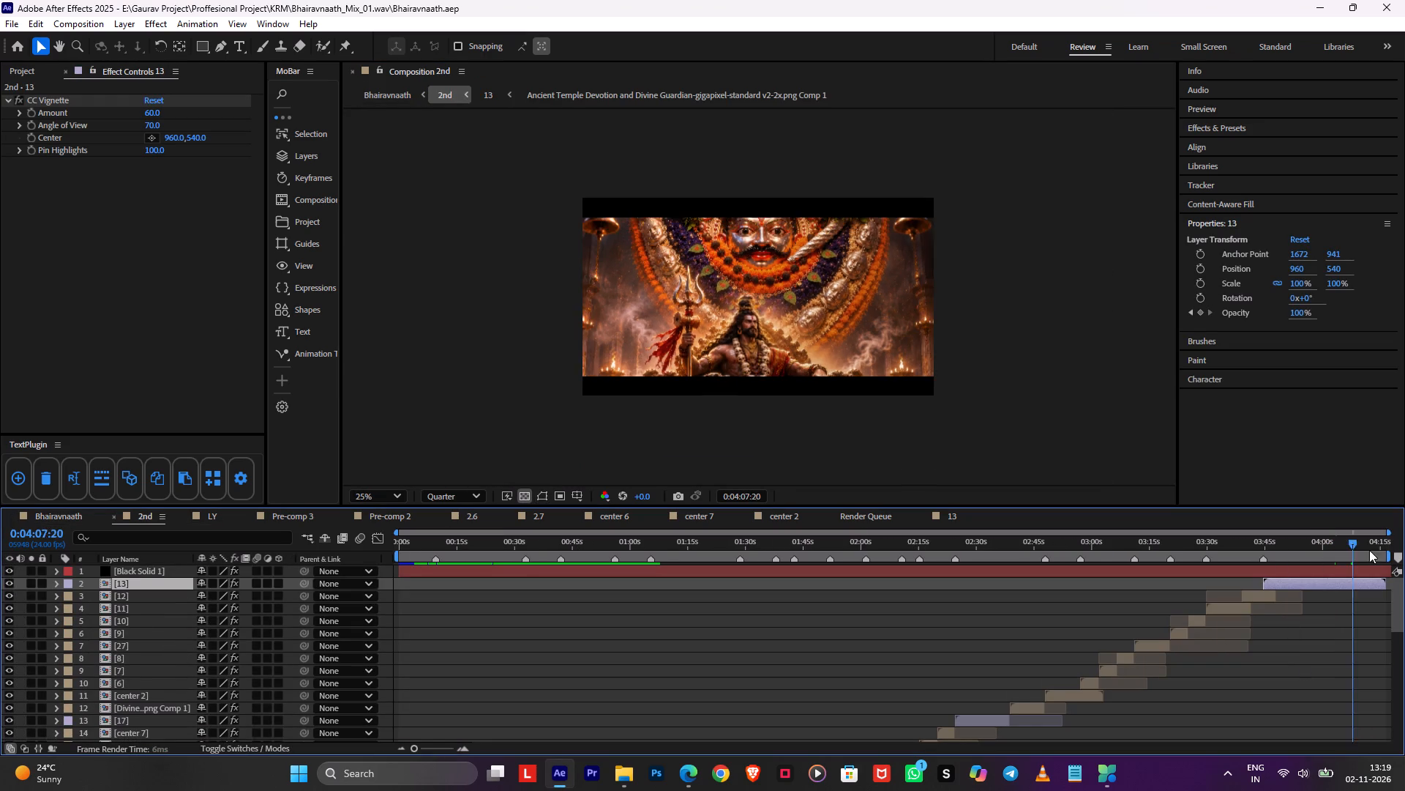
left_click_drag(1369, 550, 1404, 558)
left_click_drag(1344, 547, 1264, 556)
key("space")
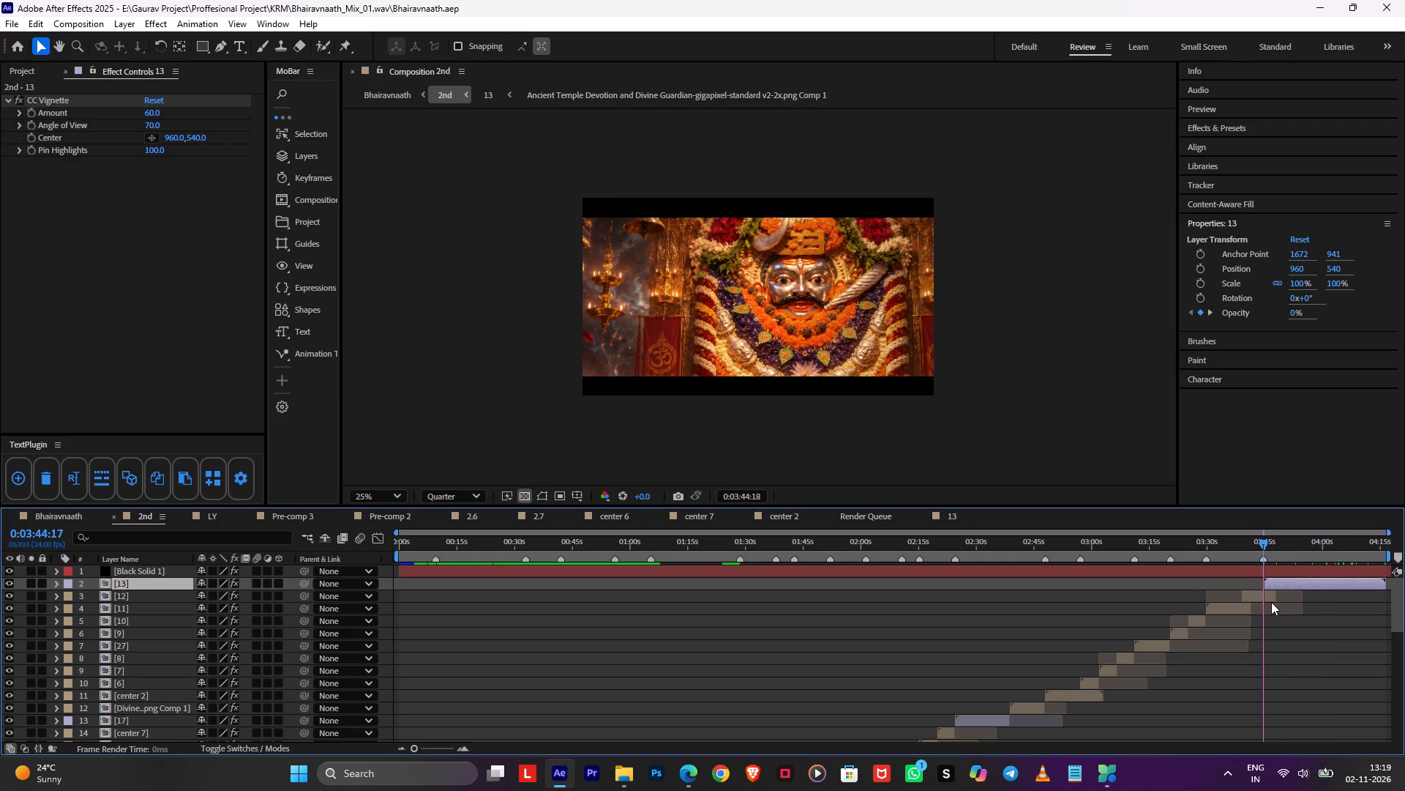
scroll(1271, 602, "up", 3, "alt")
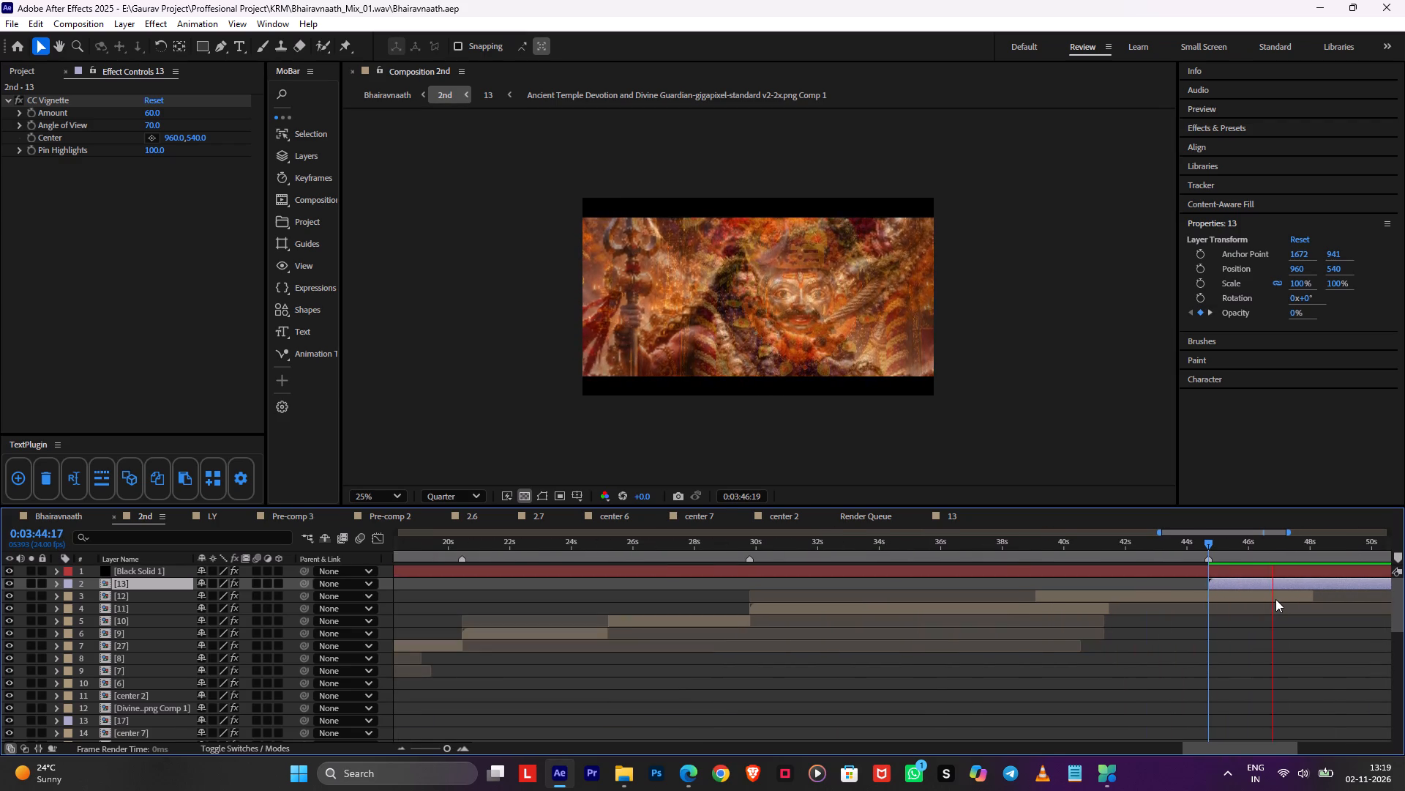
middle_click_drag(1322, 635, 737, 656)
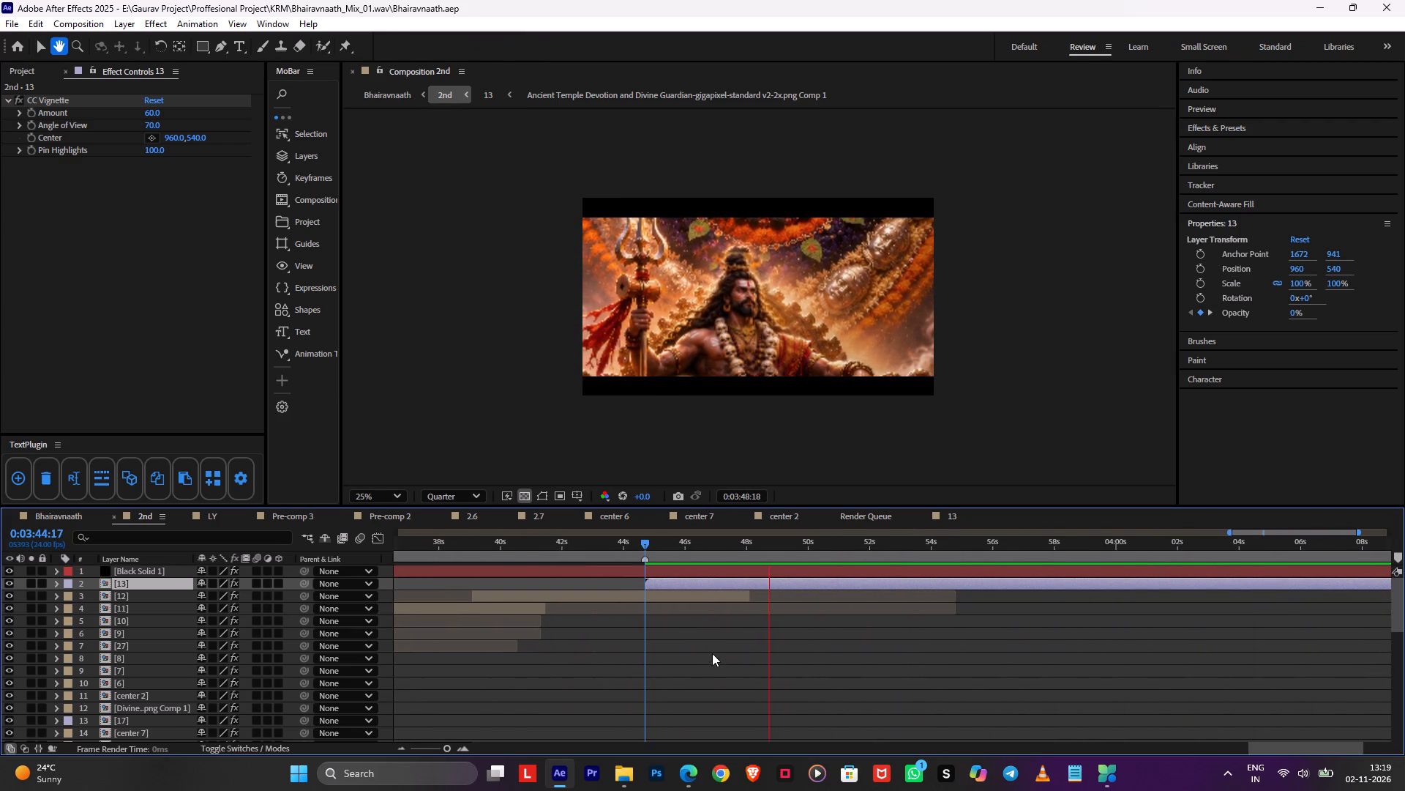
left_click_drag(883, 541, 1057, 564)
key("space")
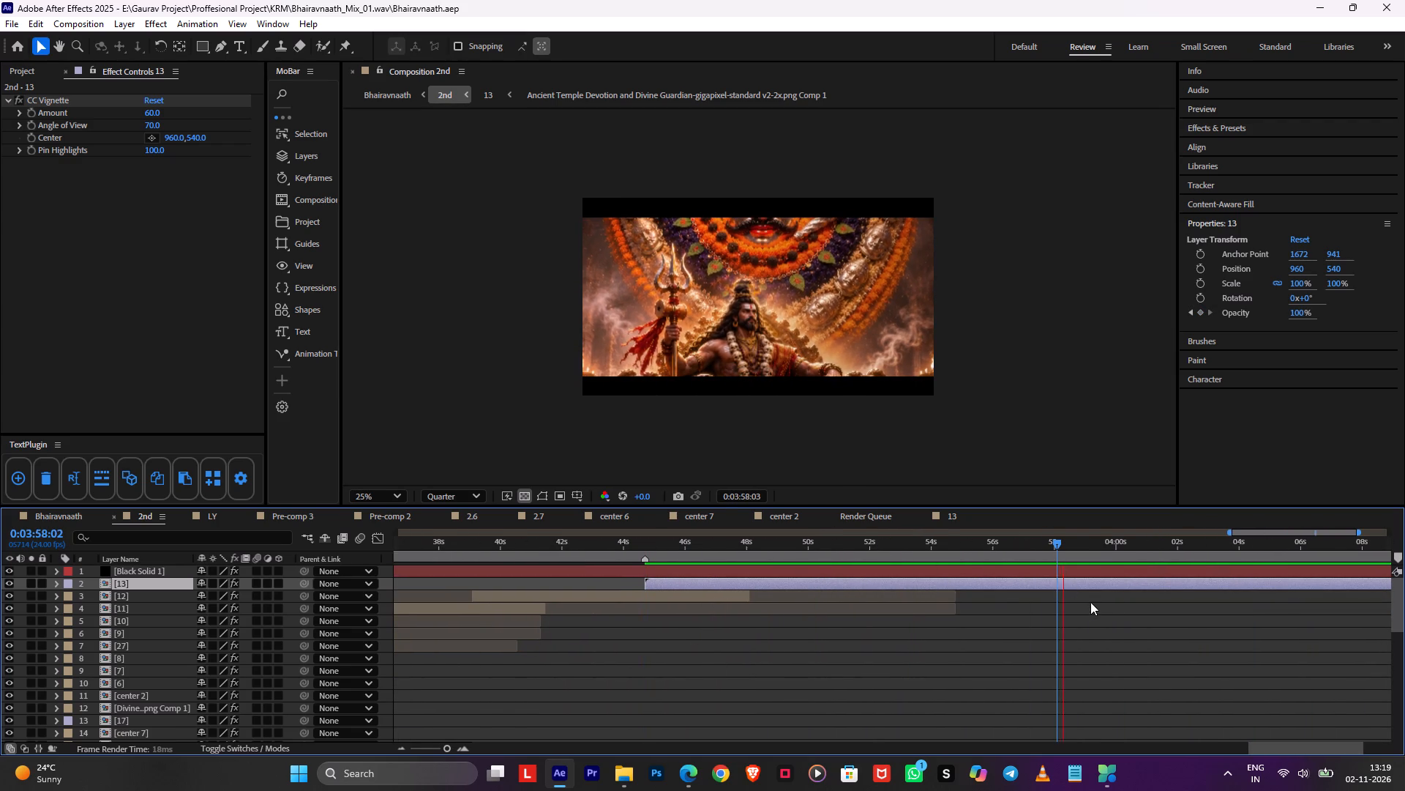
middle_click_drag(903, 628, 733, 638)
key("space")
Open composition 13 and set its width to 1920 px with the aspect ratio locked.
double_click(993, 585)
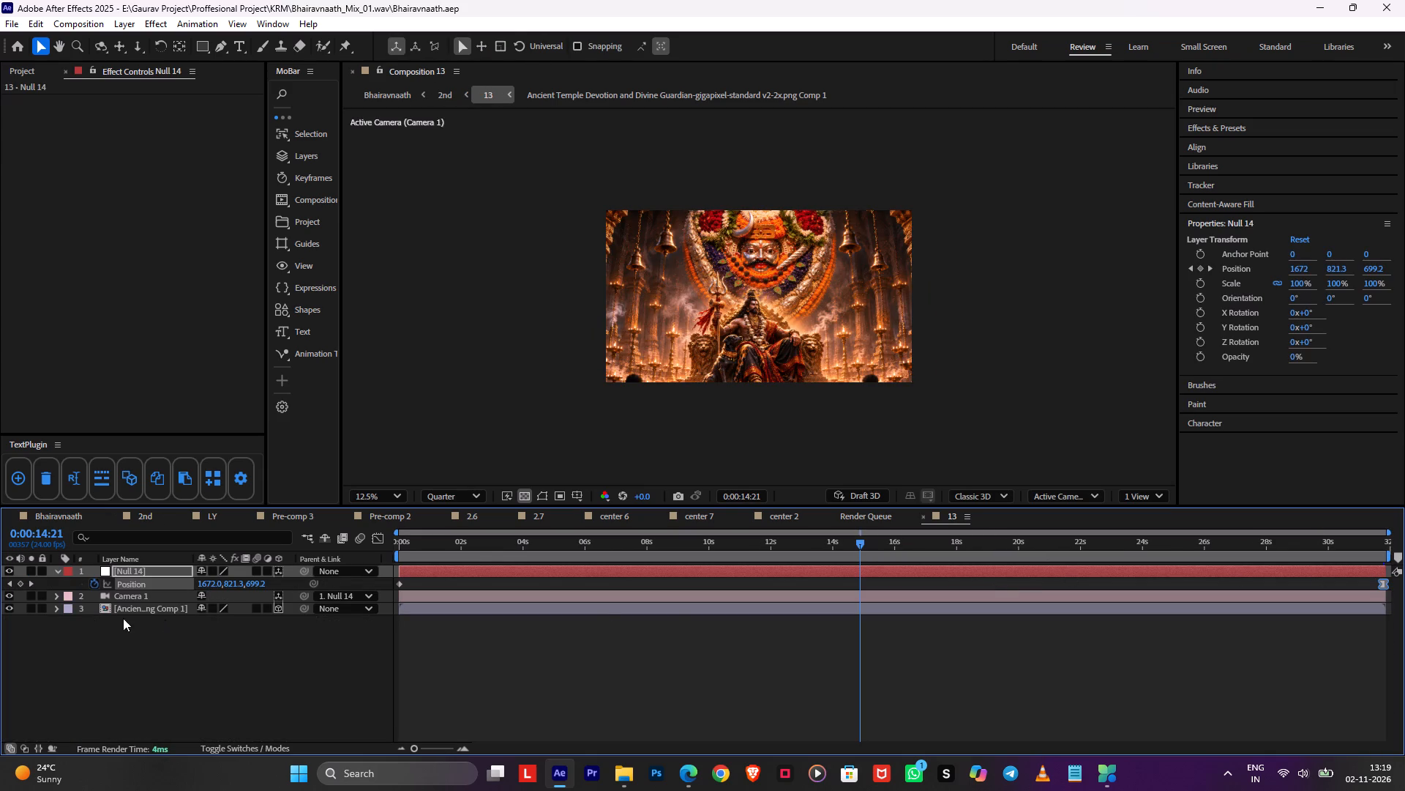
key("Tab")
left_click(608, 654)
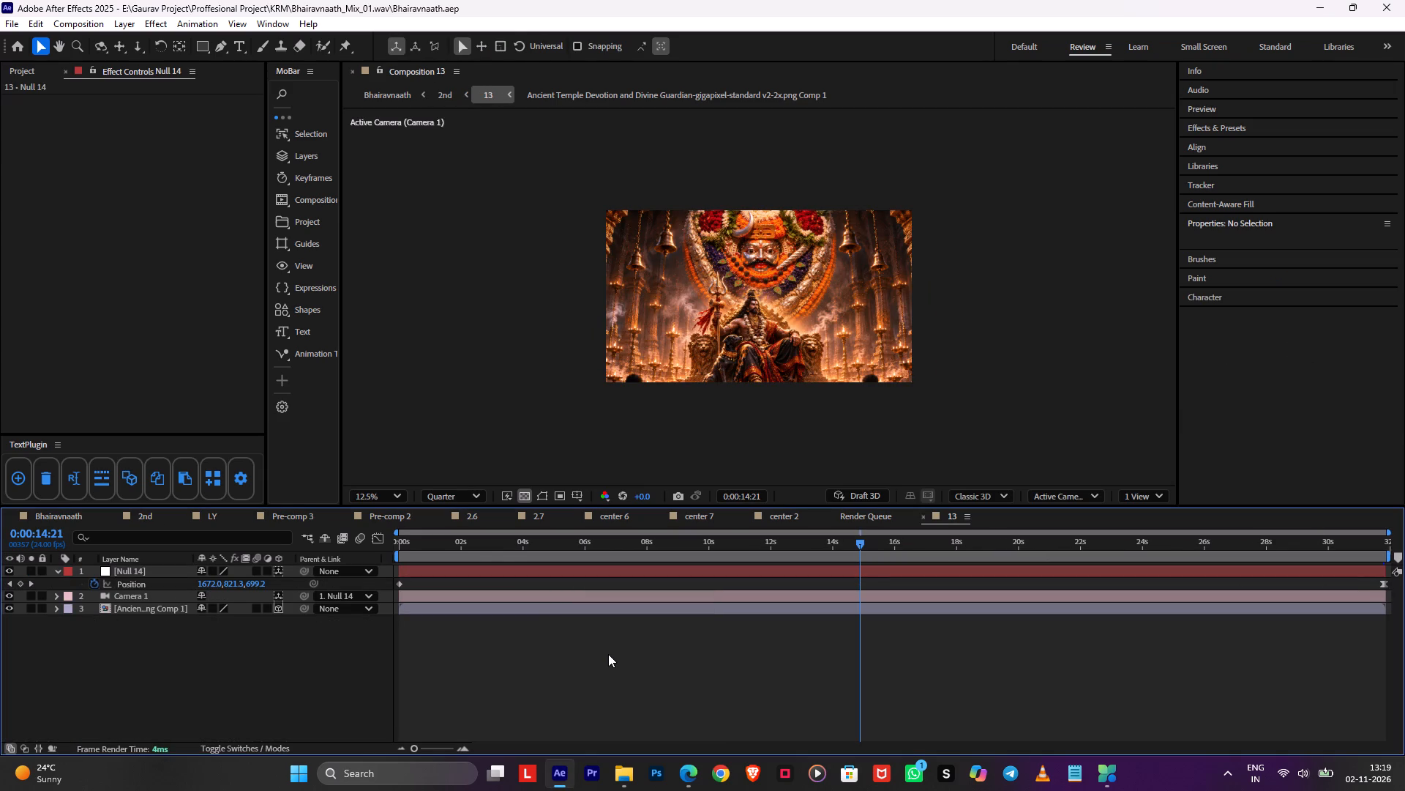
key("ctrl+k")
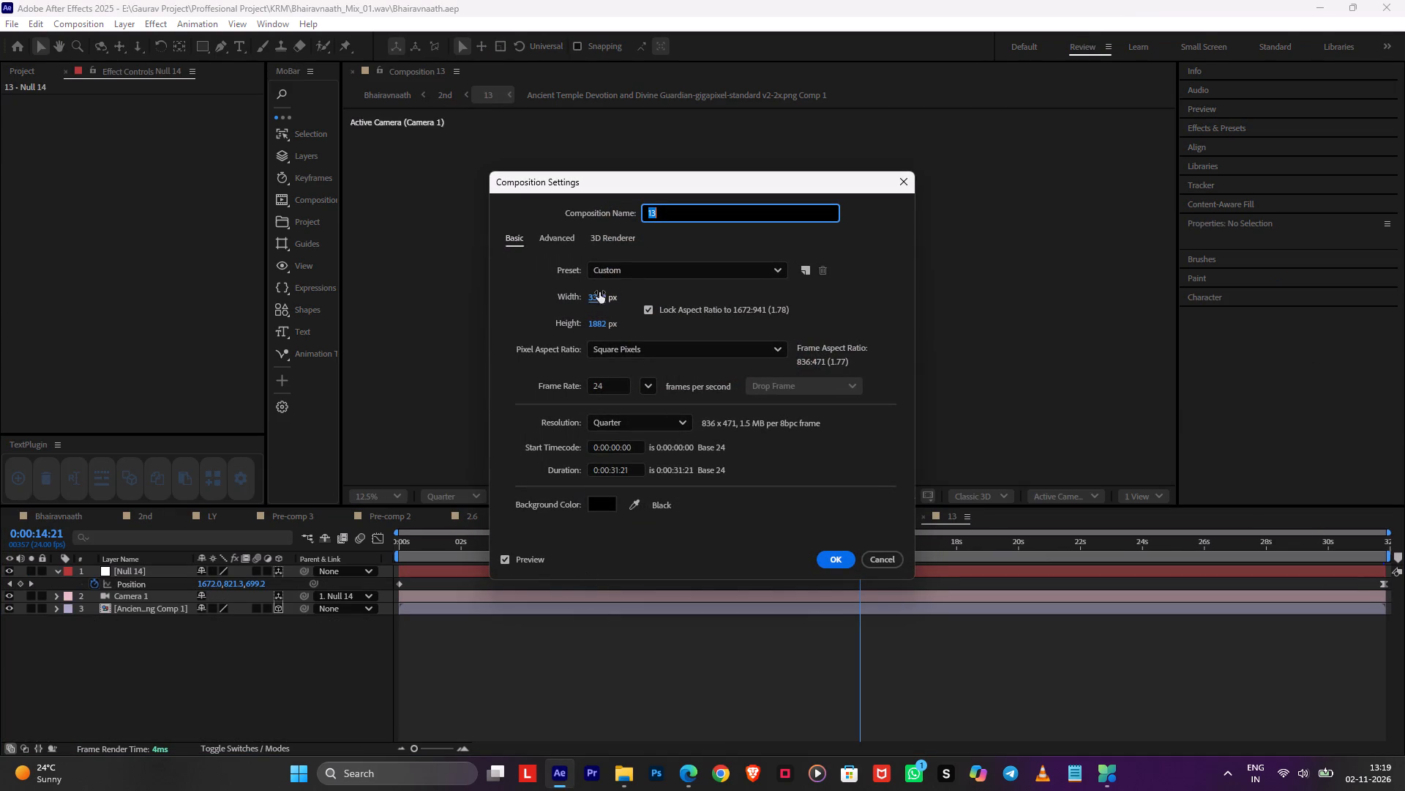
left_click(599, 292)
type("192")
key("0")
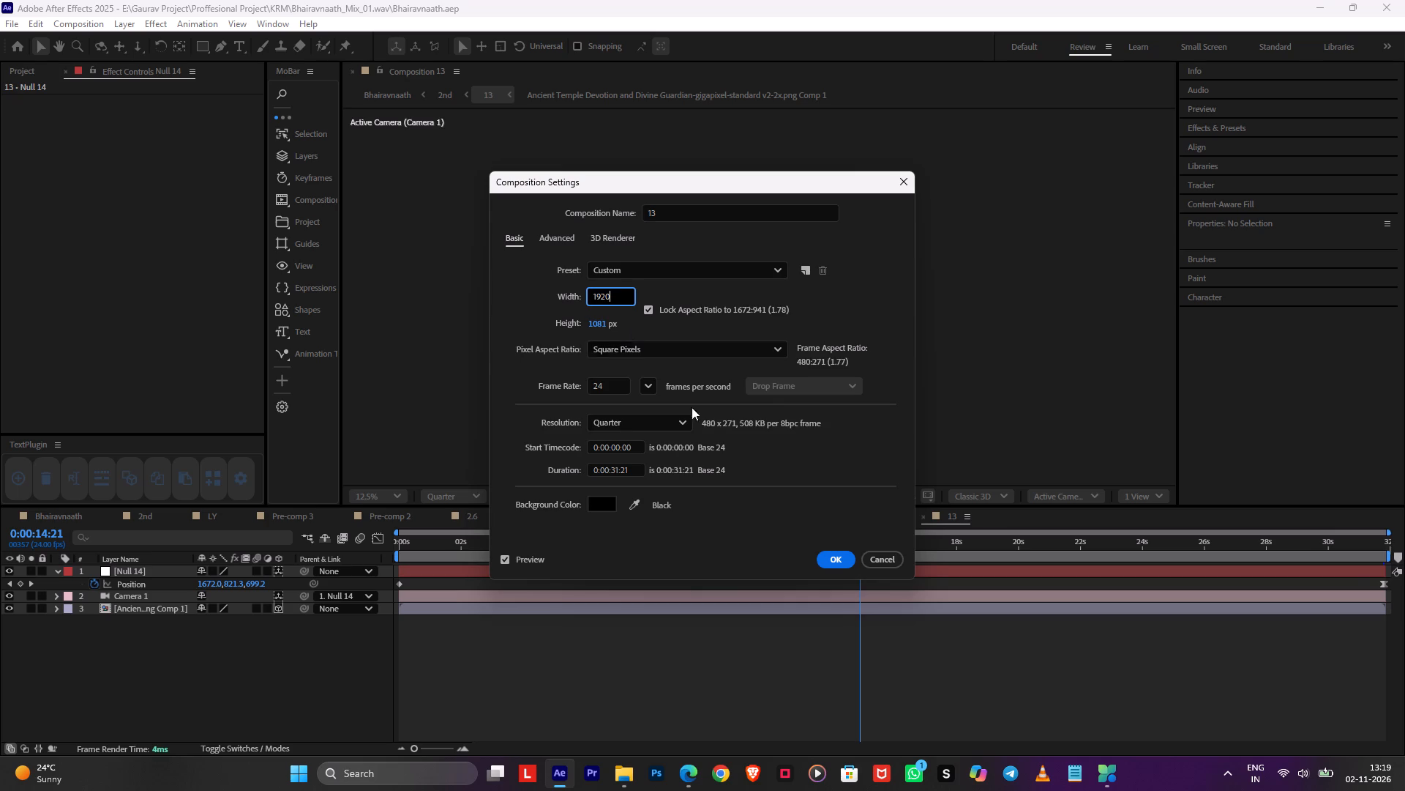
left_click(827, 557)
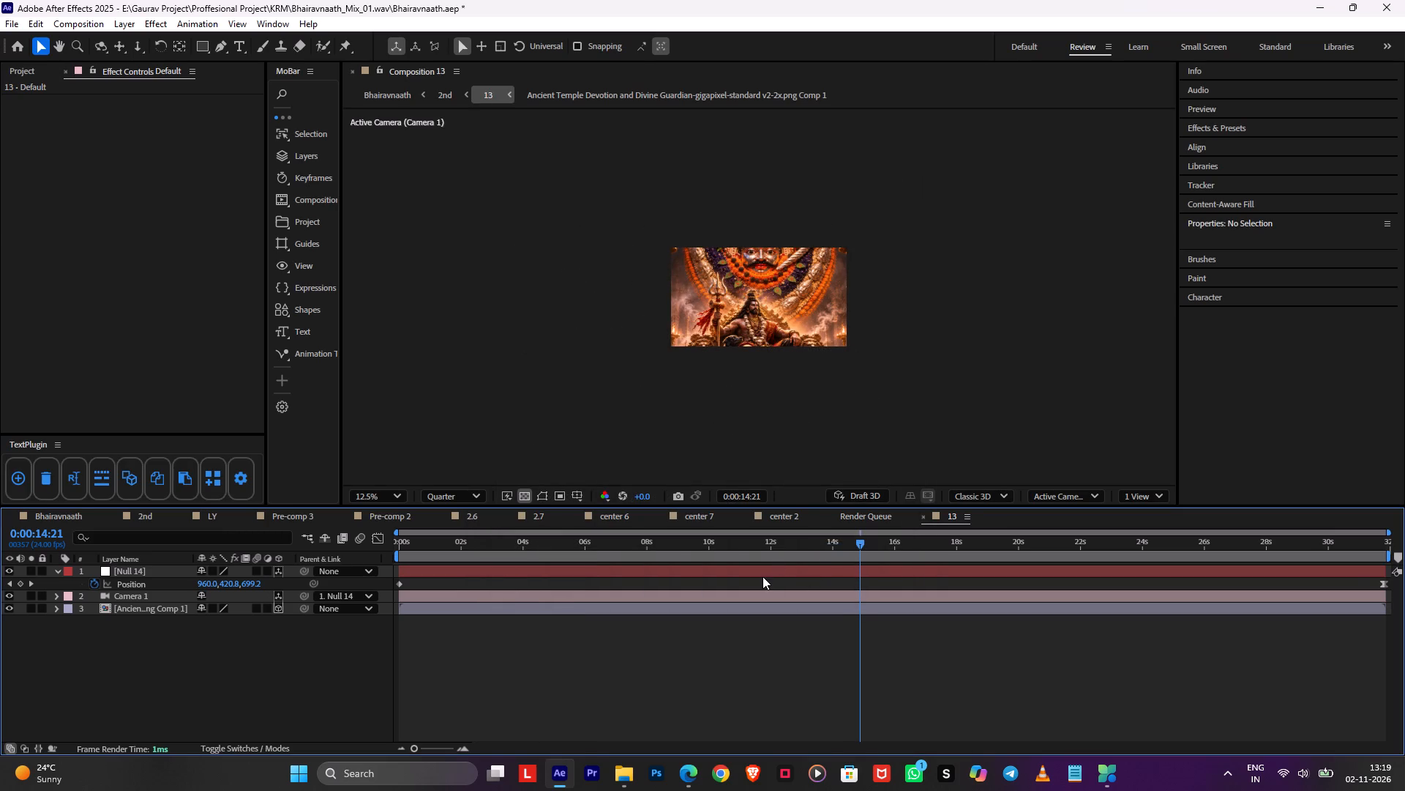
Check the resized shot's framing in the 2nd pre-comp and return to composition 13.
scroll(895, 374, "up", 1)
key("Tab")
left_click(813, 369)
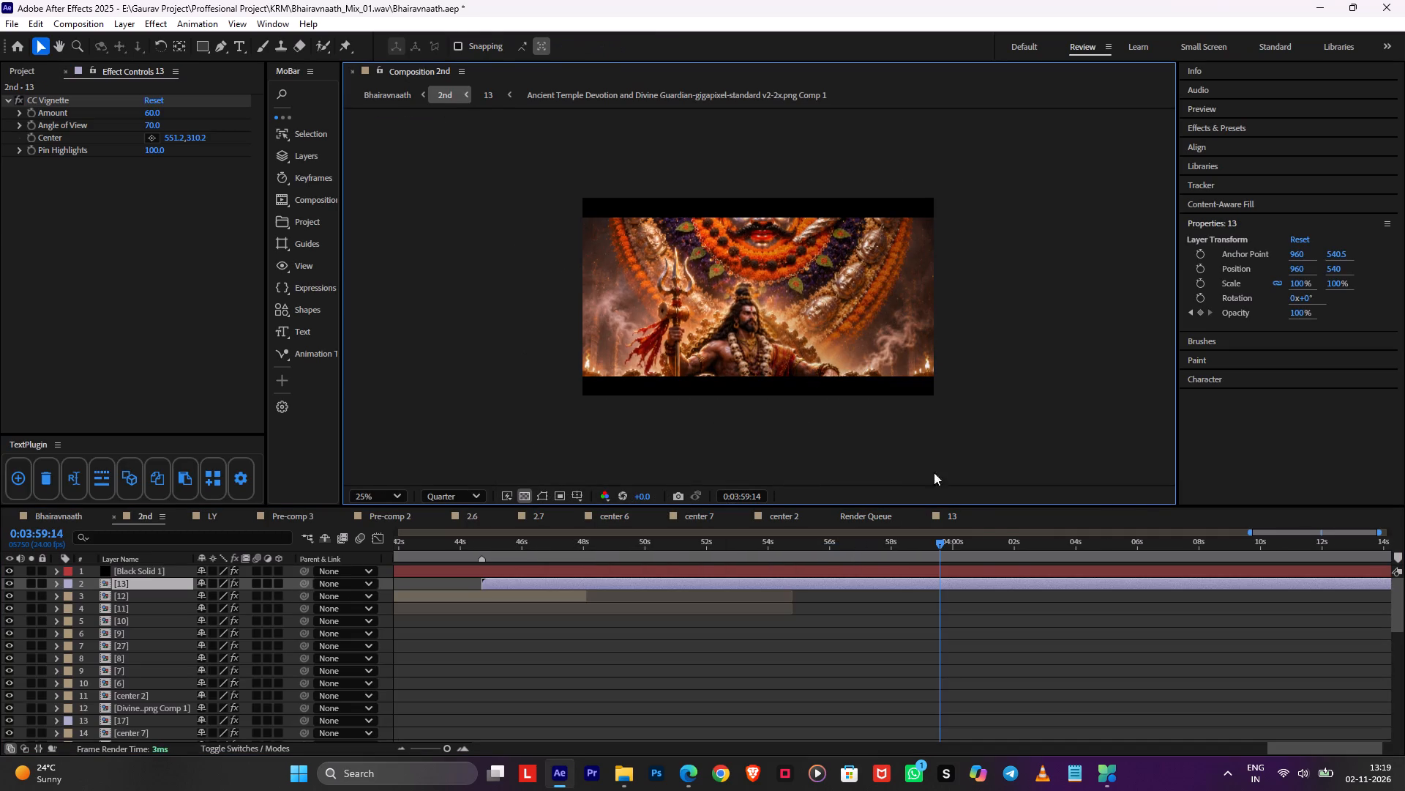
left_click(942, 581)
double_click(942, 581)
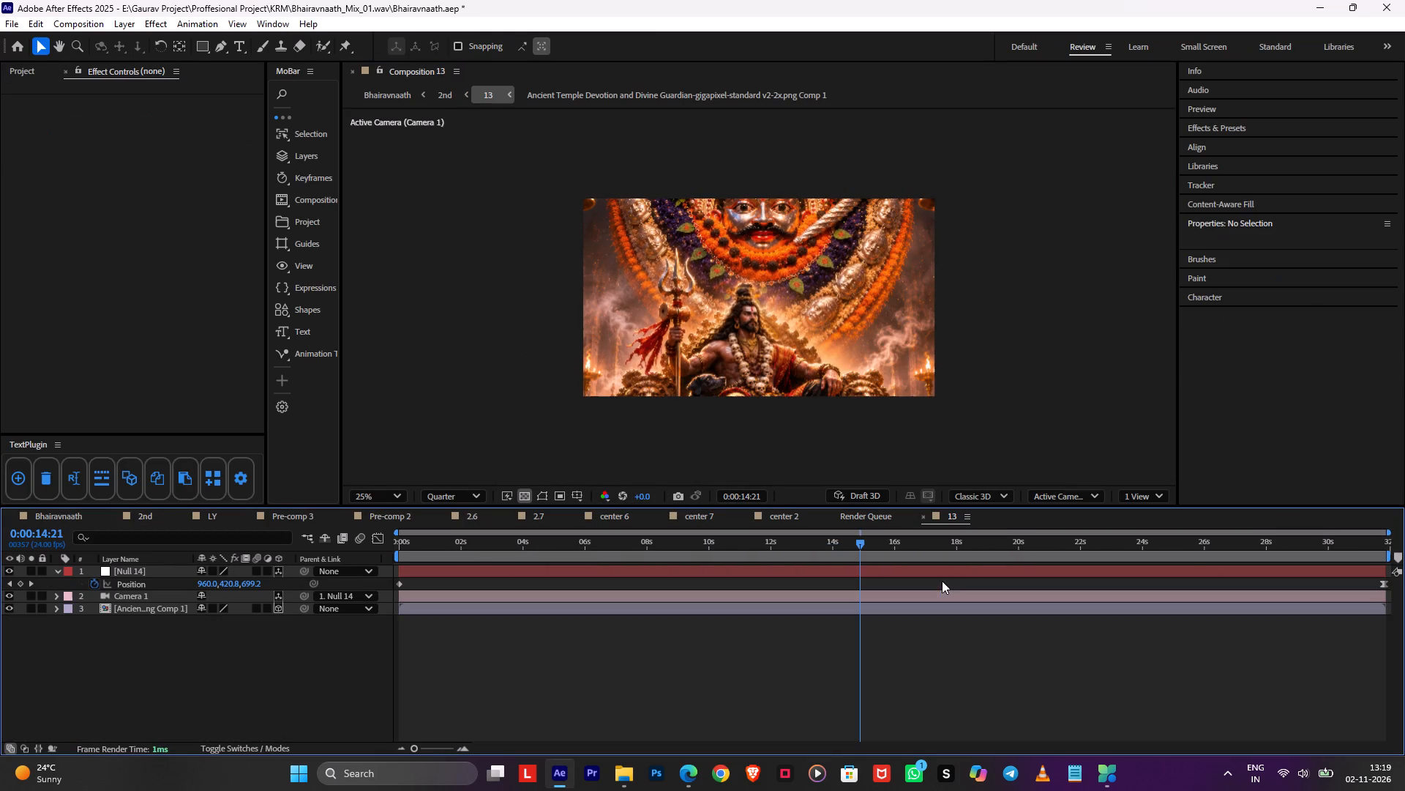
Pull Null 14 back at 0:00:31:20 by setting its Position to Y 270.5 and Z -1508.
left_click_drag(950, 550, 1404, 532)
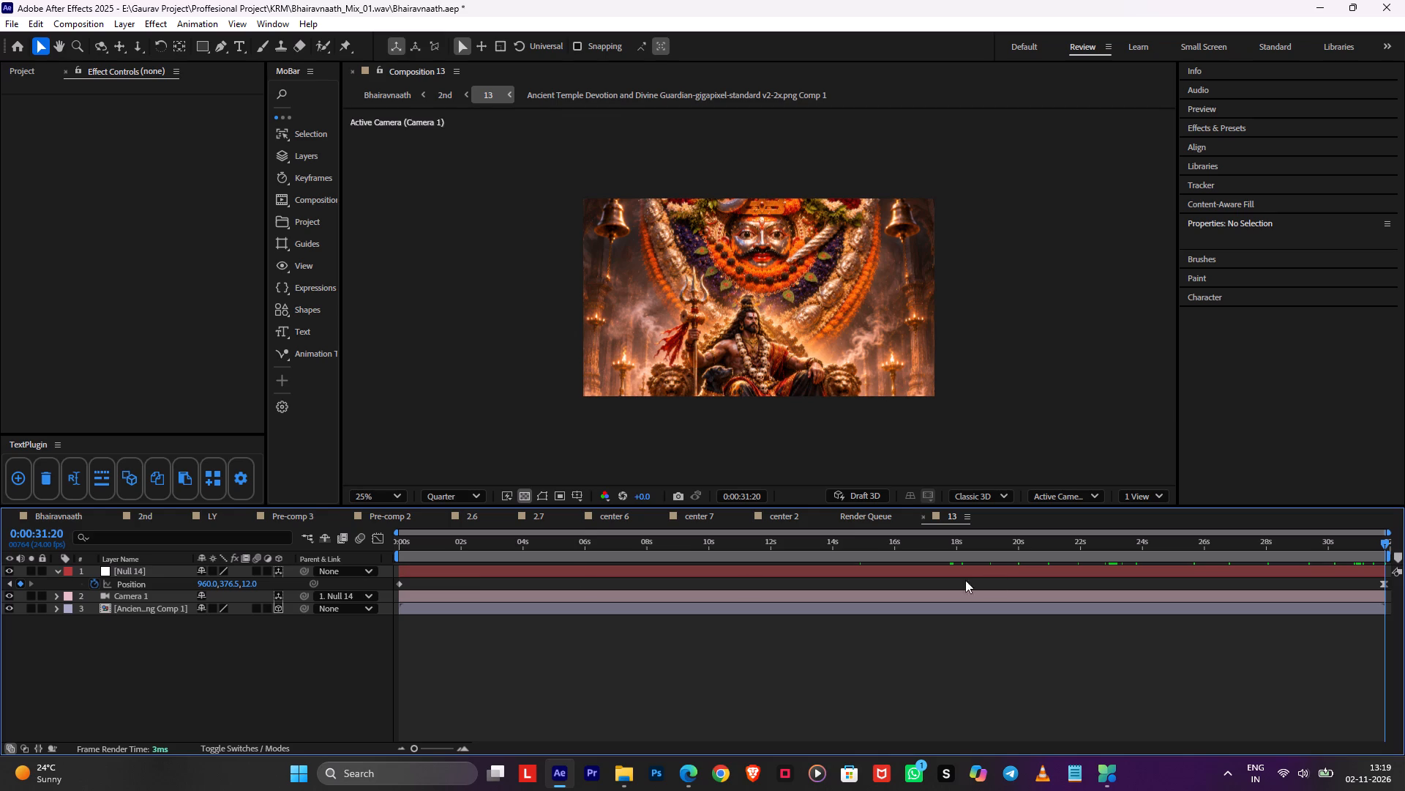
left_click_drag(252, 583, 0, 600)
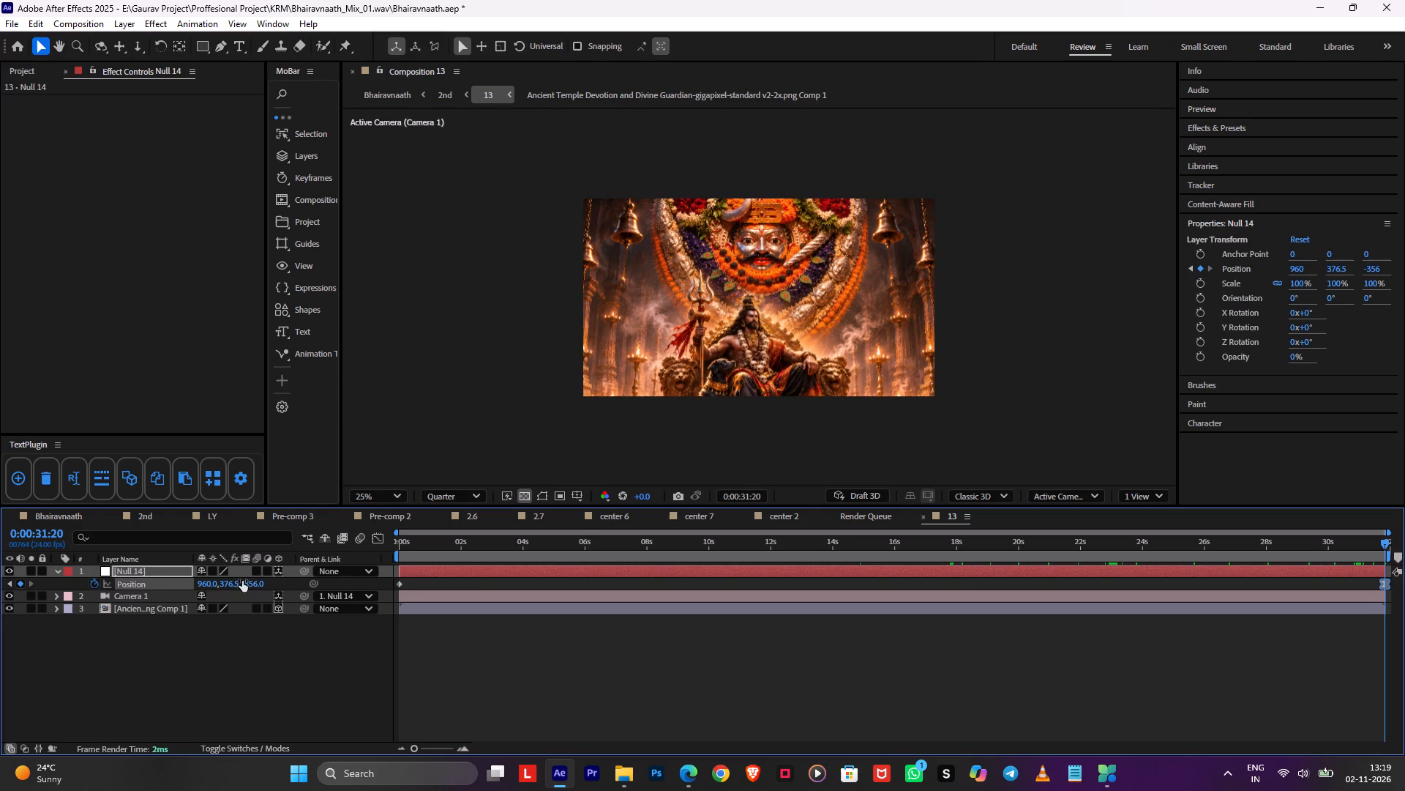
left_click_drag(258, 581, 0, 608)
left_click_drag(257, 584, 0, 611)
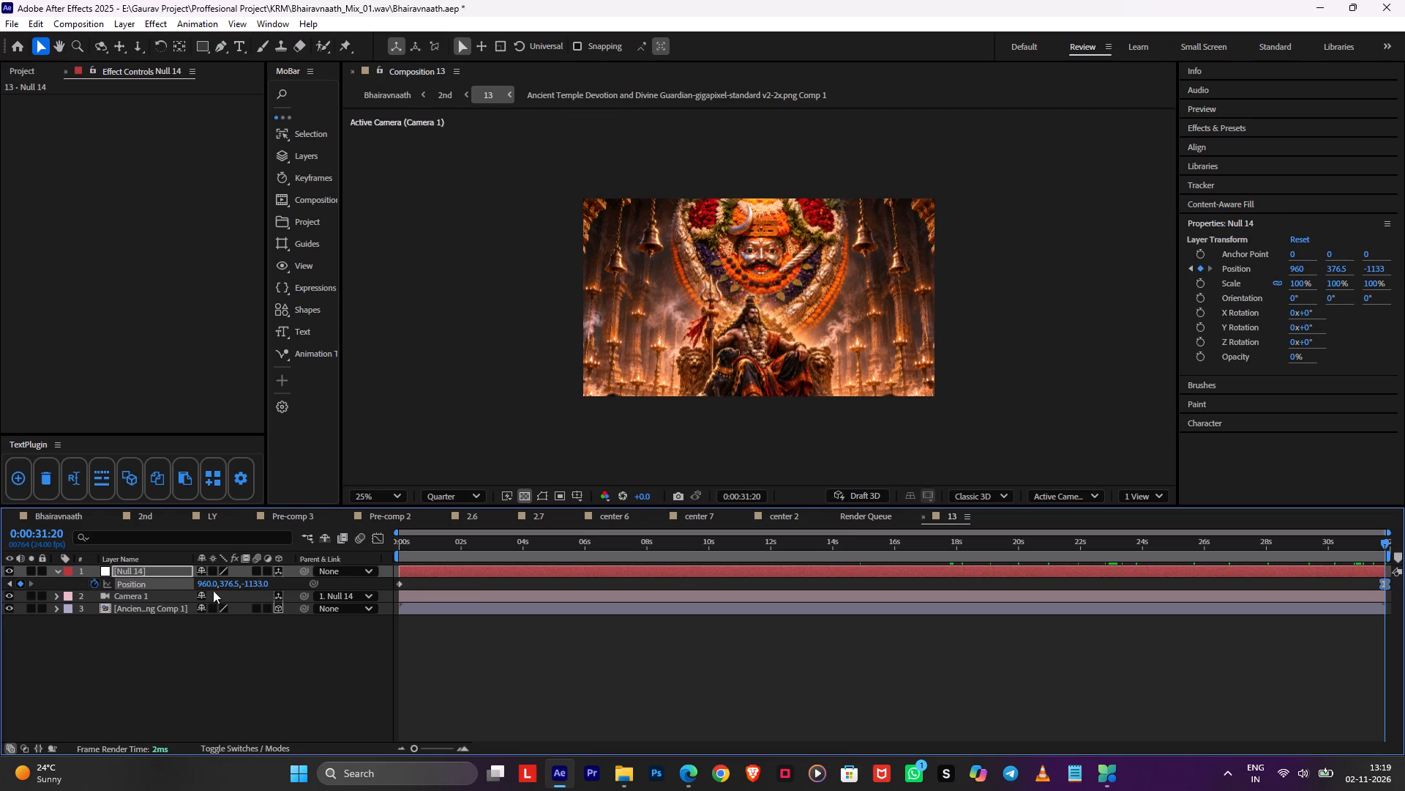
left_click_drag(262, 584, 0, 597)
left_click_drag(229, 582, 152, 601)
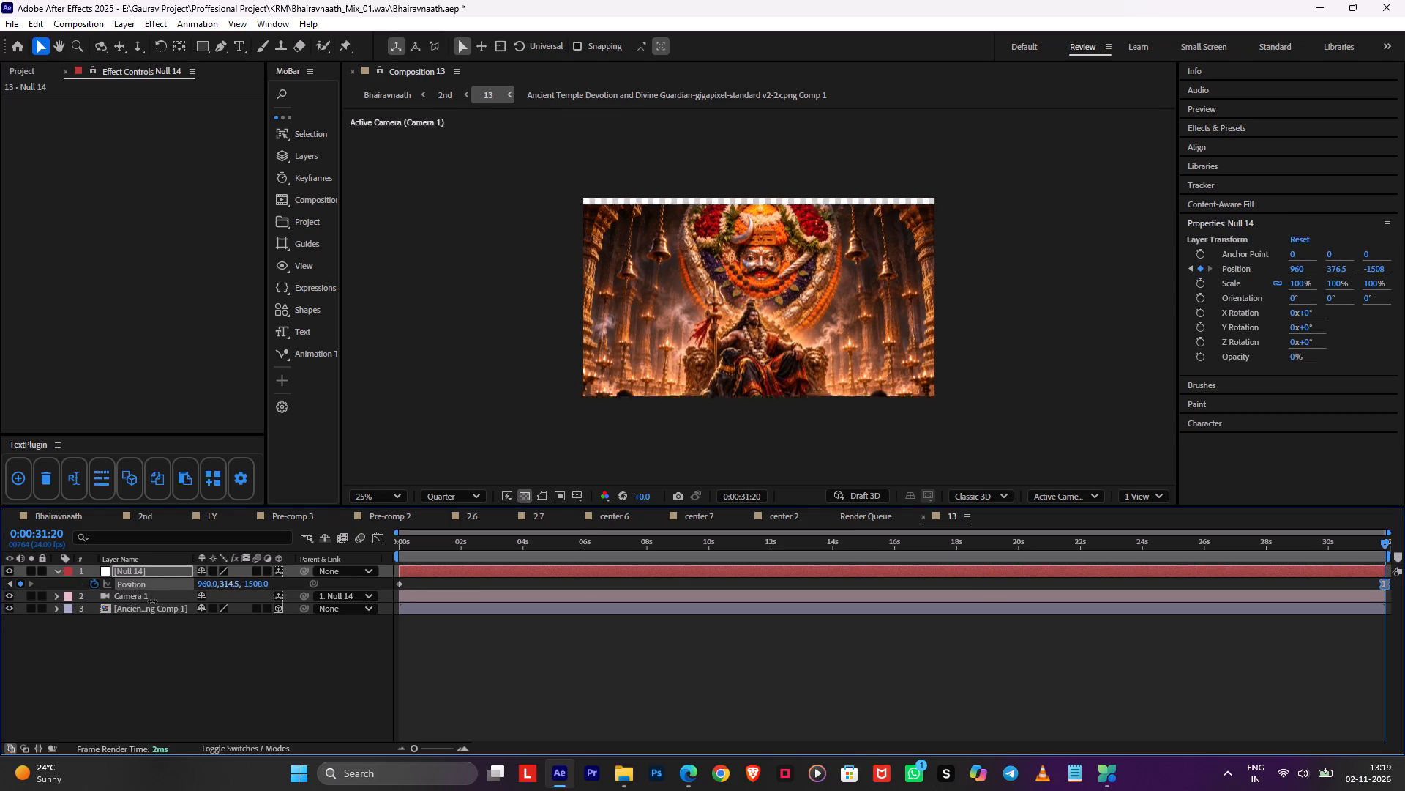
left_click_drag(152, 601, 127, 606)
Replace Null 14's first Position keyframe at 0:00:00:00 with a new one at Y 499.5 and Z 1142.
left_click_drag(427, 552, 296, 567)
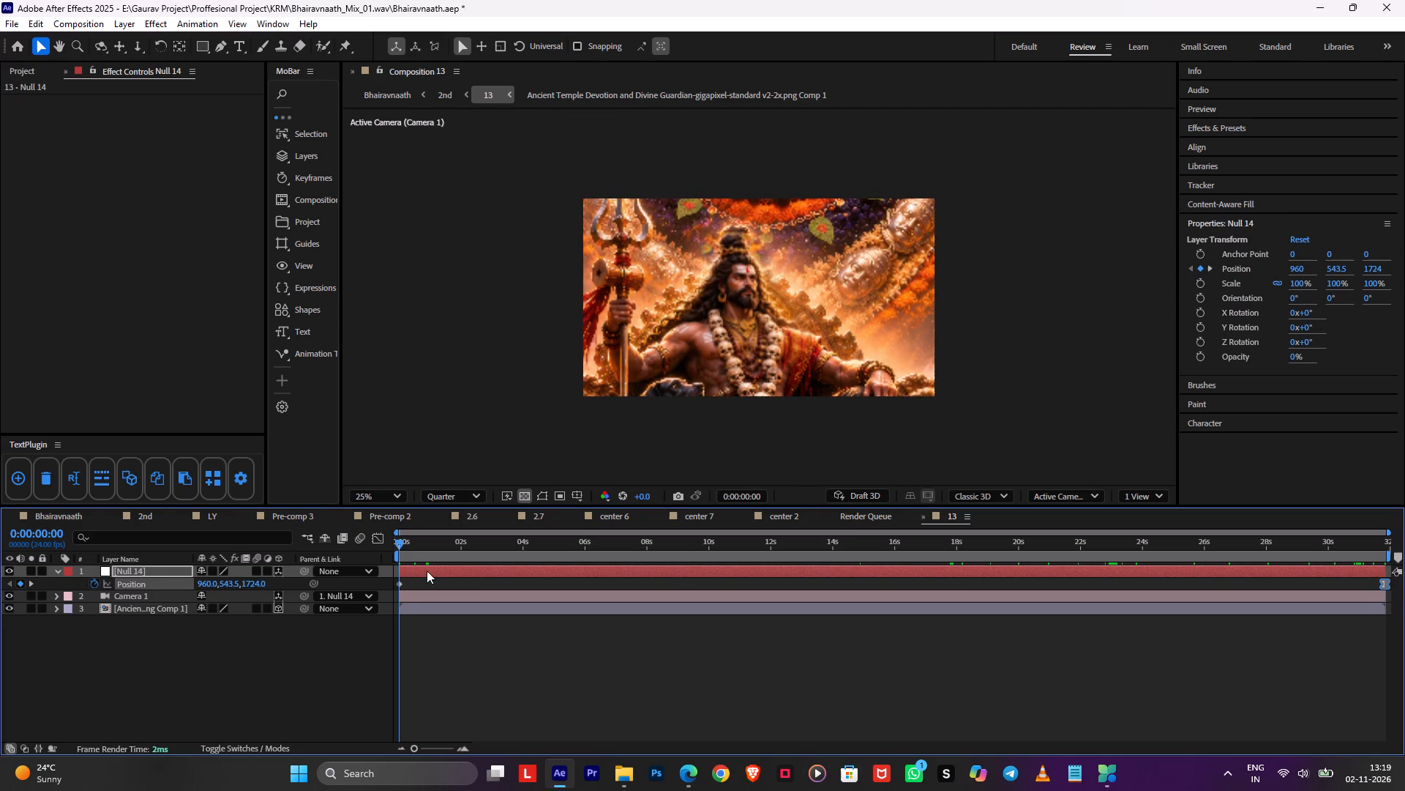
left_click(403, 589)
left_click(403, 588)
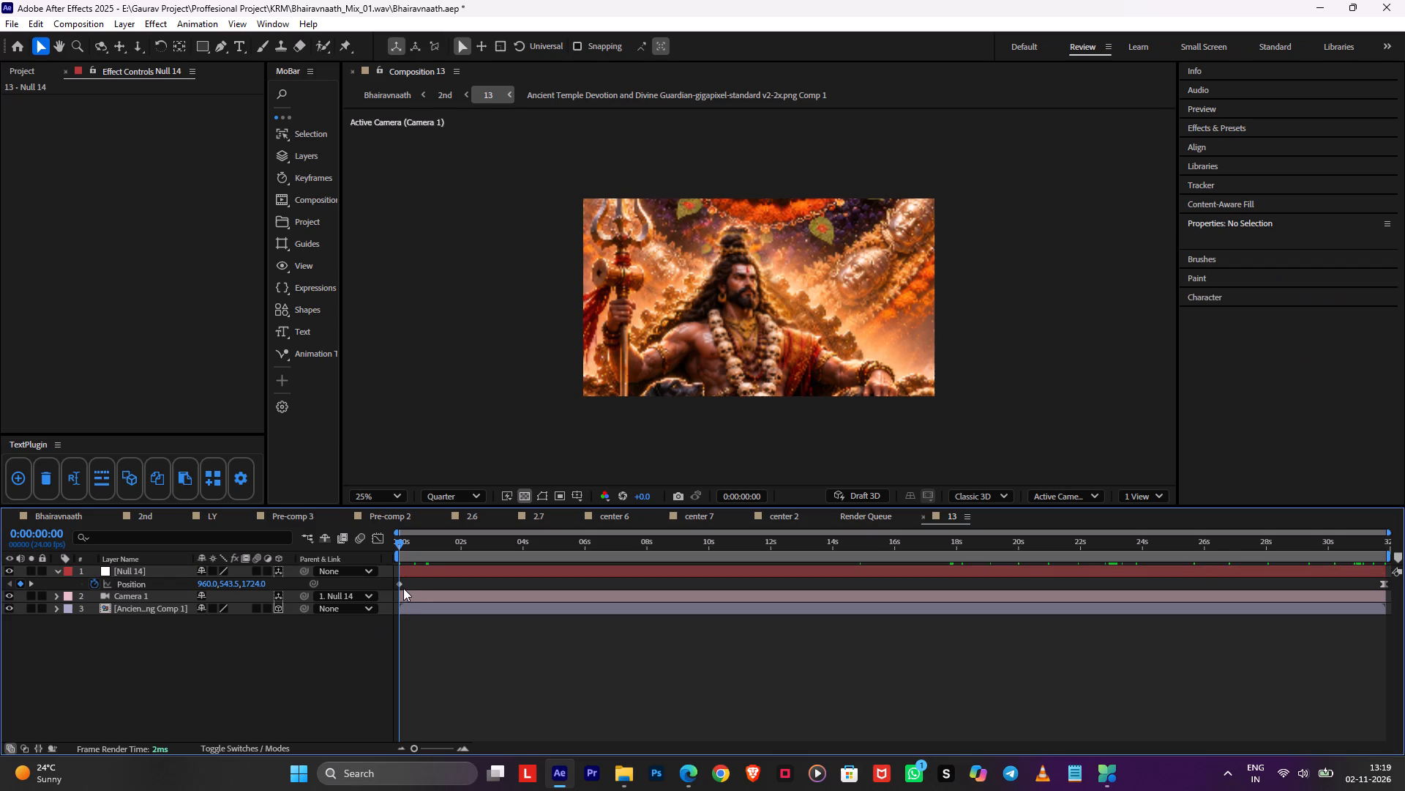
double_click(403, 587)
key("Delete")
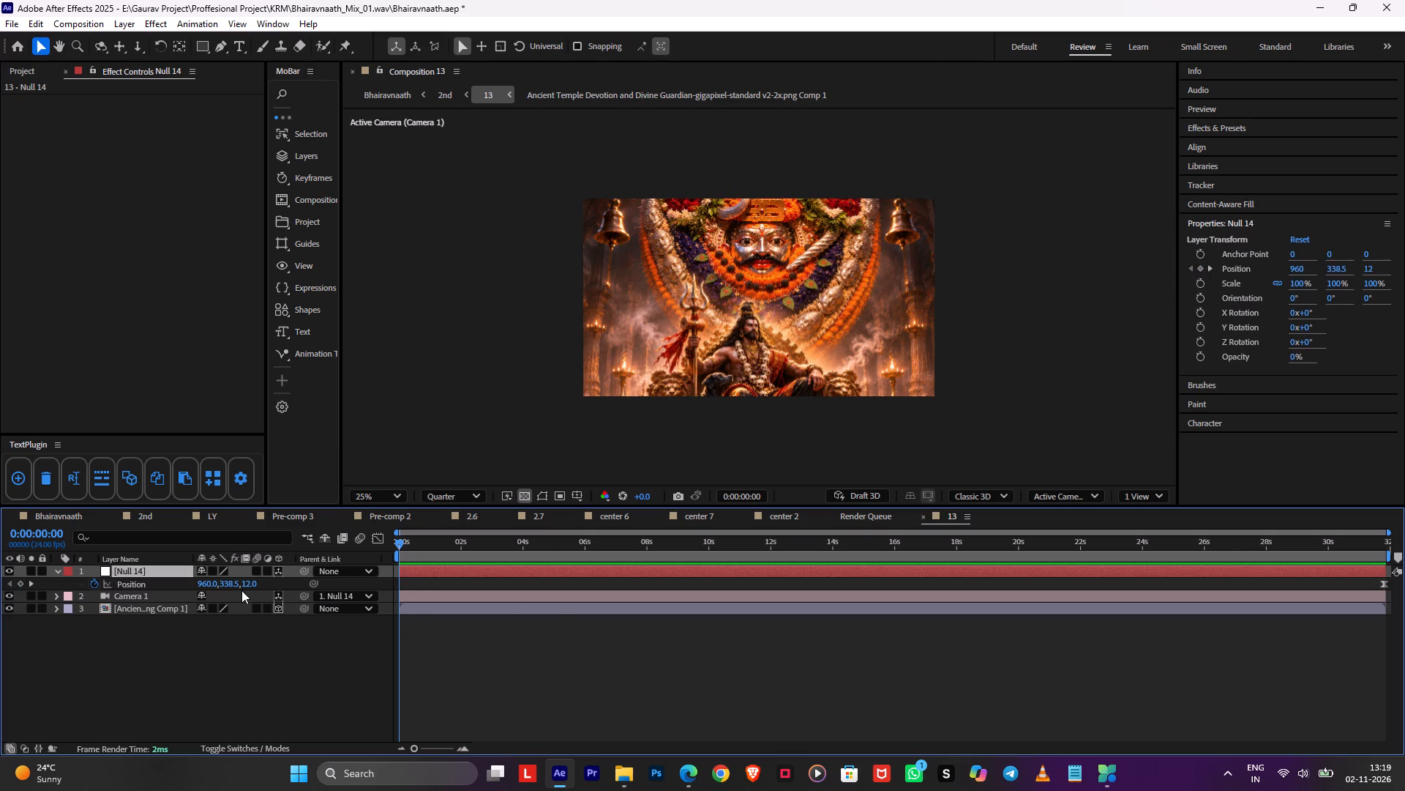
left_click_drag(247, 584, 1046, 557)
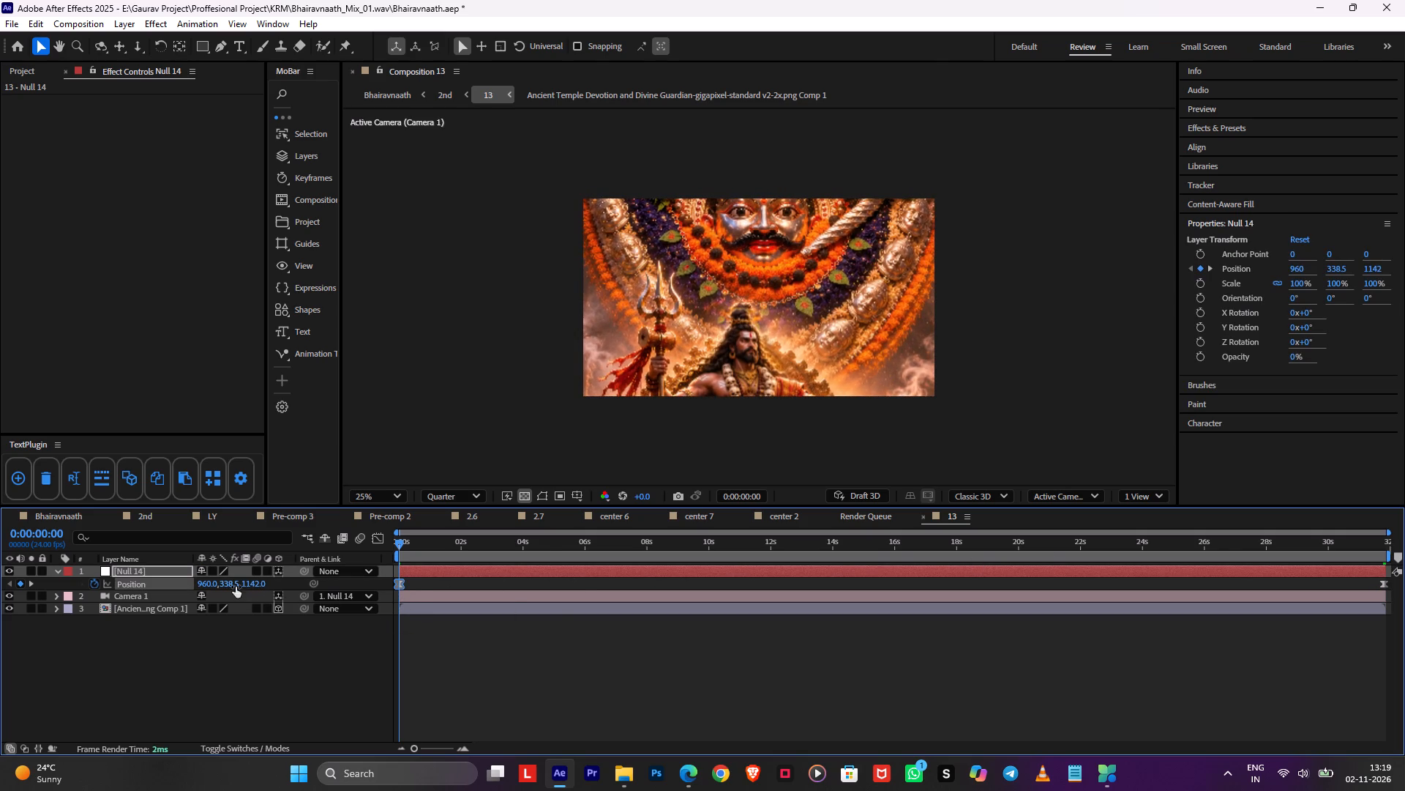
left_click_drag(227, 583, 345, 582)
key("Tab")
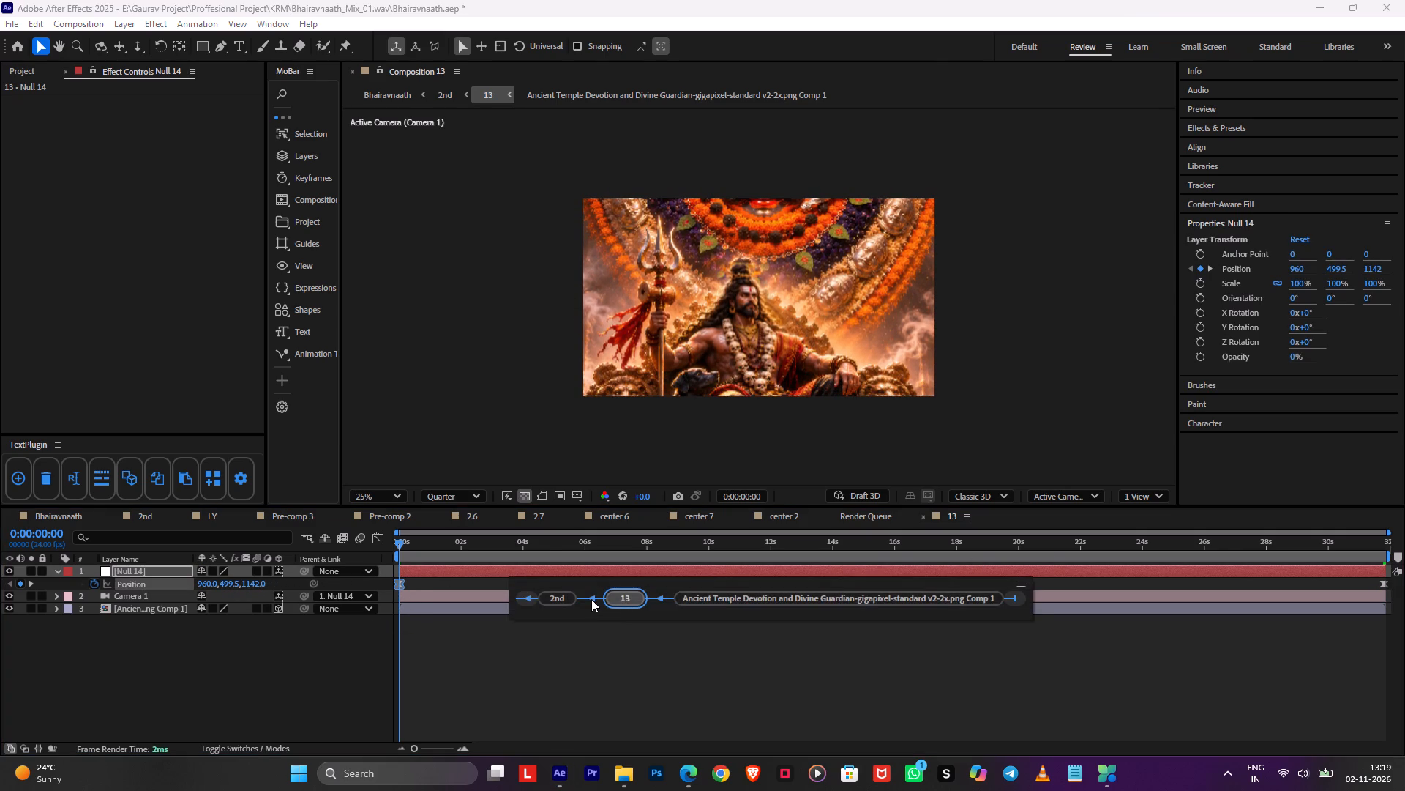
left_click(629, 682)
Delete Null 14's stray Position keyframe at 0:00:31:19, one frame before the last keyframe.
left_click(401, 587, "ctrl")
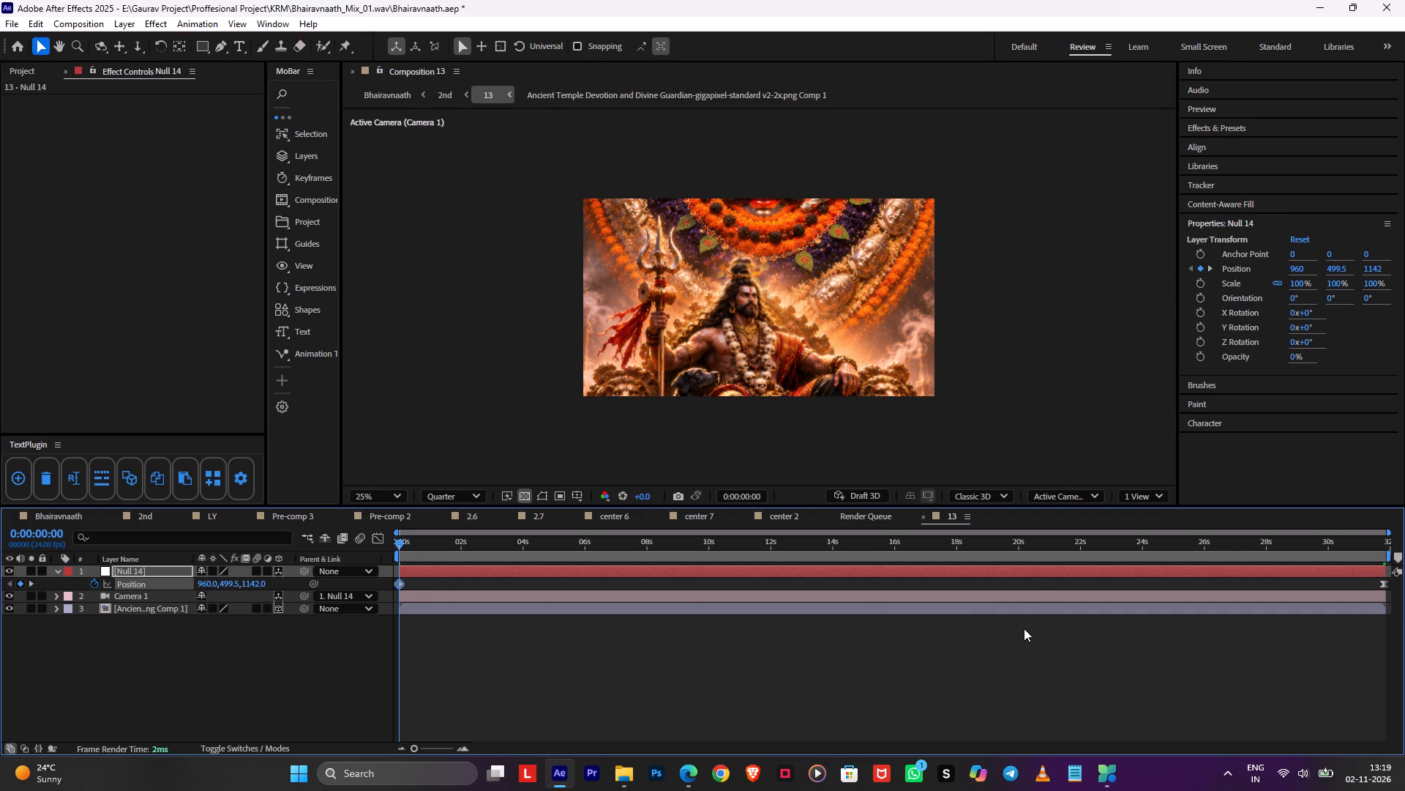
type("kk")
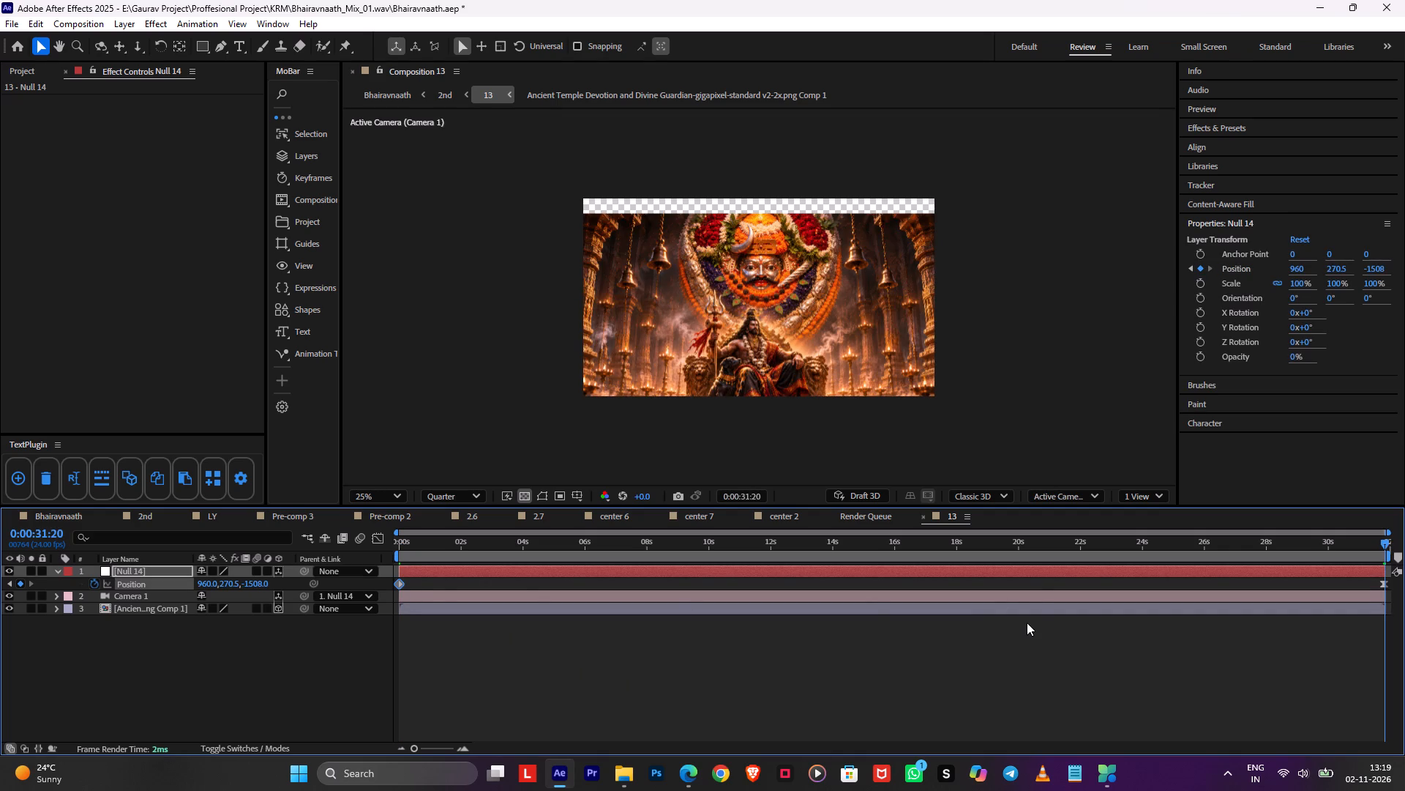
key("j")
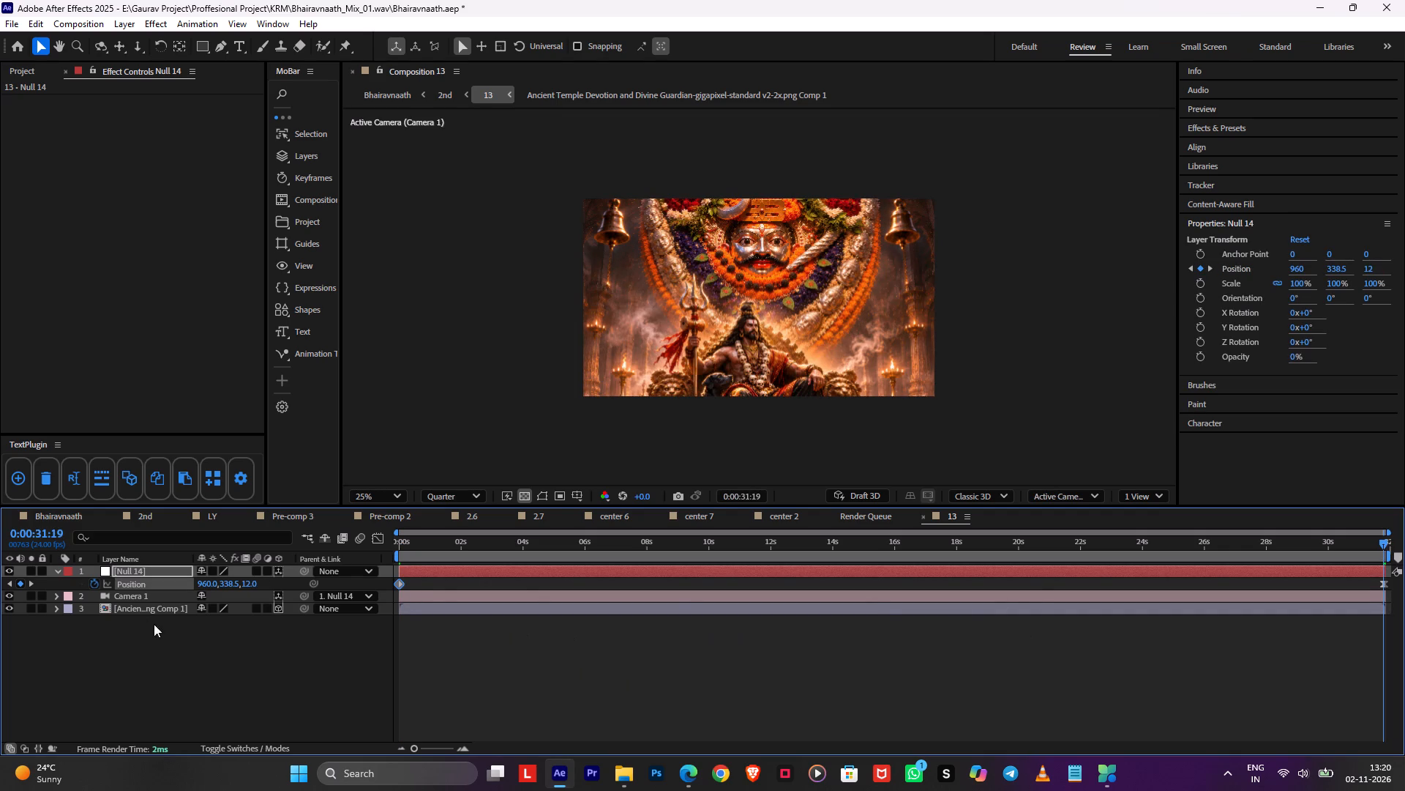
left_click(22, 587)
Switch to the 2nd pre-comp, start a preview of shot 13 near 0:03:50:00, and save the project.
key("Tab")
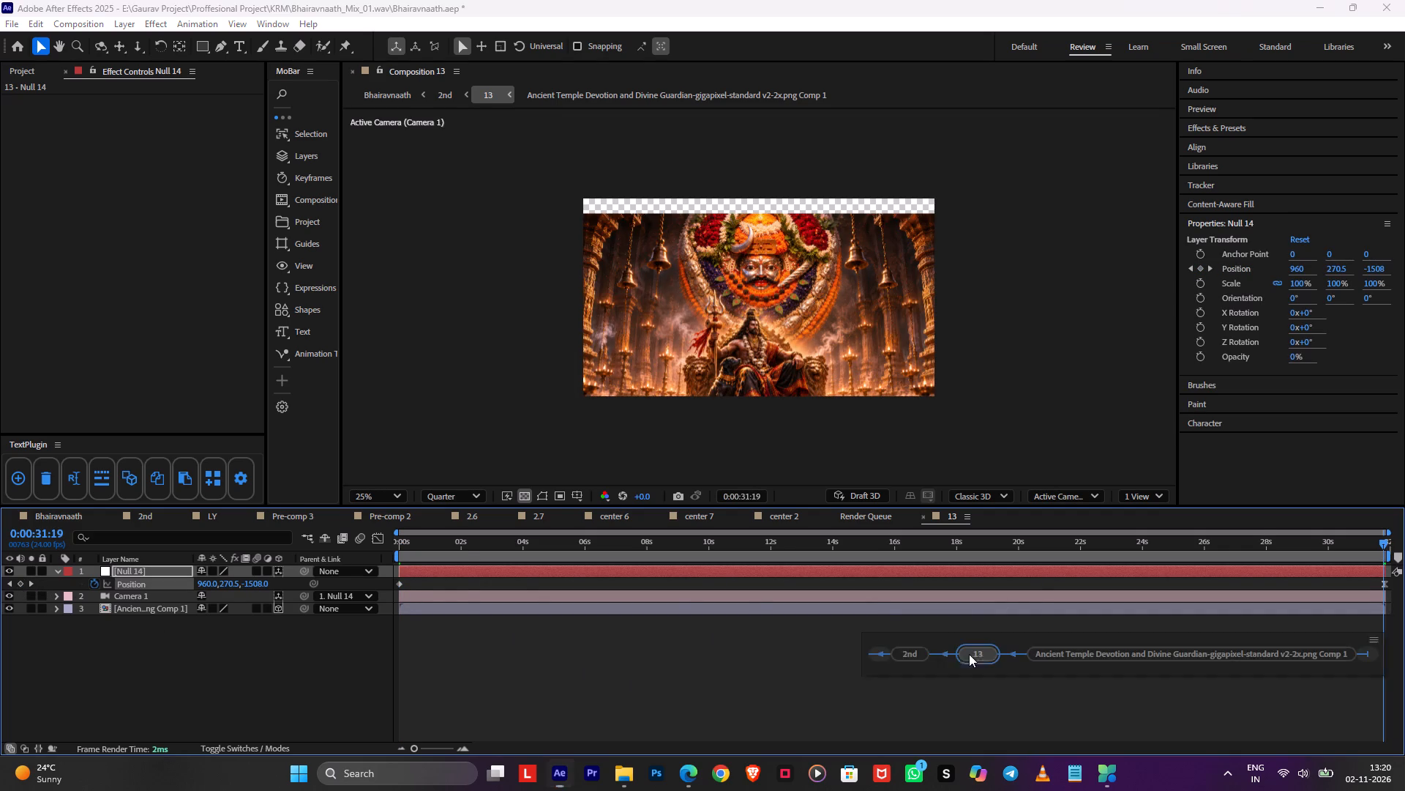
left_click(905, 651)
scroll(1278, 583, "down", 2, "alt")
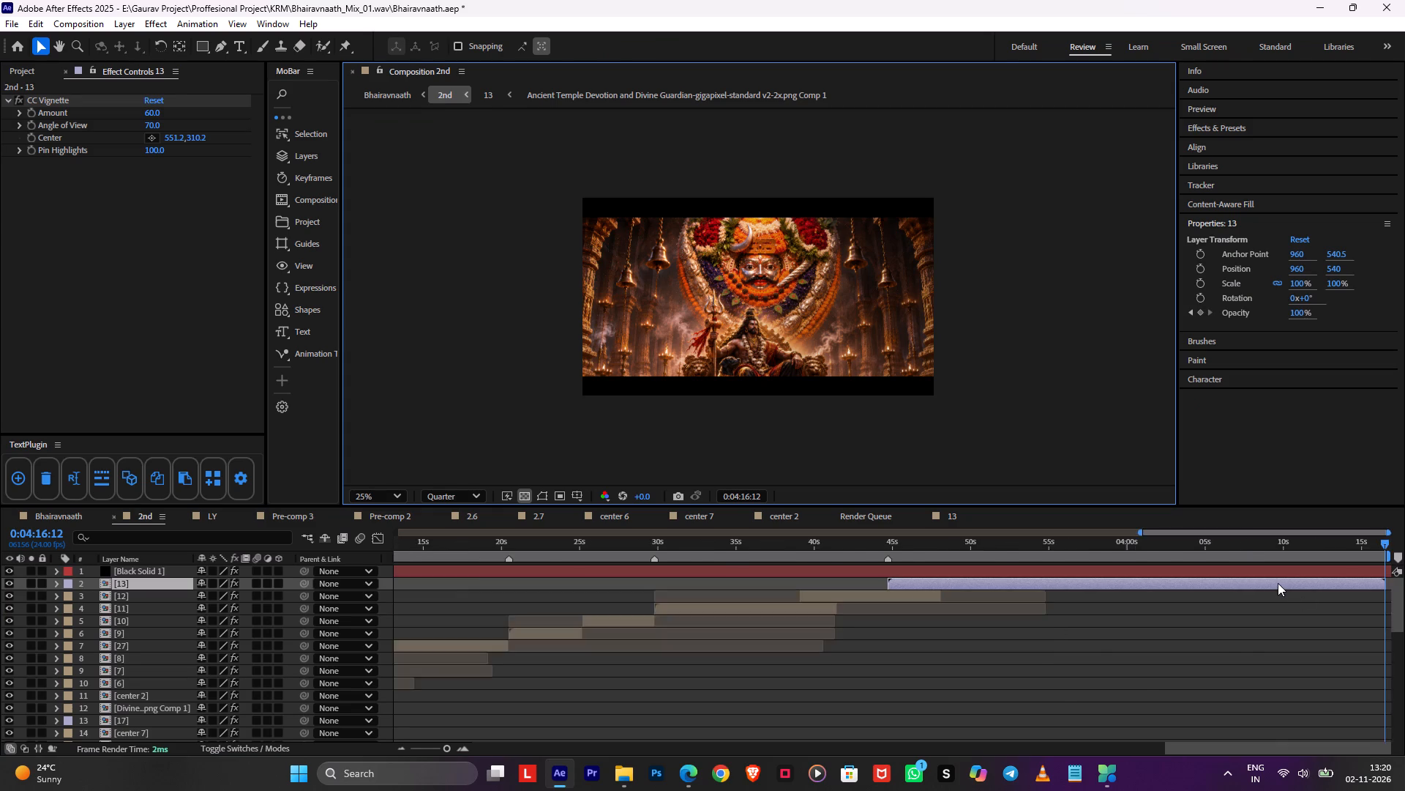
scroll(1278, 583, "down", 2, "alt")
left_click_drag(1373, 555, 1284, 560)
key("space")
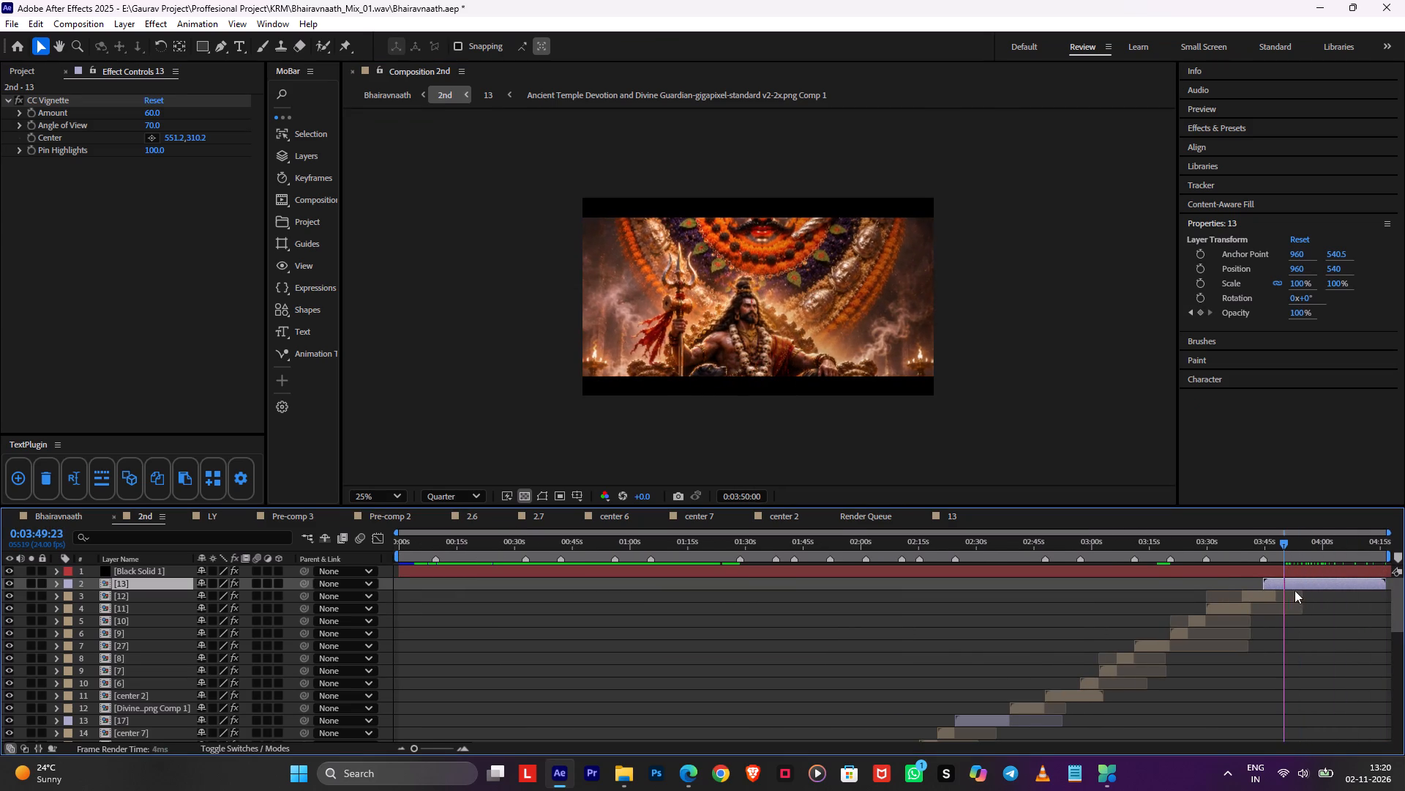
scroll(1296, 591, "up", 1, "alt")
key("ctrl+s")
Preview the opening of shot 13's reworked camera move in the 2nd pre-comp from 0:03:44:16.
middle_click_drag(1327, 625, 836, 645)
scroll(1259, 628, "up", 1, "alt")
middle_click_drag(1266, 625, 1206, 632)
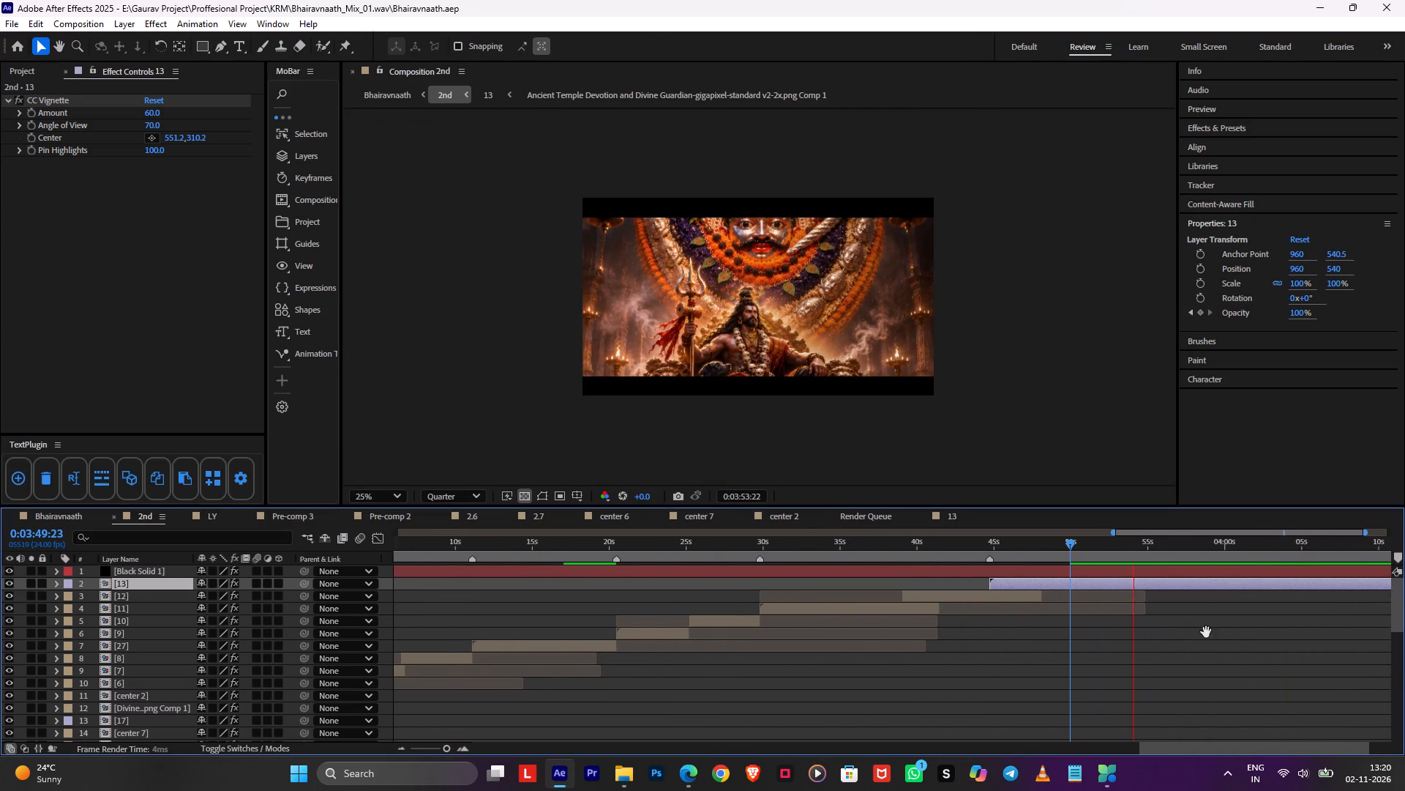
middle_click_drag(1206, 632, 891, 641)
left_click_drag(944, 543, 895, 550)
key("space")
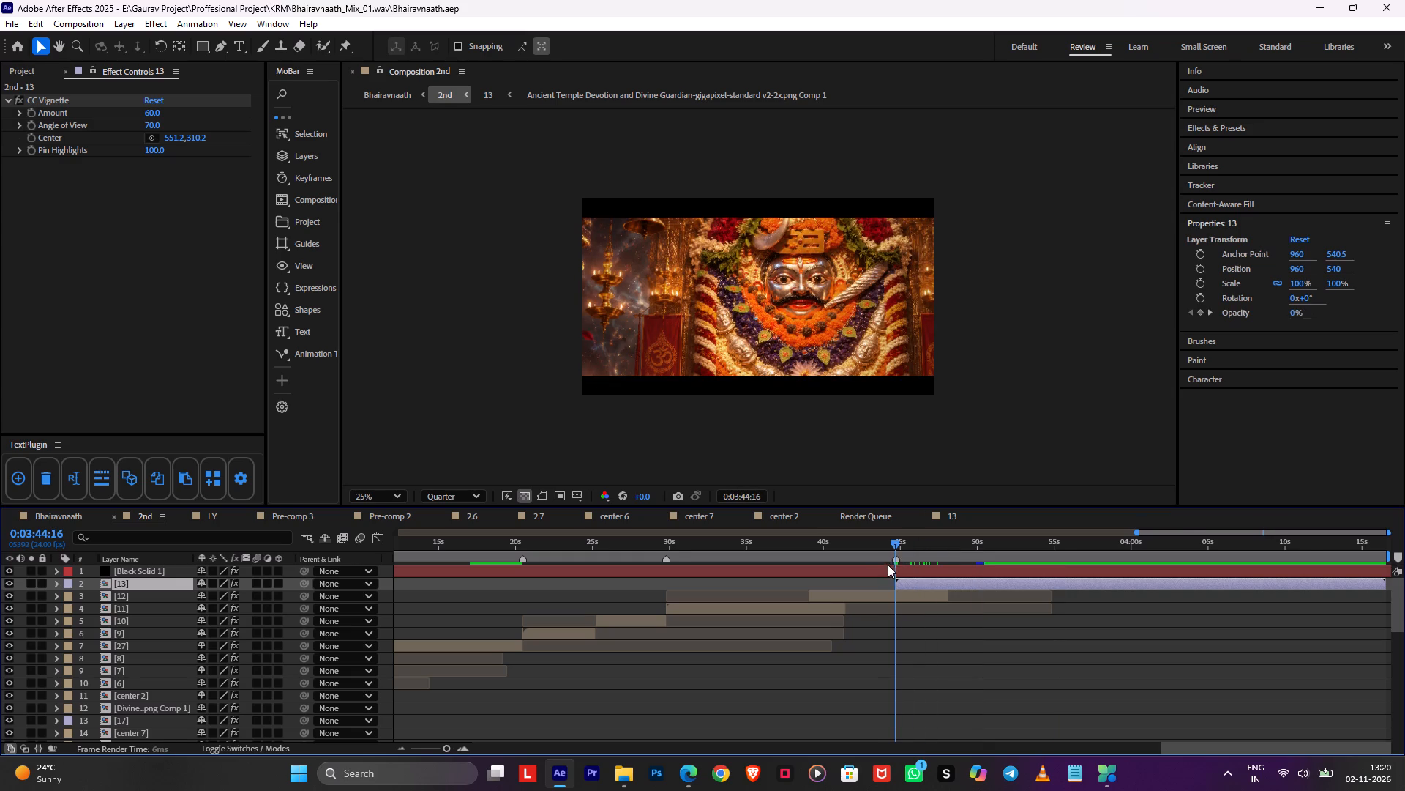
scroll(890, 567, "up", 1, "alt")
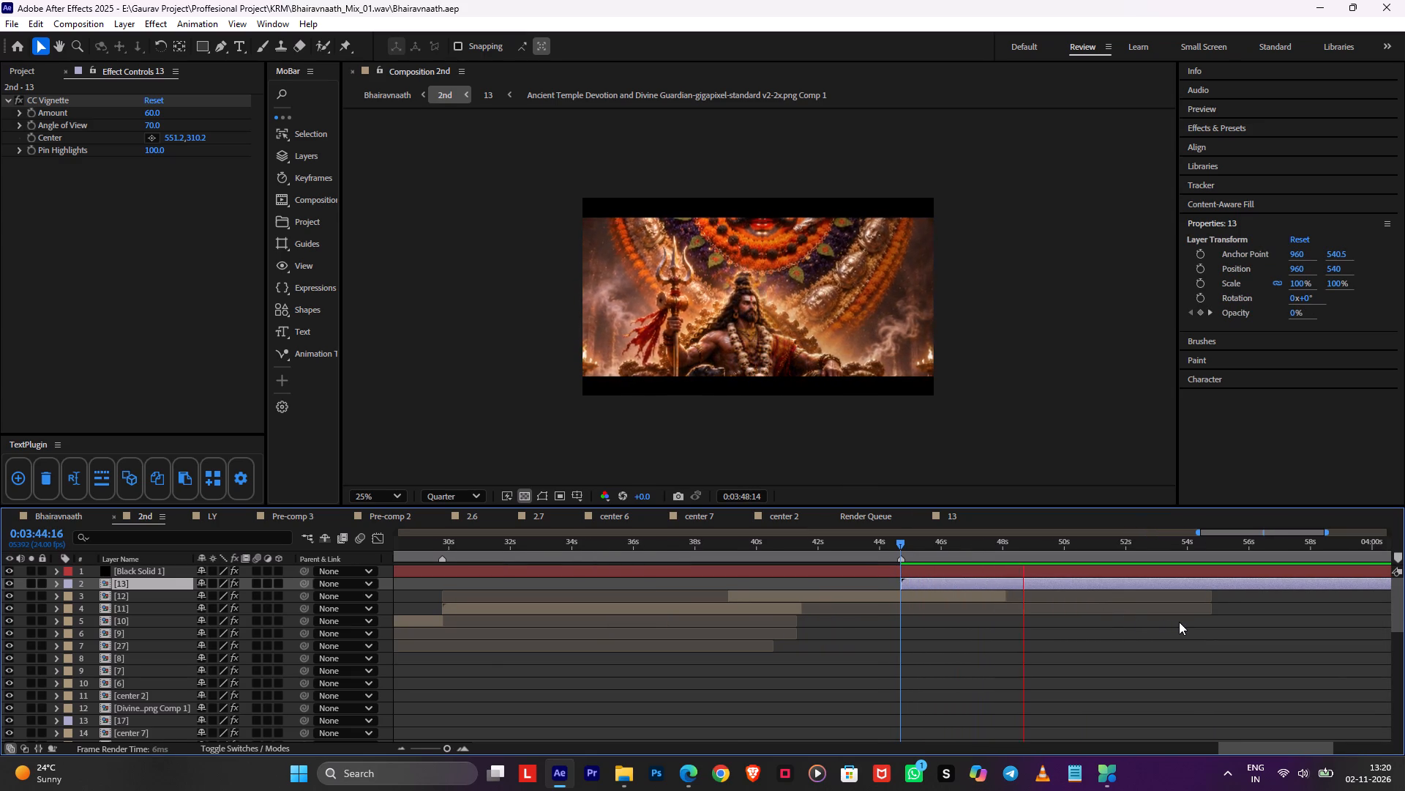
scroll(1179, 622, "up", 1)
middle_click_drag(1179, 622, 983, 637)
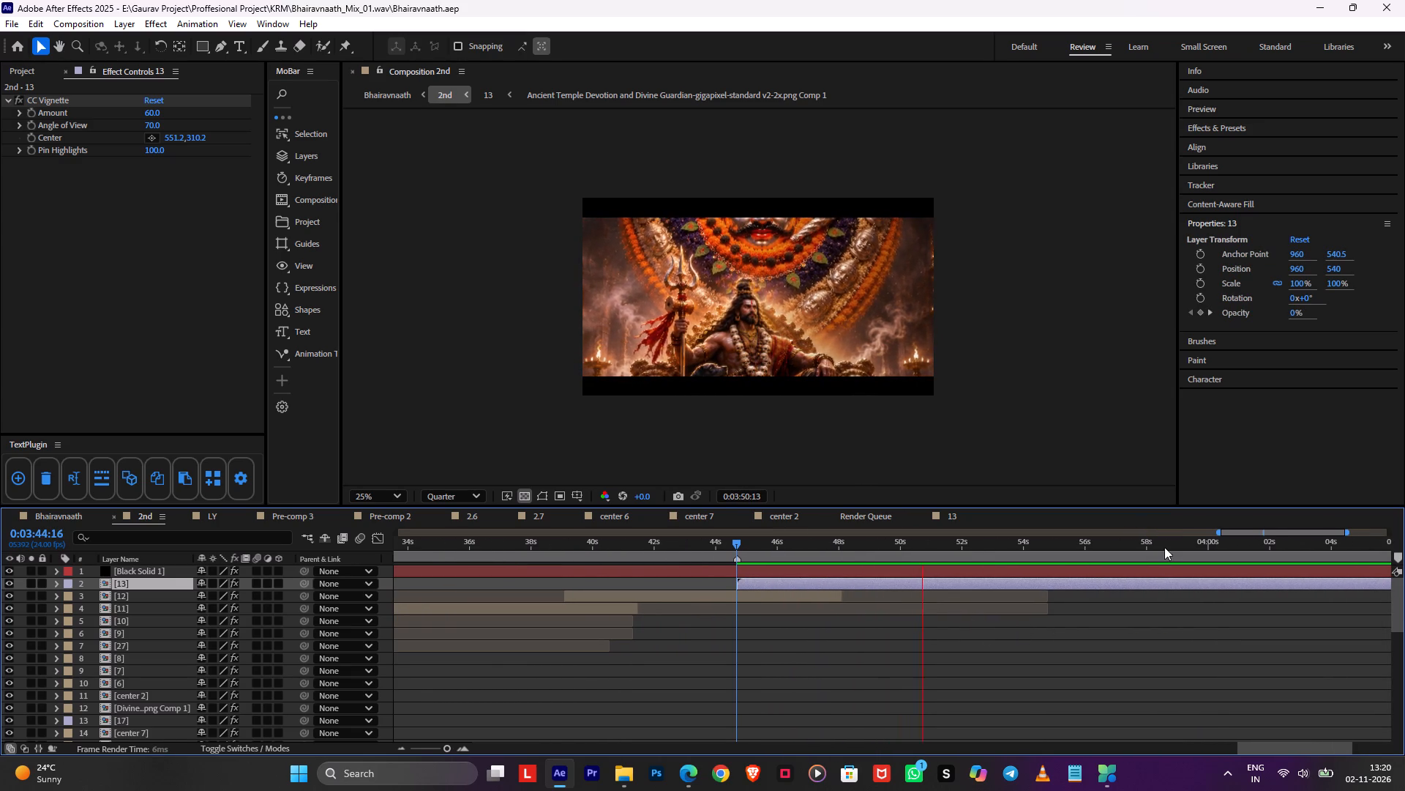
Preview the final part of shot 13's camera pull-back from 0:04:04:09.
left_click_drag(1170, 543, 1343, 558)
scroll(869, 661, "down", 2)
key("space")
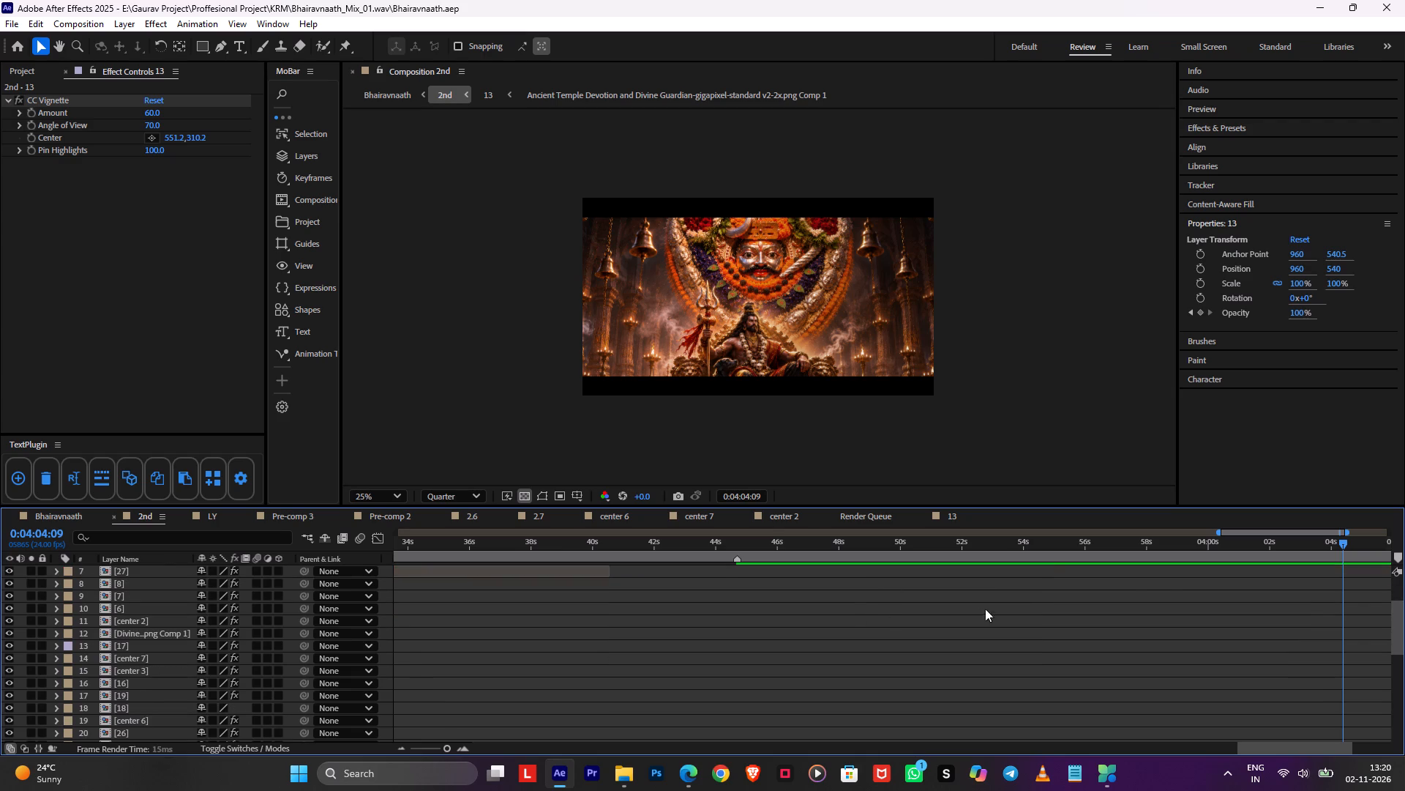
scroll(1307, 600, "up", 6)
middle_click_drag(1335, 620, 986, 637)
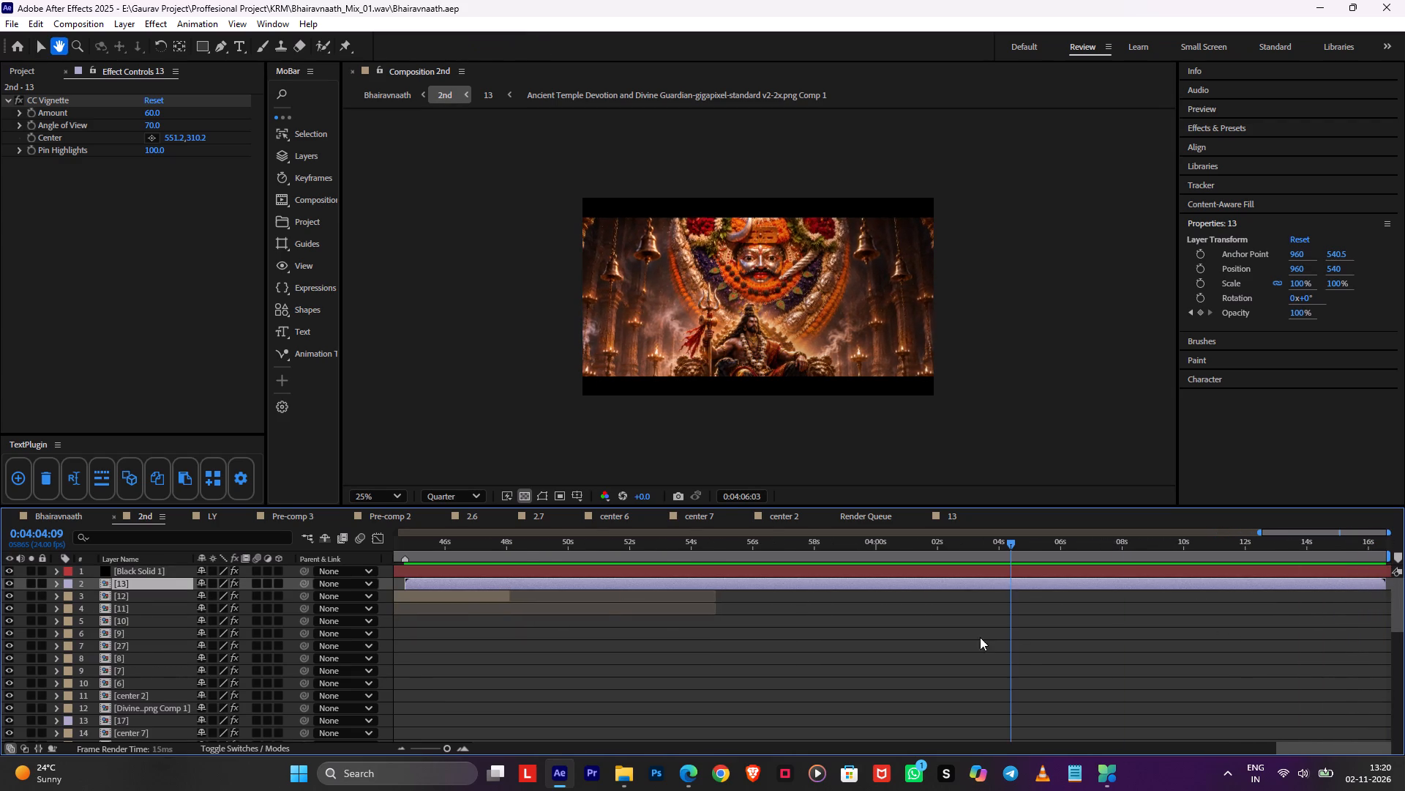
scroll(1159, 600, "down", 2, "alt")
middle_click_drag(1322, 605, 1148, 617)
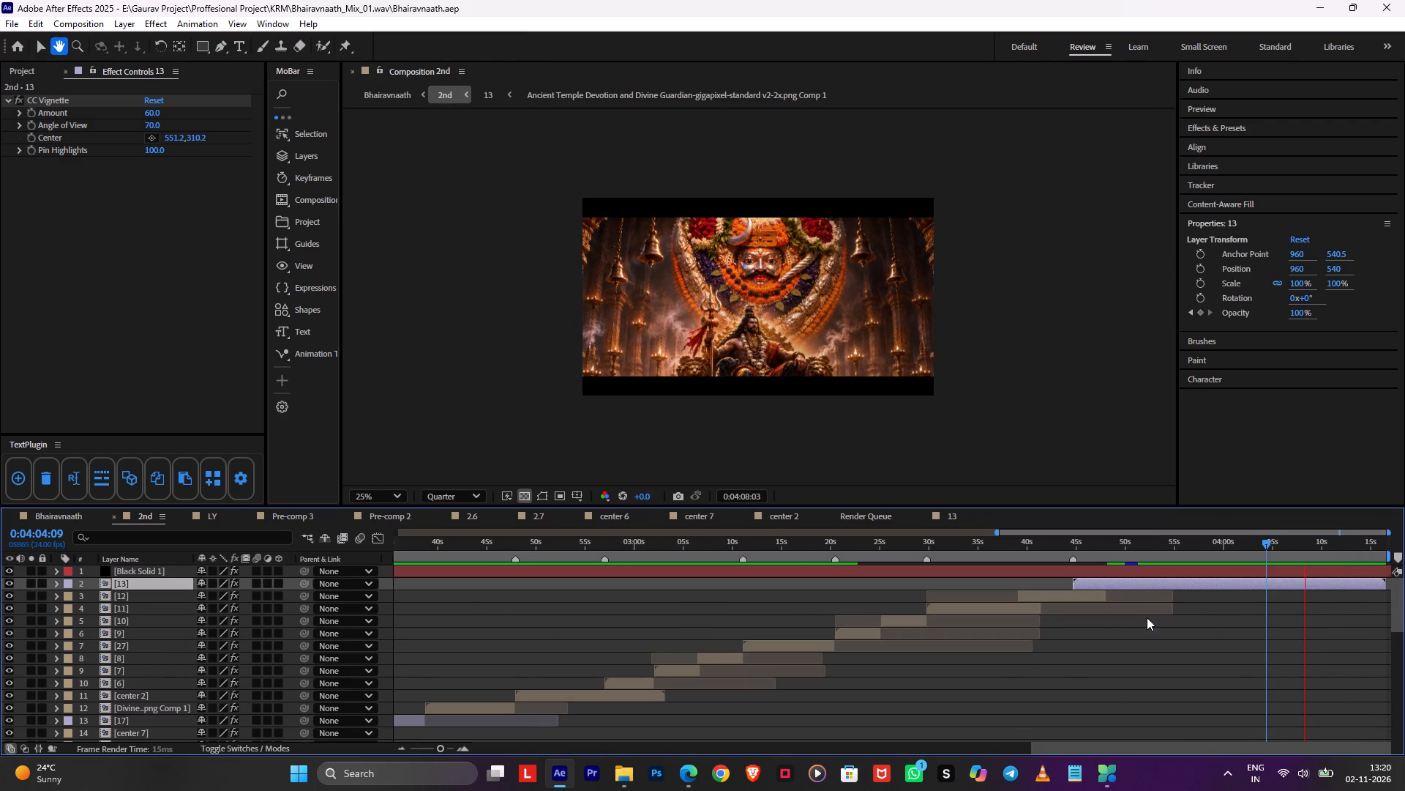
key("space")
Return to the main Bhairavnaath composition and save the project.
key("Tab")
left_click(942, 551)
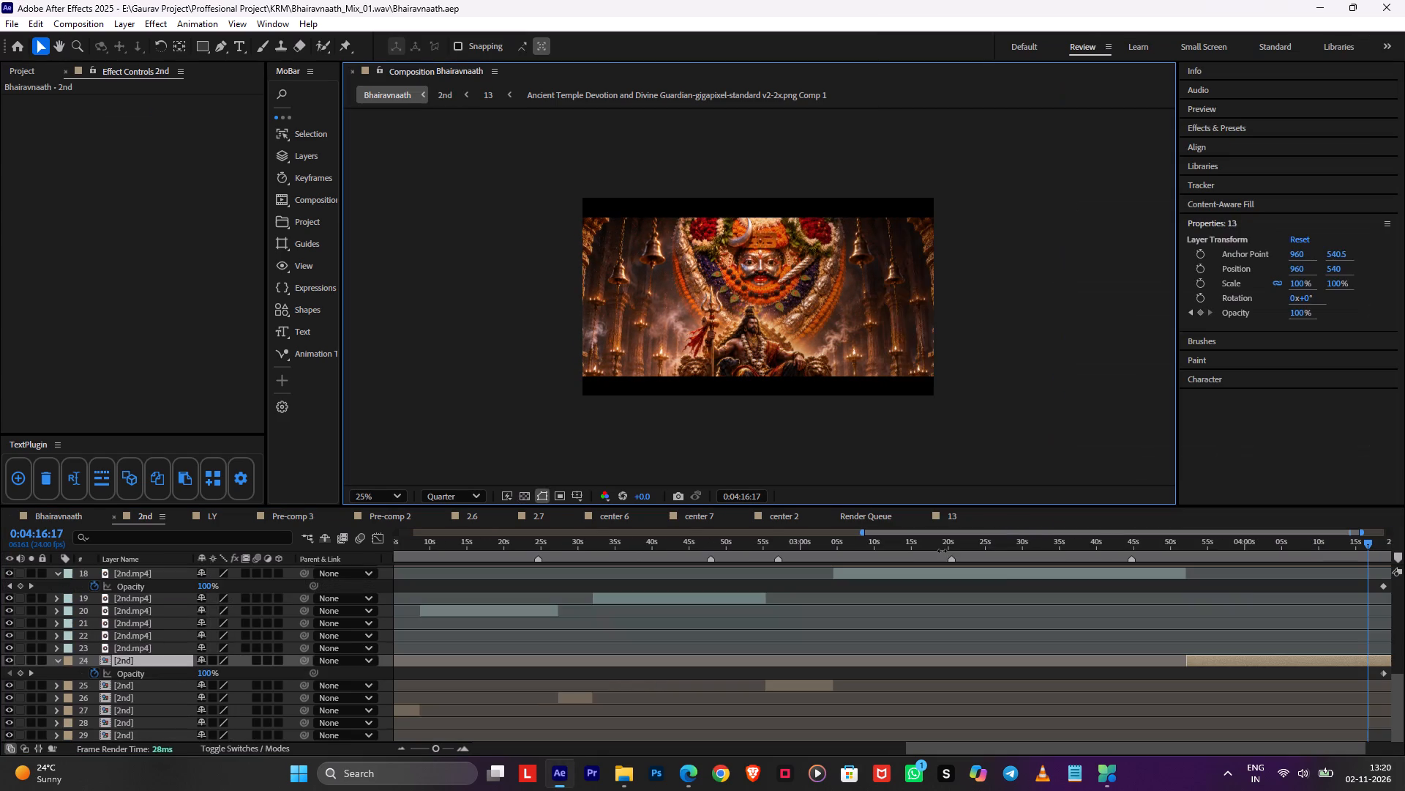
key("space")
key("ctrl+s")
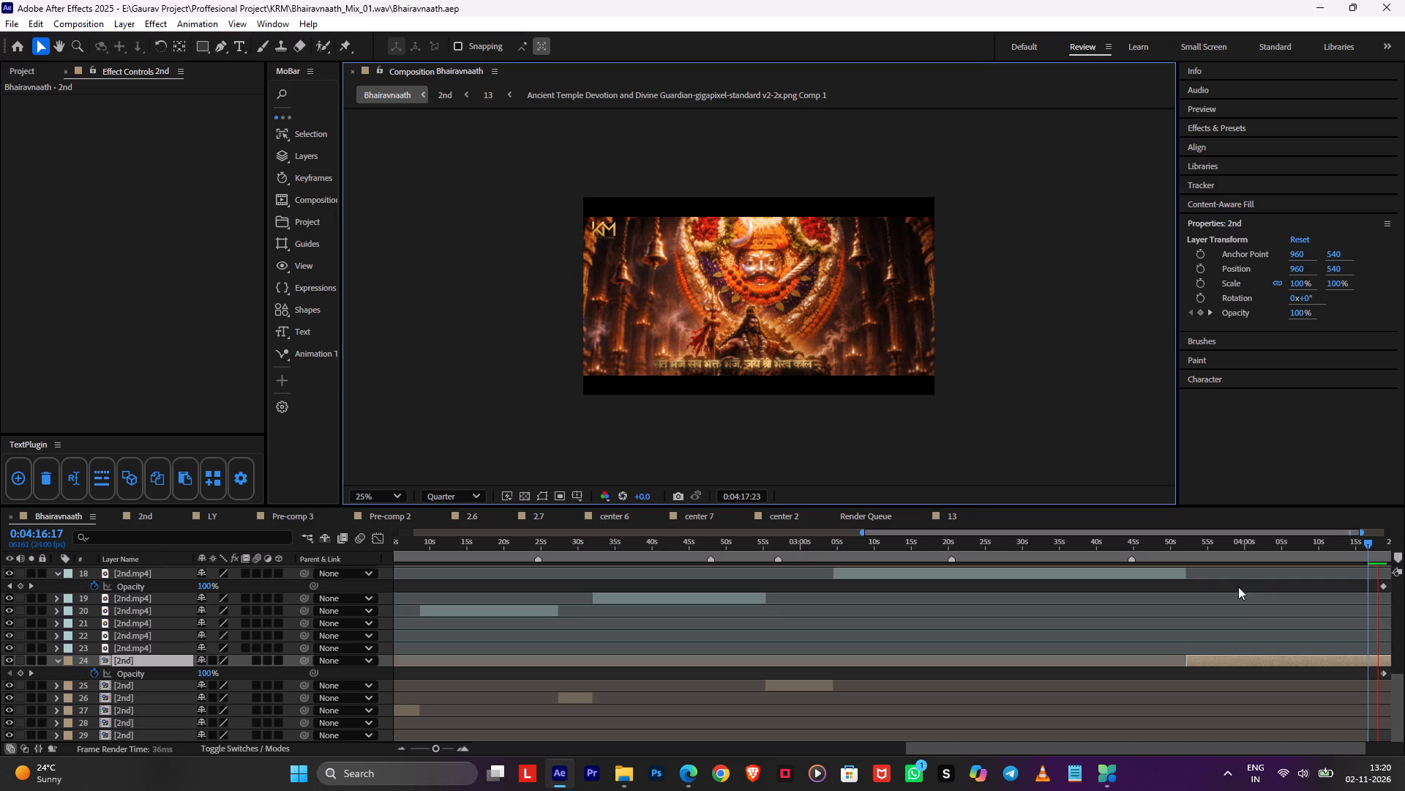
Play the end of the Bhairavnaath composition from 0:04:18:06 to check the closing shot's fade-out.
key("space")
scroll(867, 363, "up", 2)
scroll(867, 363, "down", 2)
key("space")
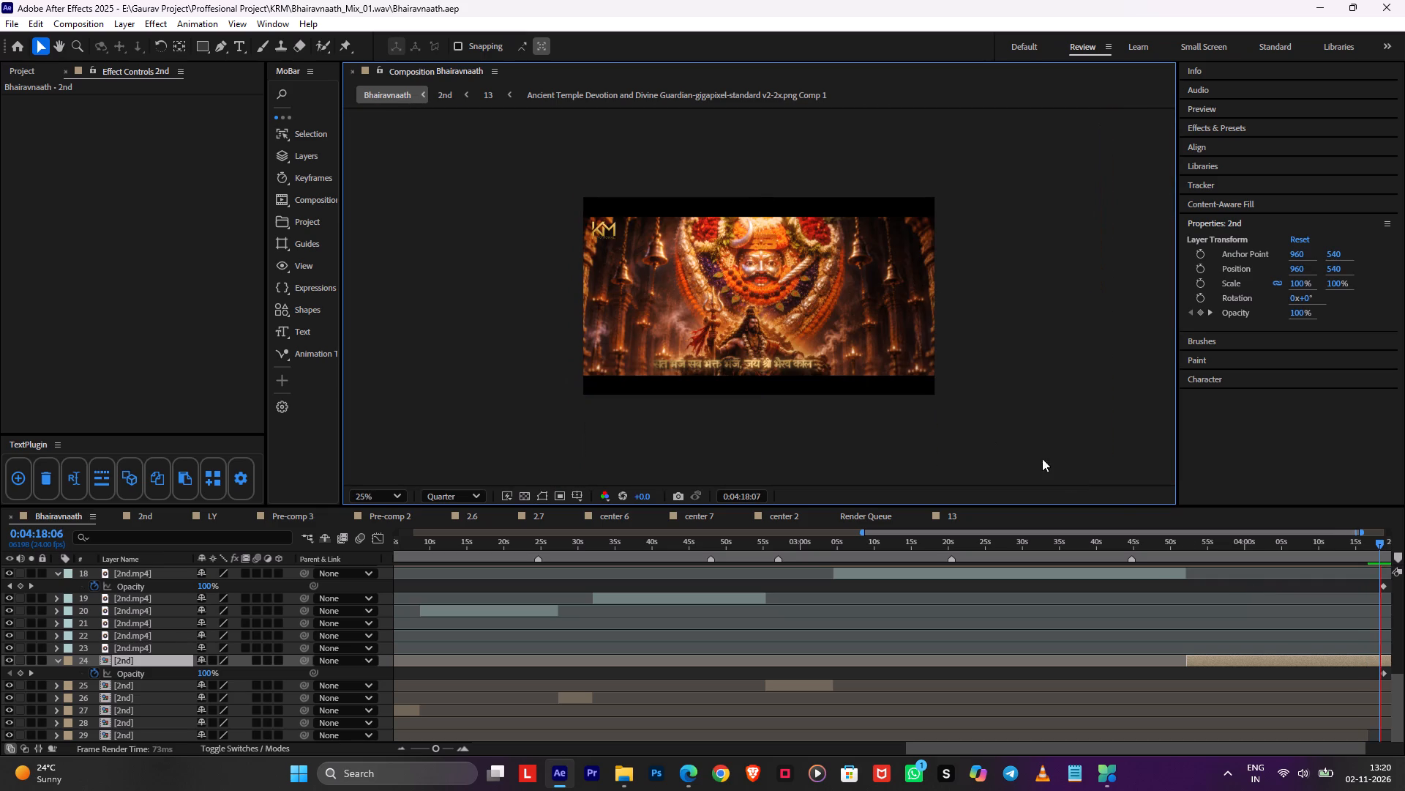
middle_click_drag(1360, 598, 1359, 598)
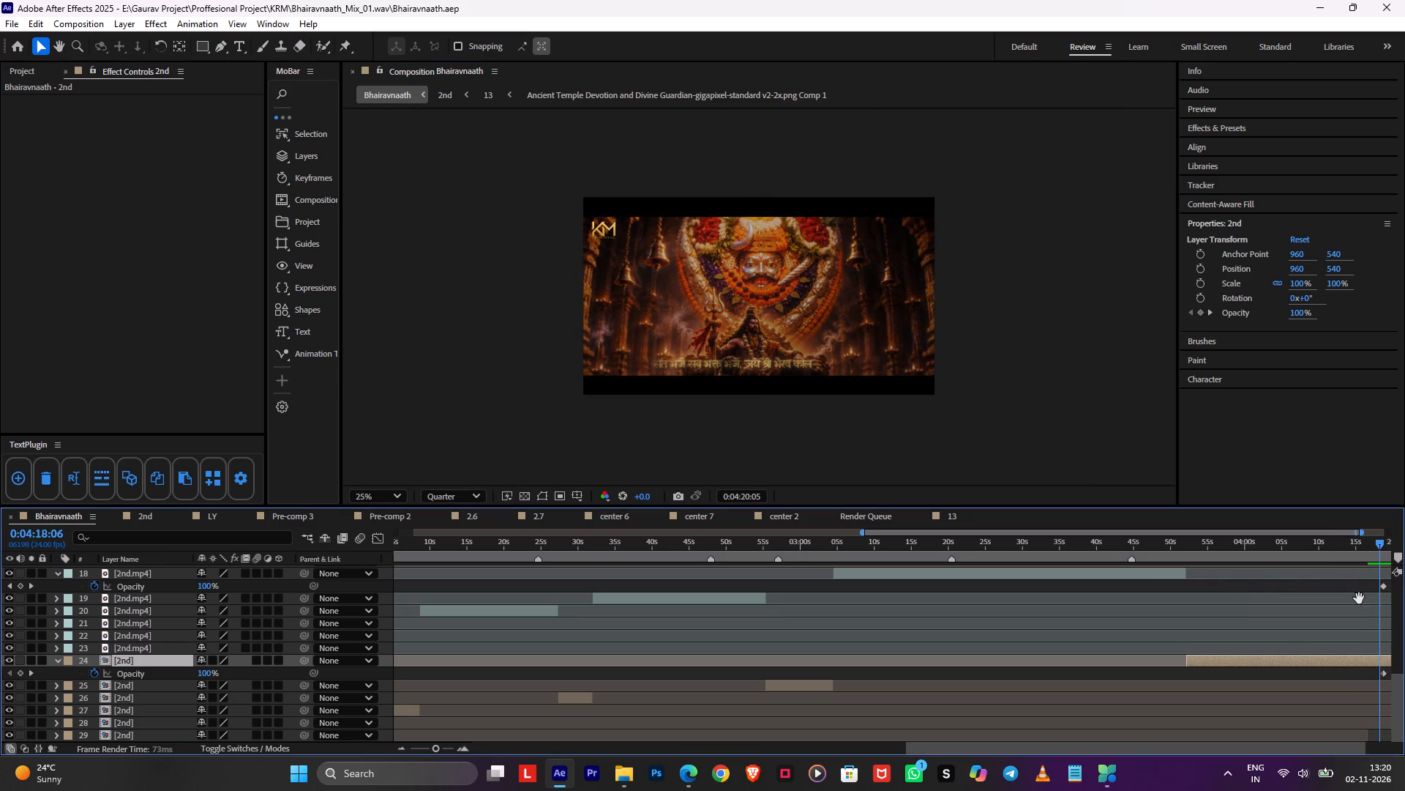
middle_click_drag(1359, 598, 959, 606)
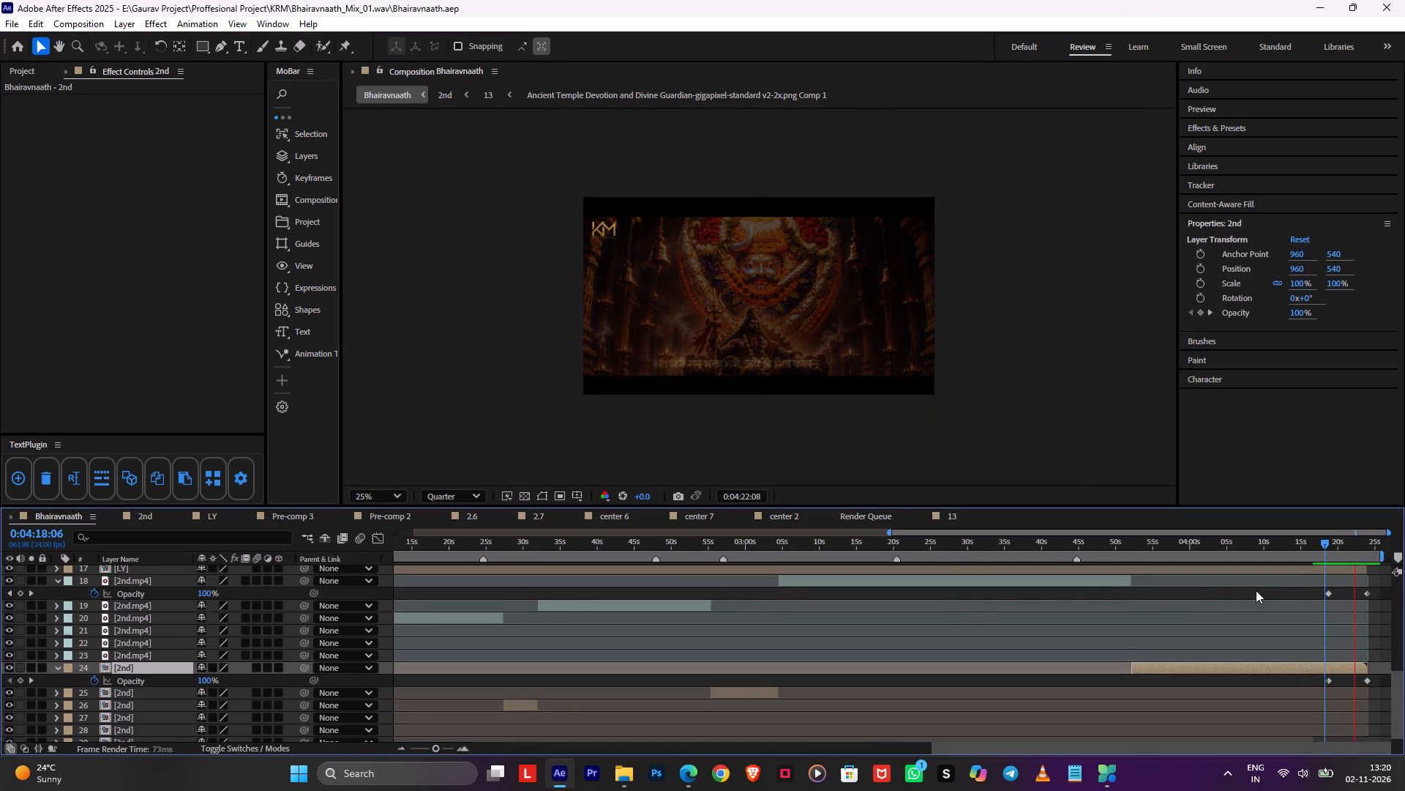
key("space")
key("space")
Check the end credit, the upper layers and the copyright disclaimer around 0:00:04:02.
scroll(1316, 598, "up", 3)
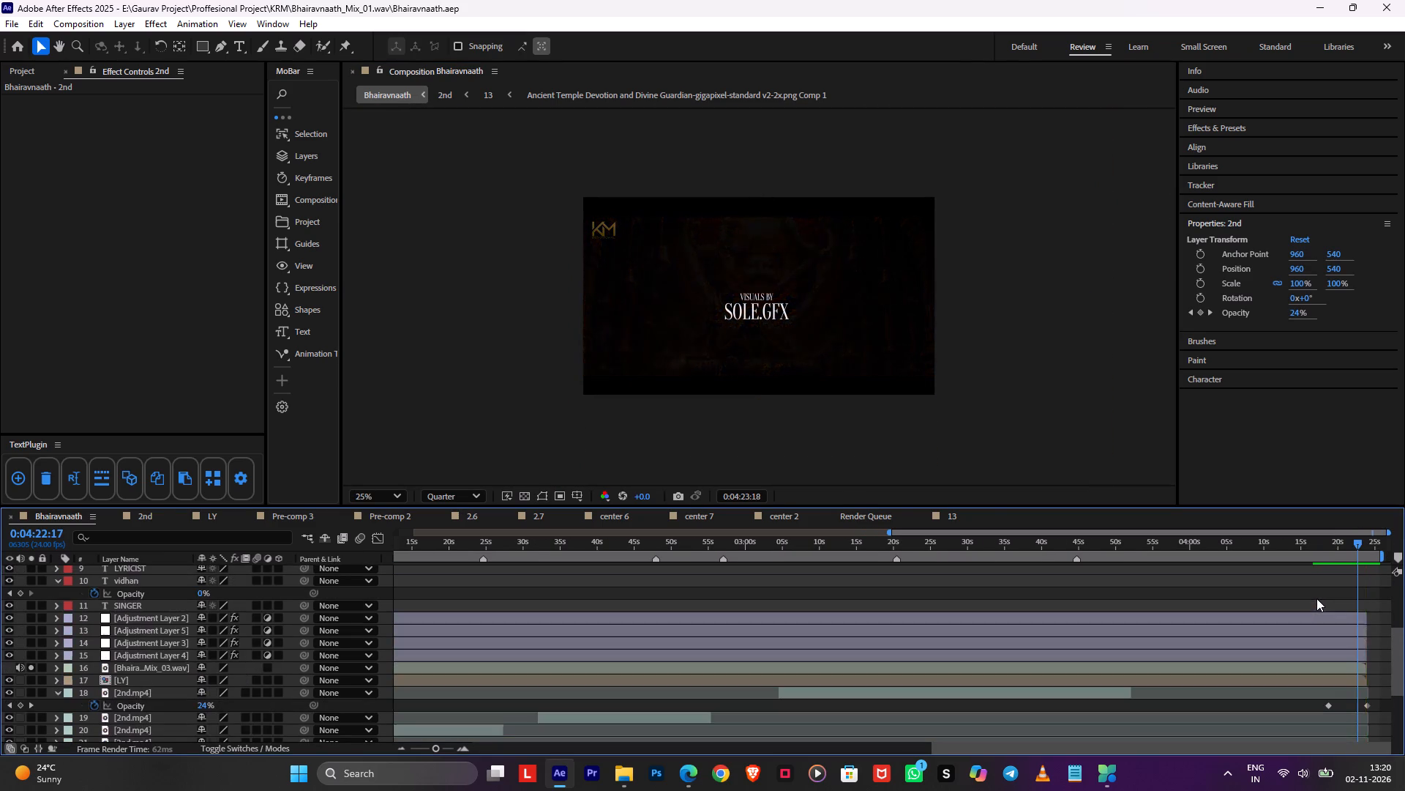
scroll(1316, 598, "up", 11)
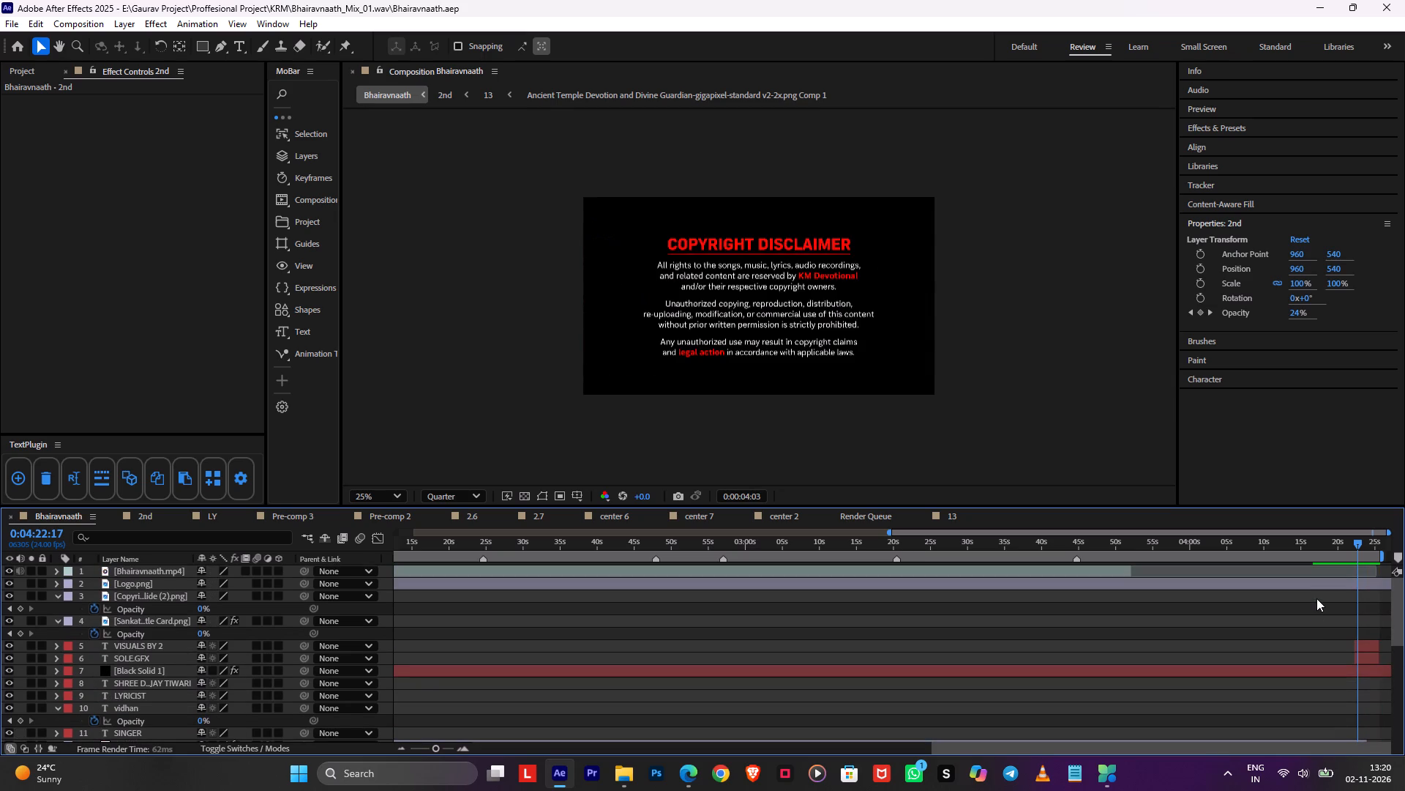
scroll(1316, 598, "down", 4, "alt")
key("space")
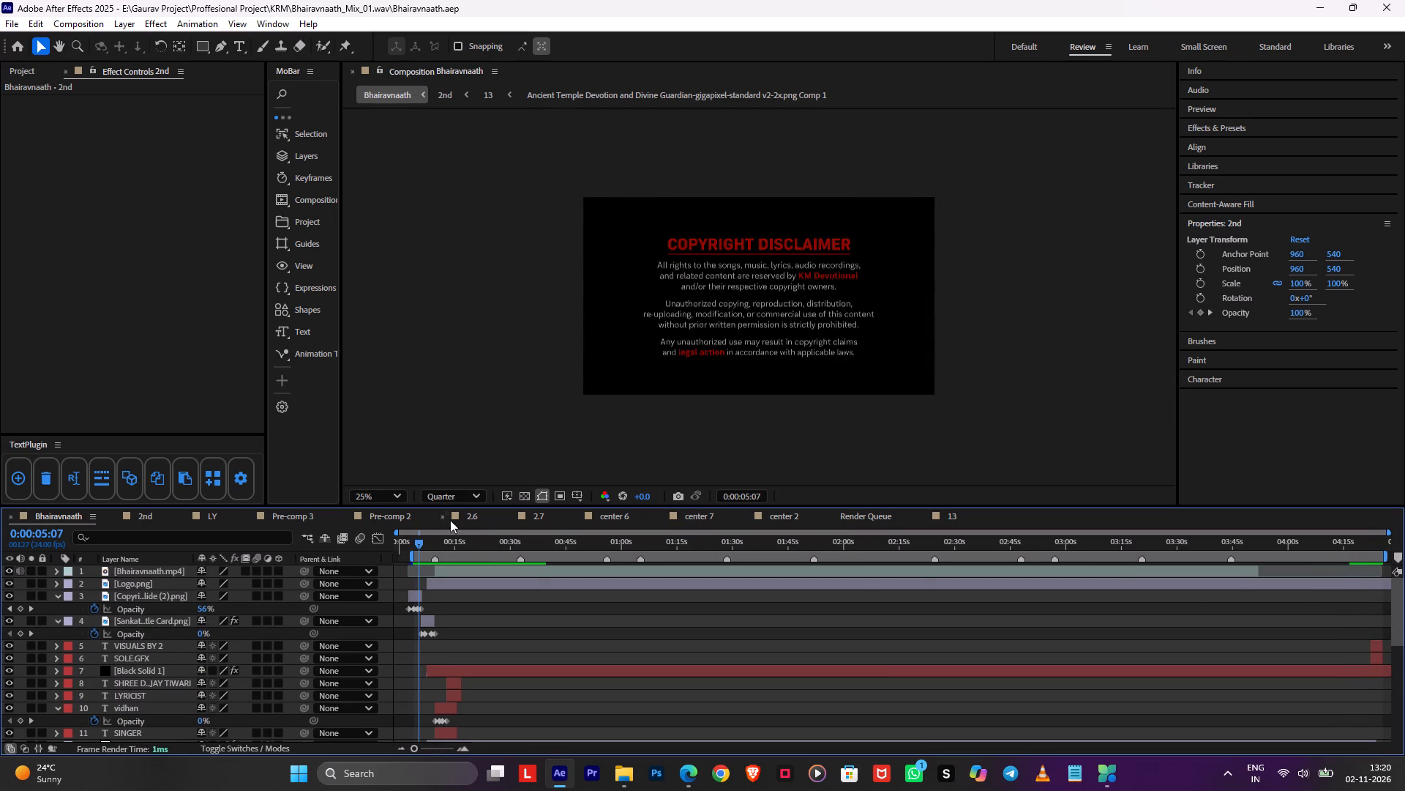
left_click_drag(430, 544, 413, 557)
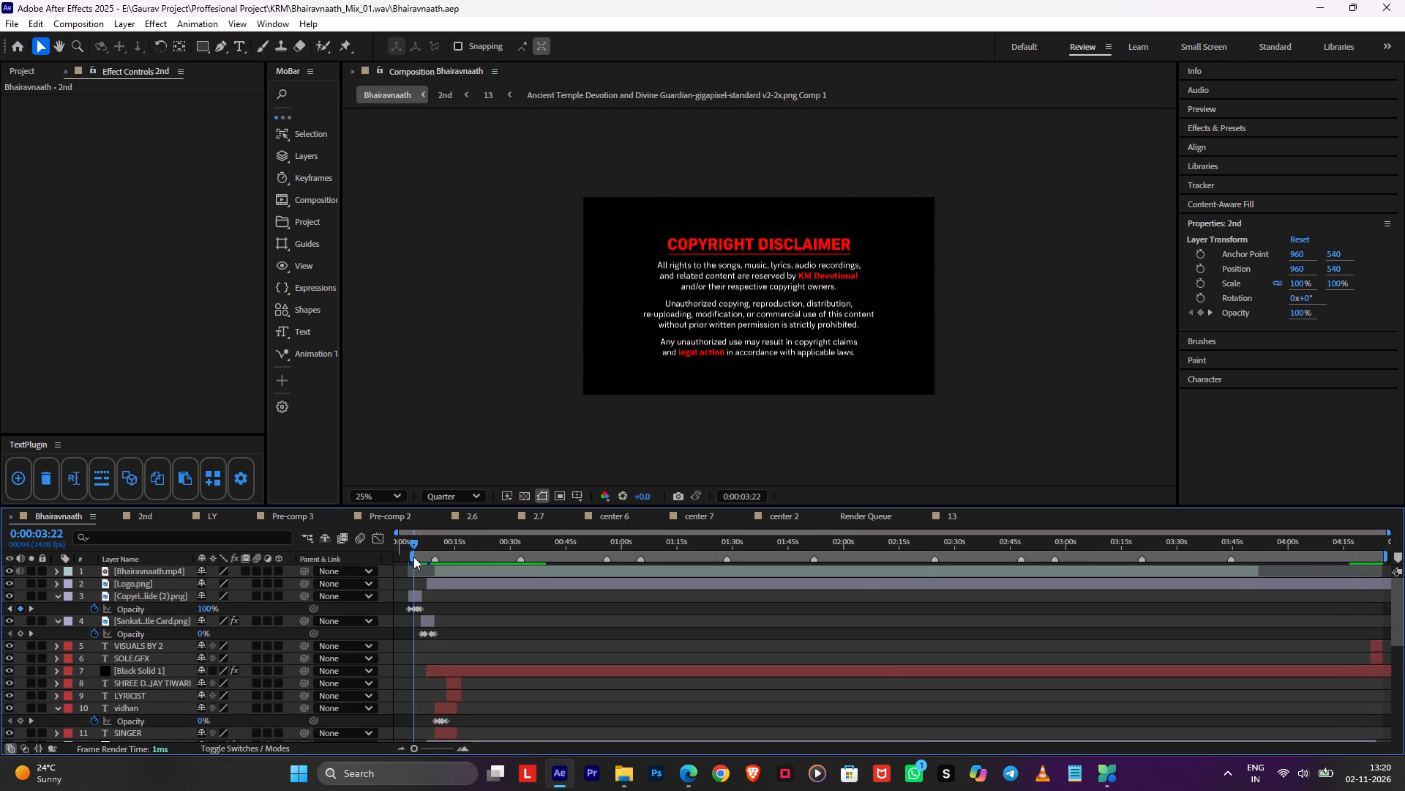
left_click_drag(413, 557, 414, 559)
scroll(411, 594, "up", 4, "alt")
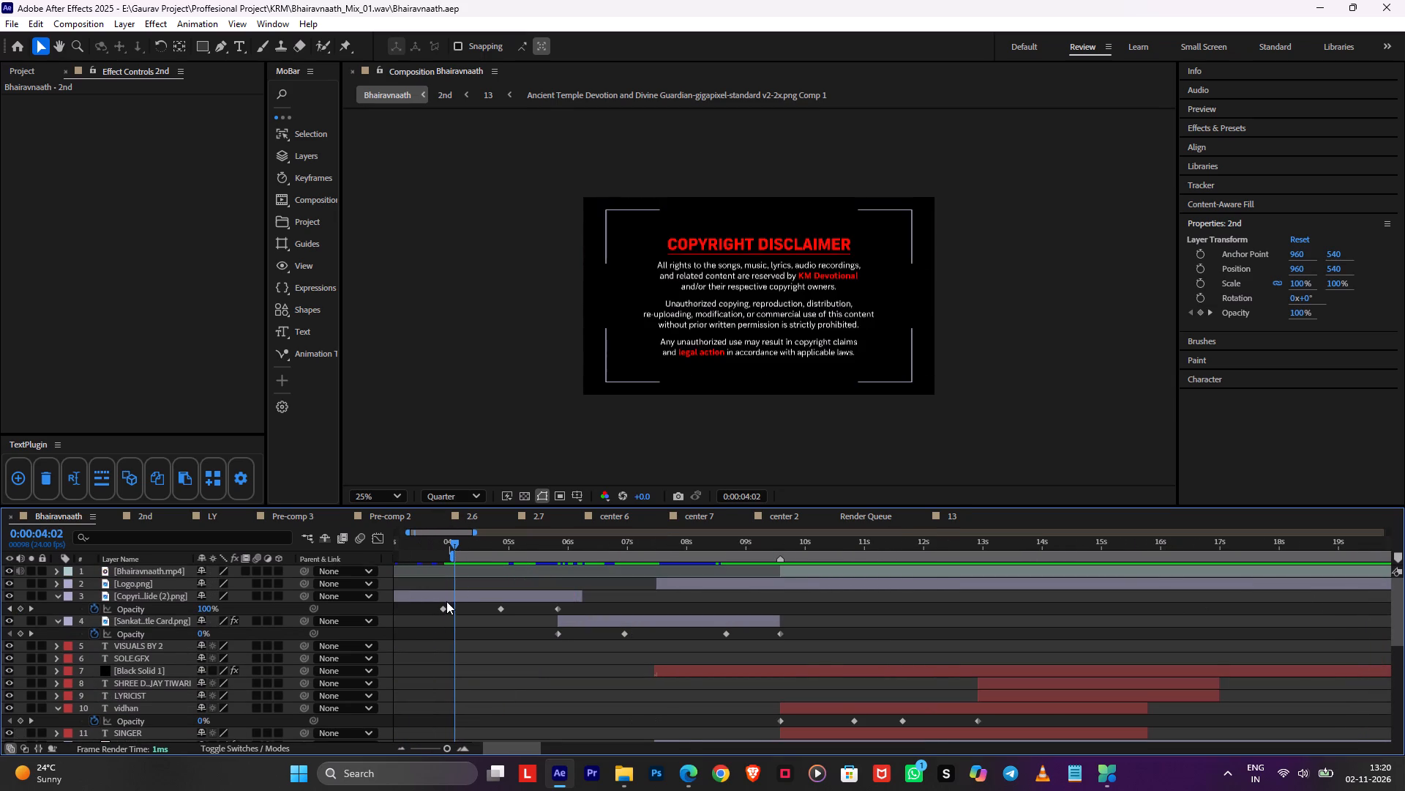
Add the Bhairavnaath composition to the render queue as a new item.
key("ctrl+m")
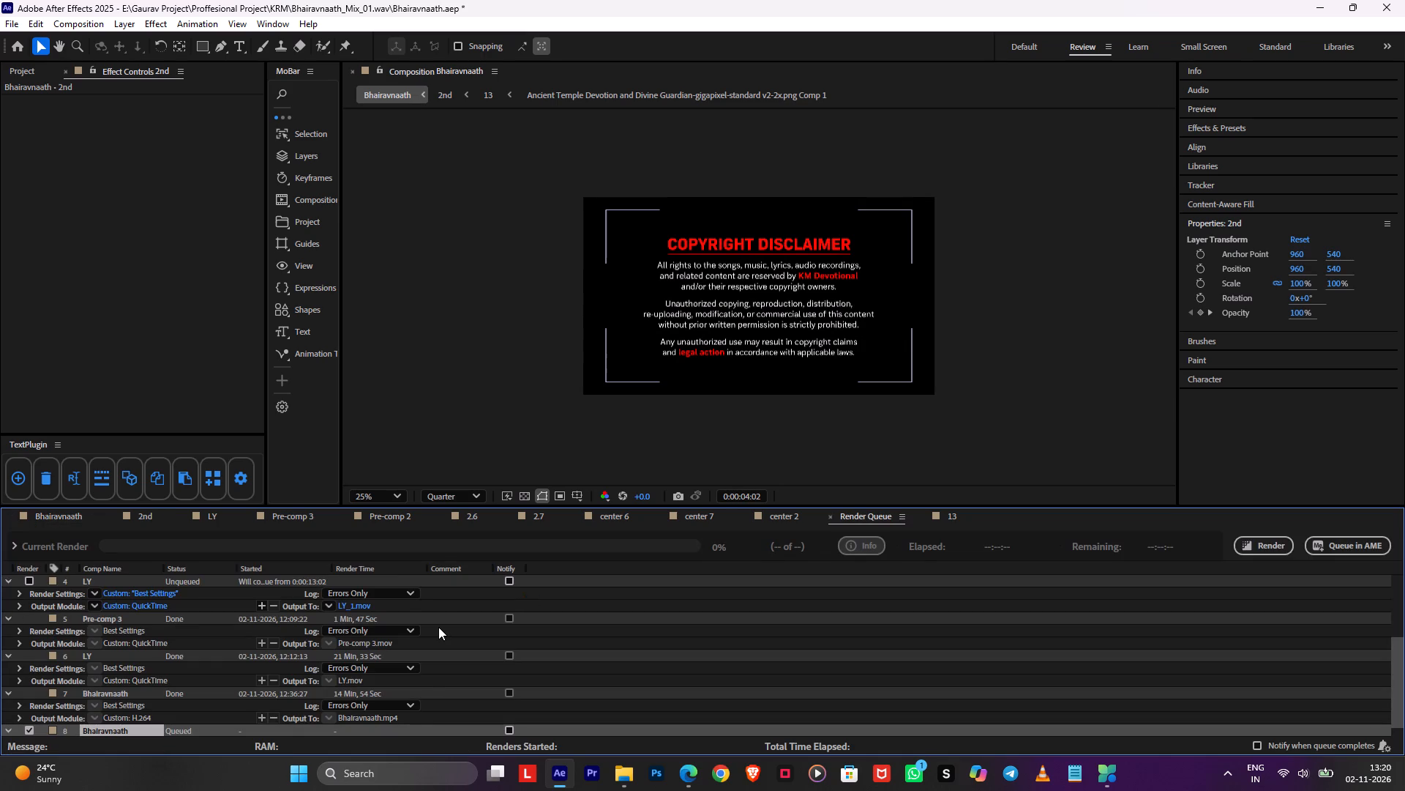
scroll(143, 647, "down", 11)
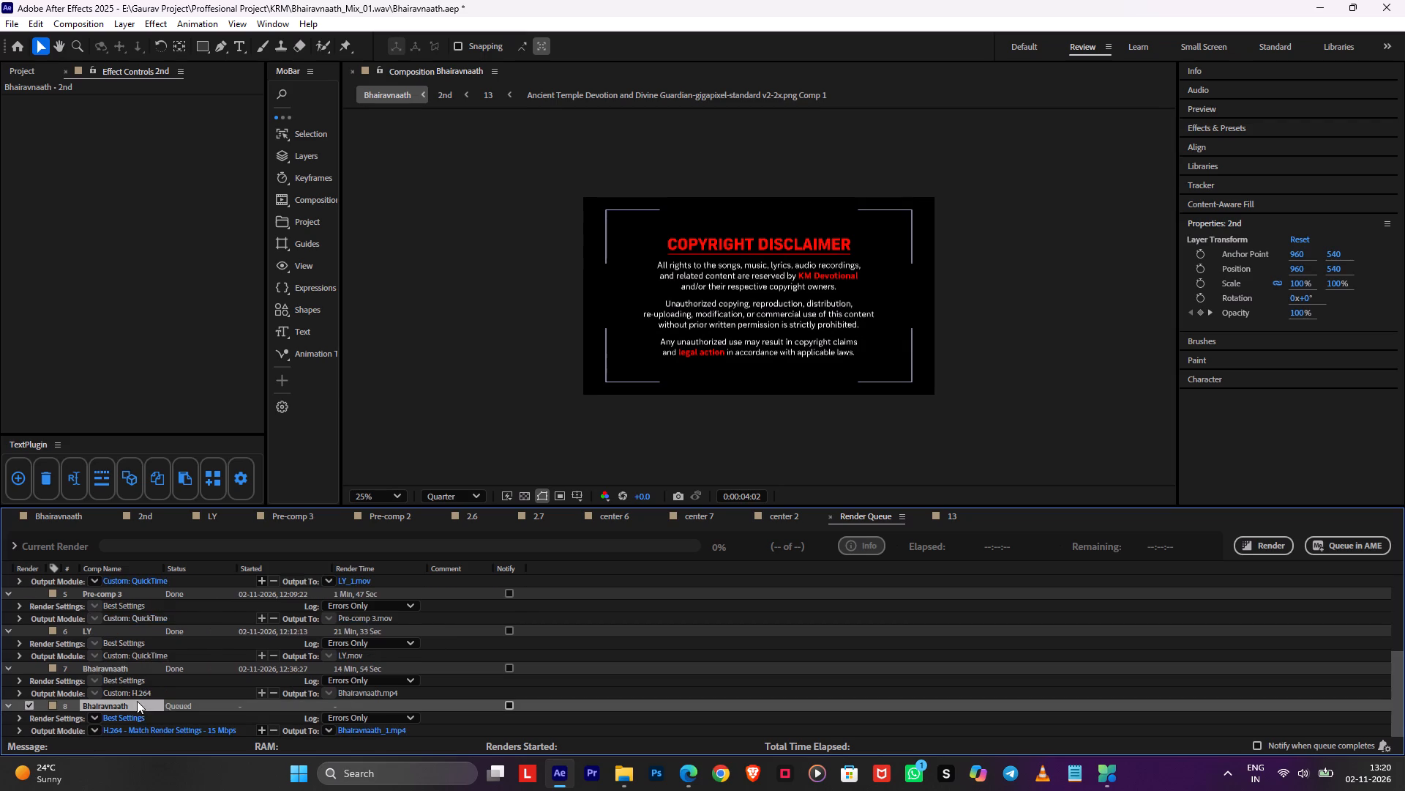
scroll(137, 701, "down", 1)
Configure the new render item's H.264 output with a 50 Mbps target video bitrate and 512 kbps AAC audio.
double_click(137, 726)
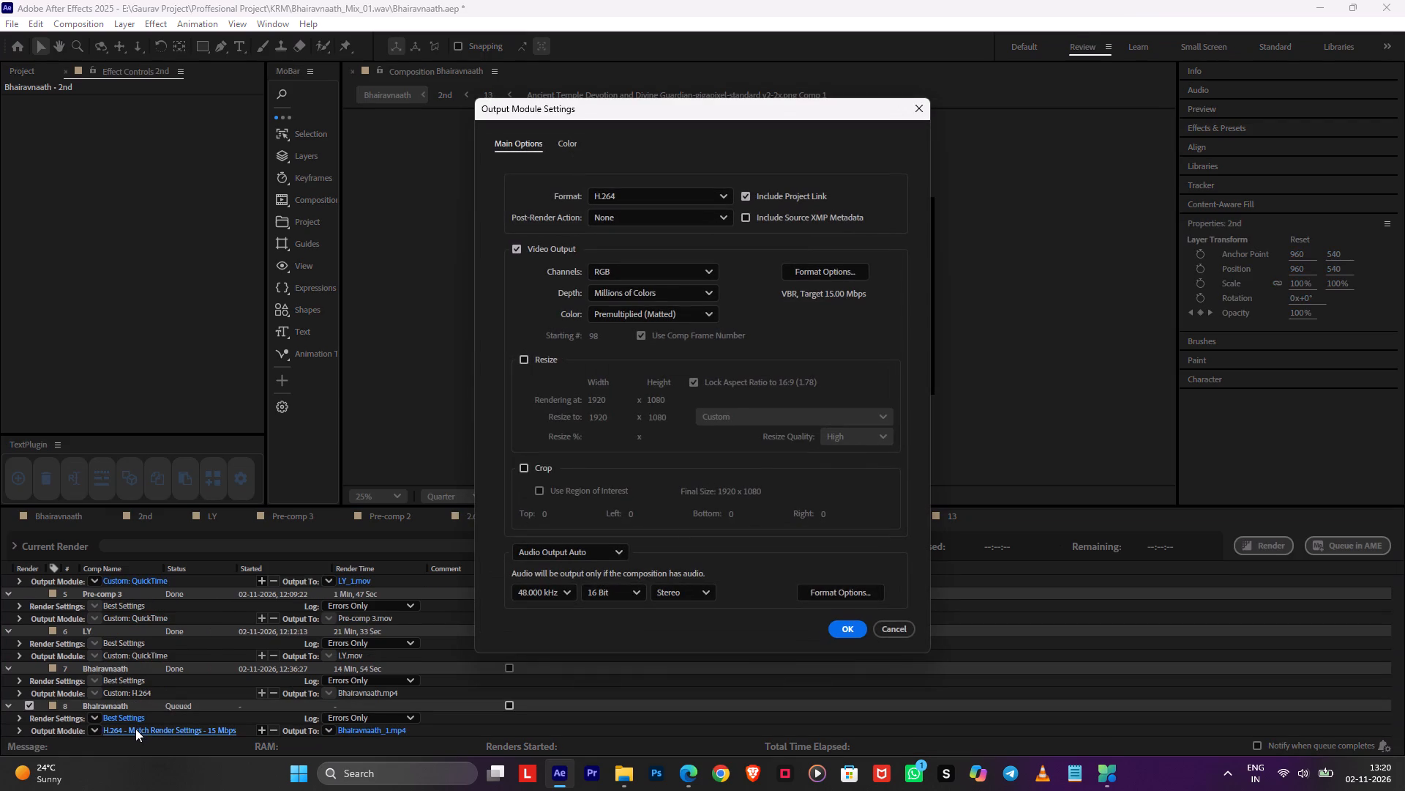
left_click(809, 269)
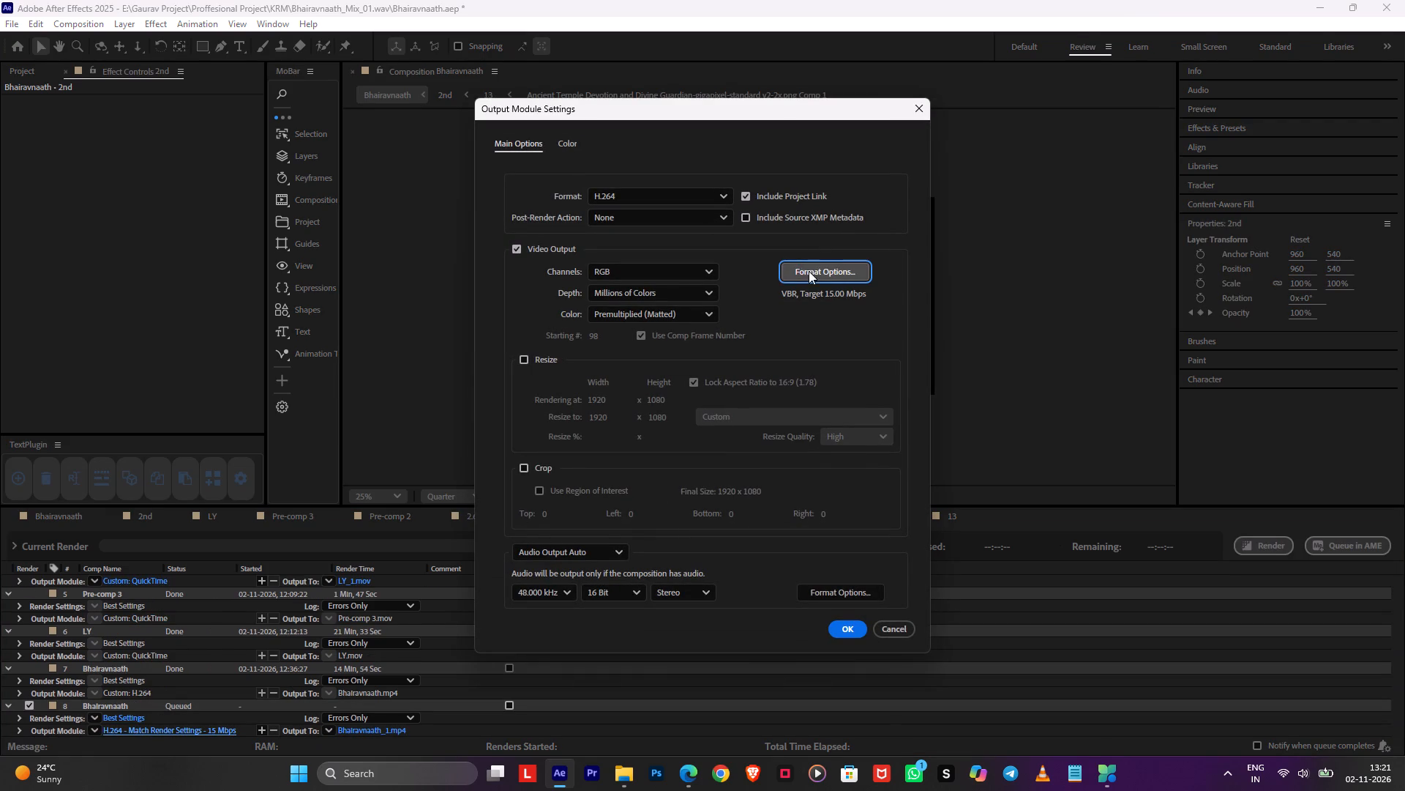
left_click_drag(770, 453, 874, 457)
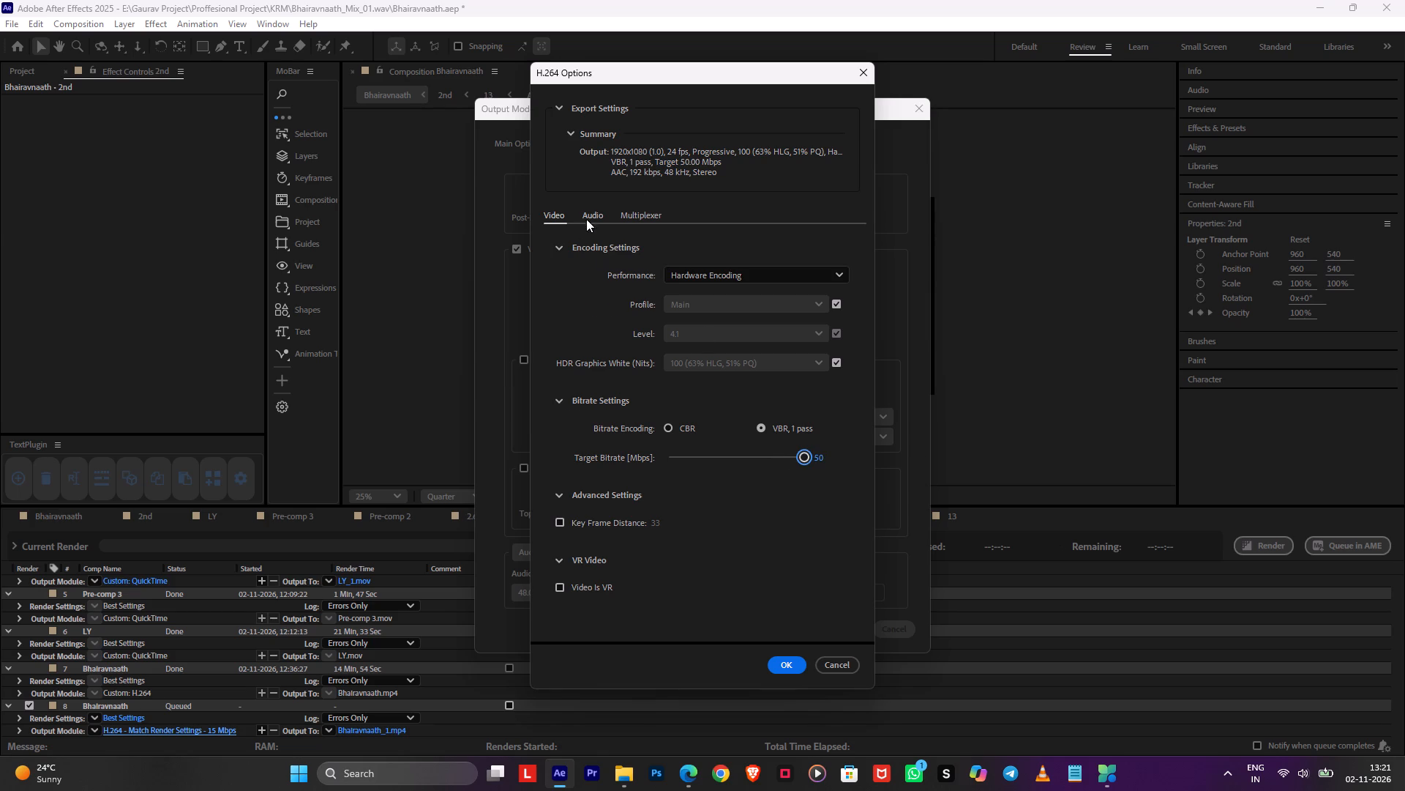
left_click(588, 215)
left_click(692, 407)
left_click(704, 387)
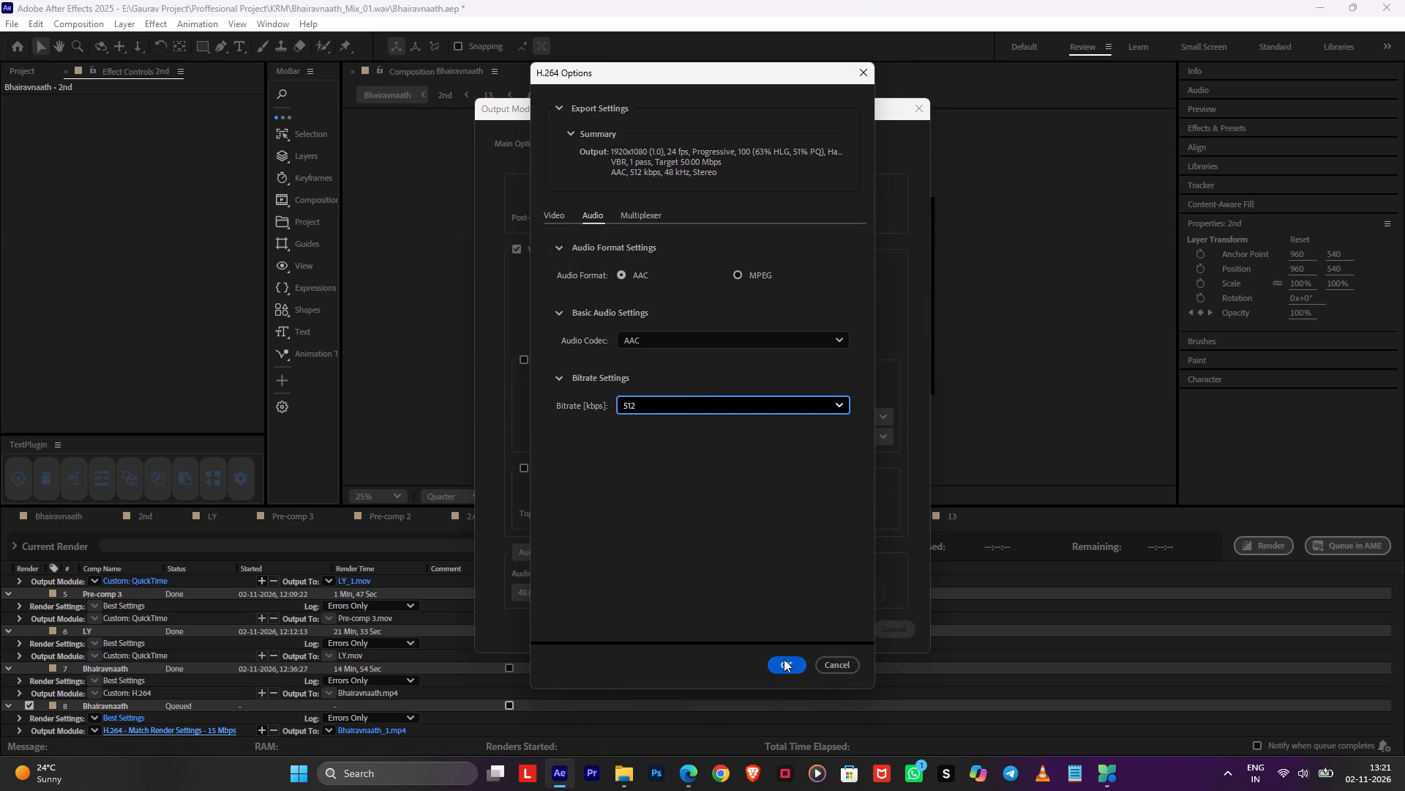
left_click(787, 667)
left_click(839, 631)
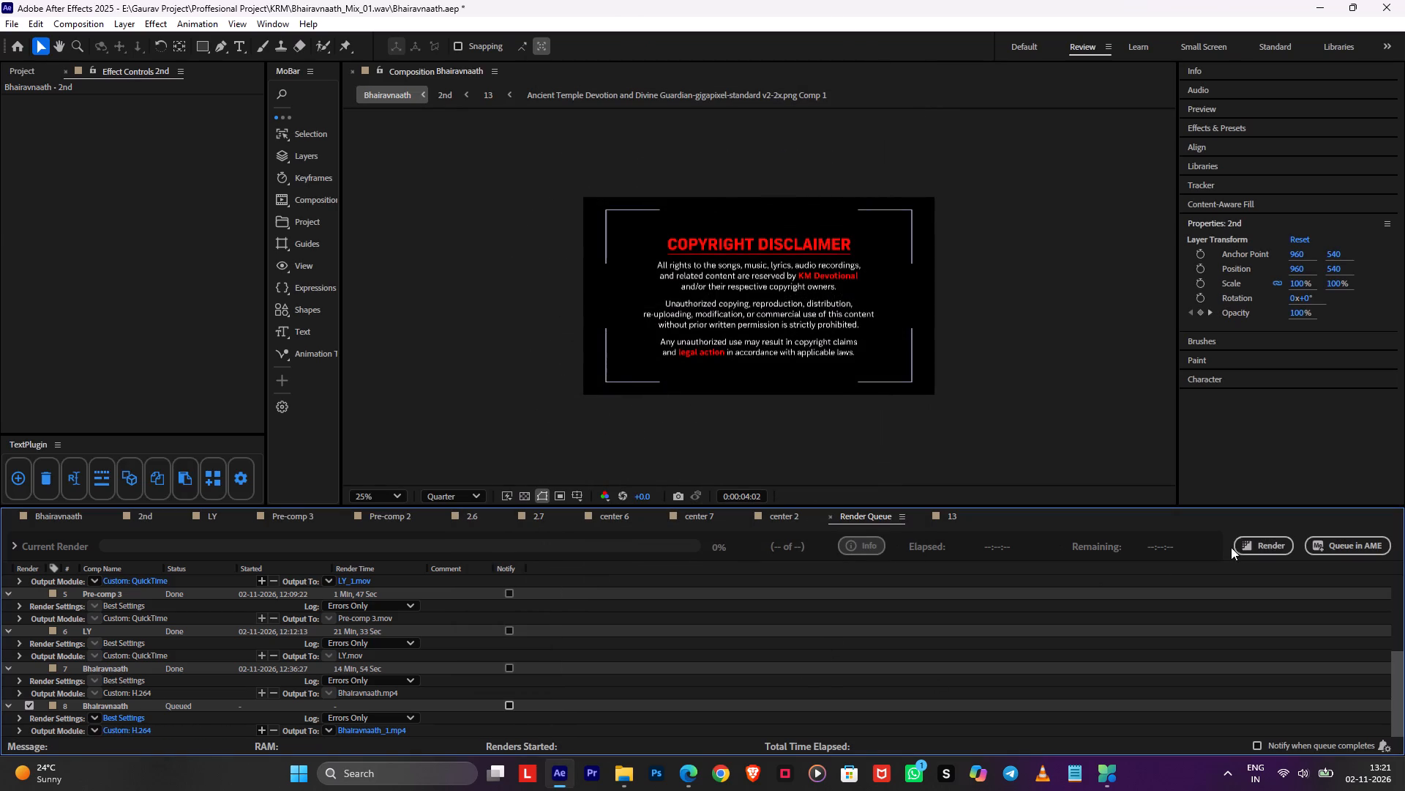
Start rendering the queued Bhairavnaath composition to Bhairavnaath_1.mp4.
left_click(1256, 546)
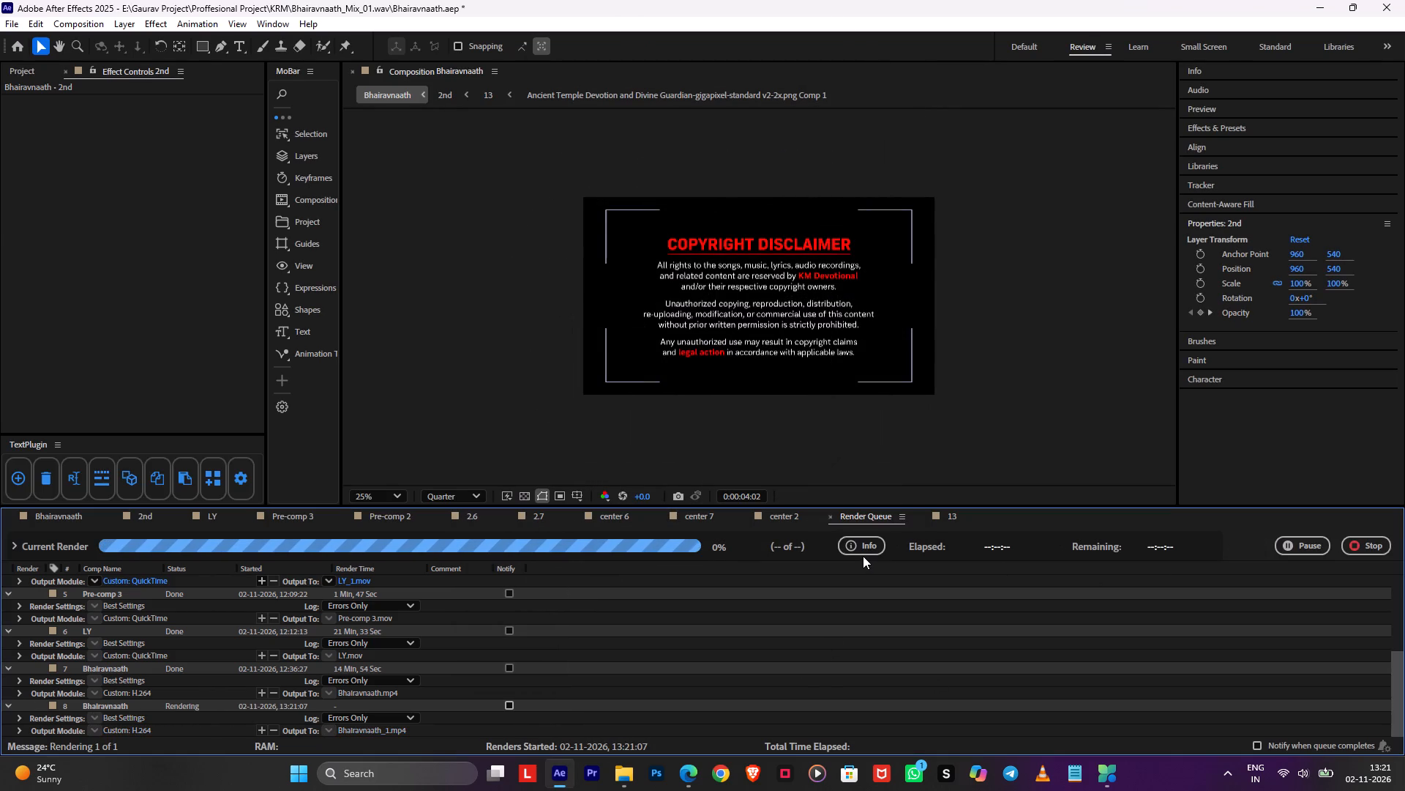
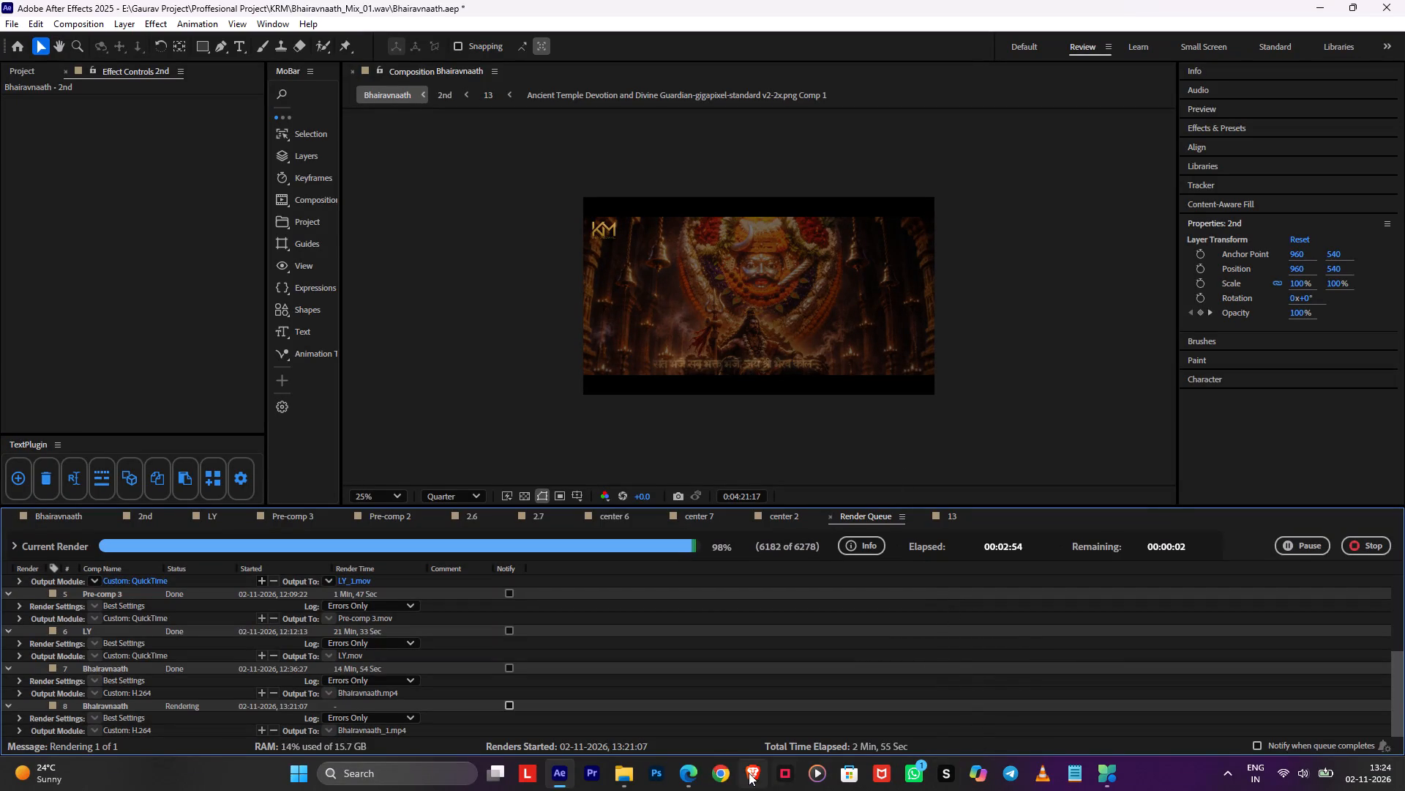
Switch to Chrome and open the Bhairavnaath folder inside Clients > KM Devotional in Google Drive.
left_click(724, 772)
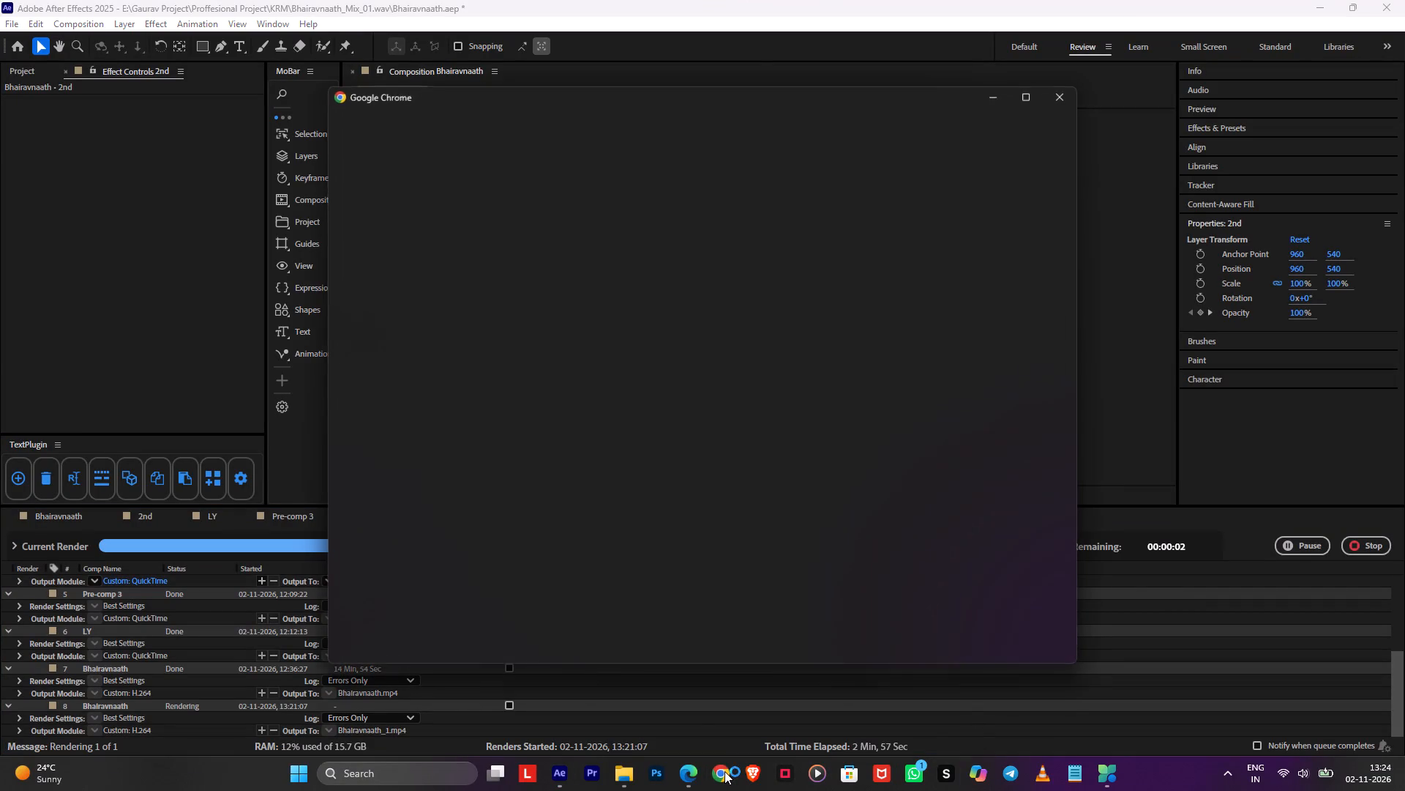
left_click(731, 470)
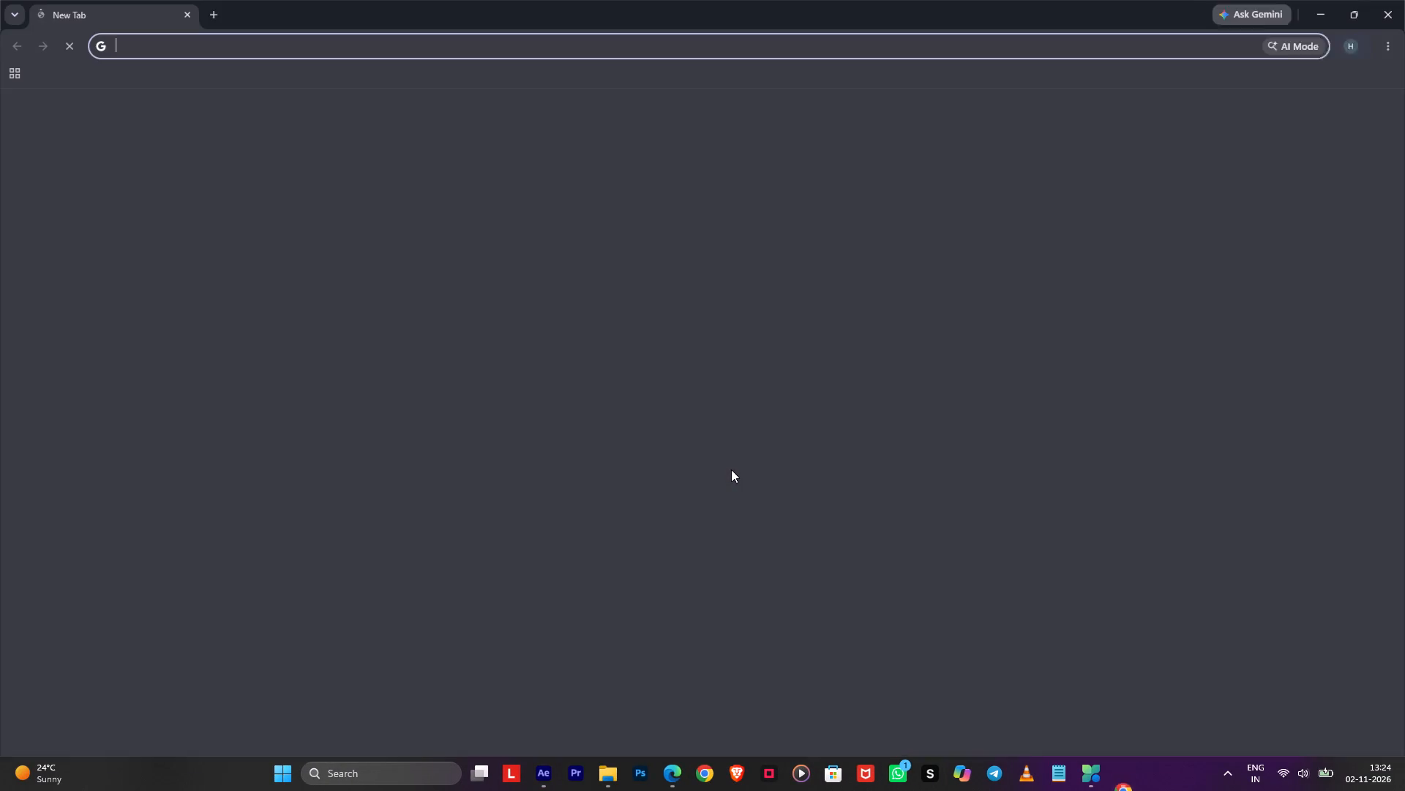
left_click(1349, 113)
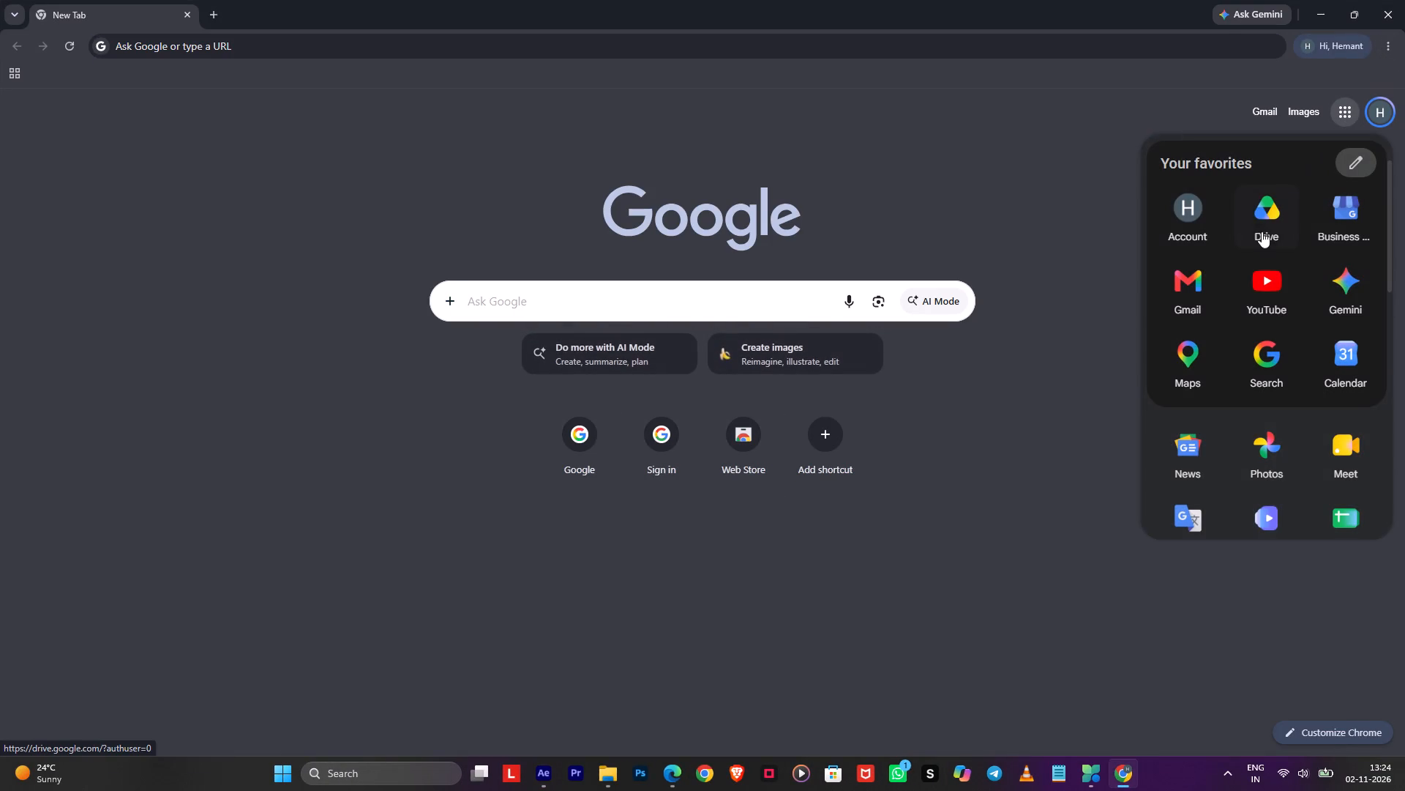
left_click(1260, 216)
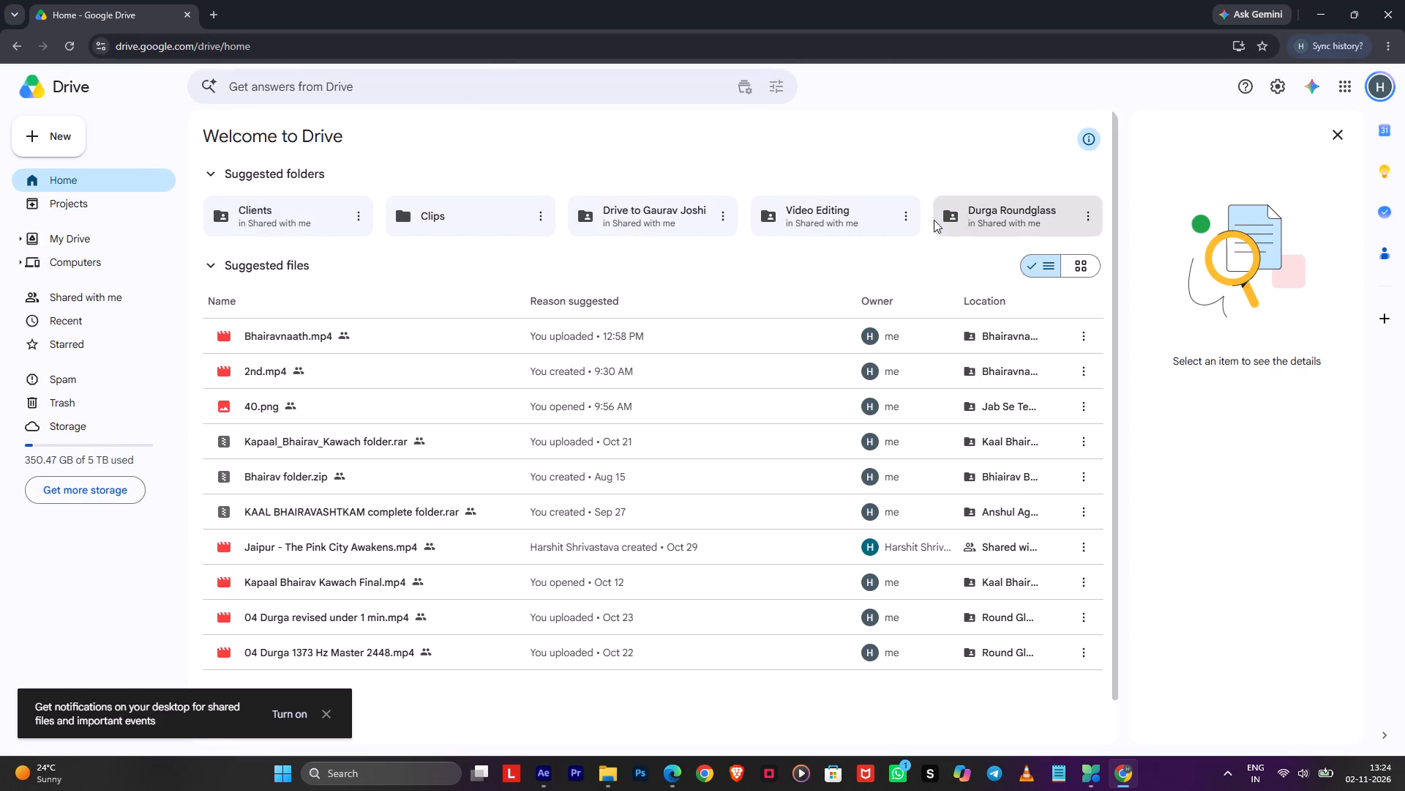
double_click(281, 220)
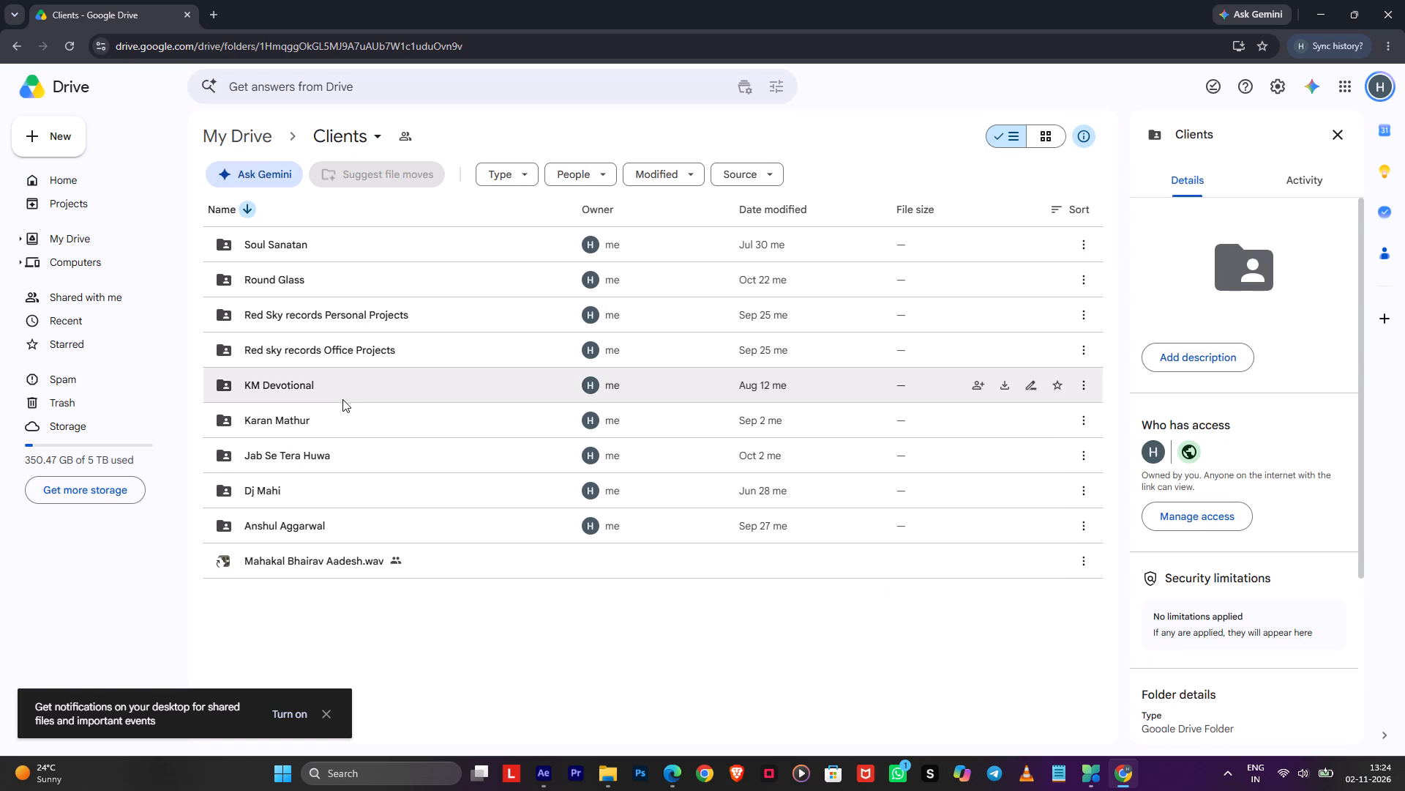
double_click(344, 395)
double_click(347, 494)
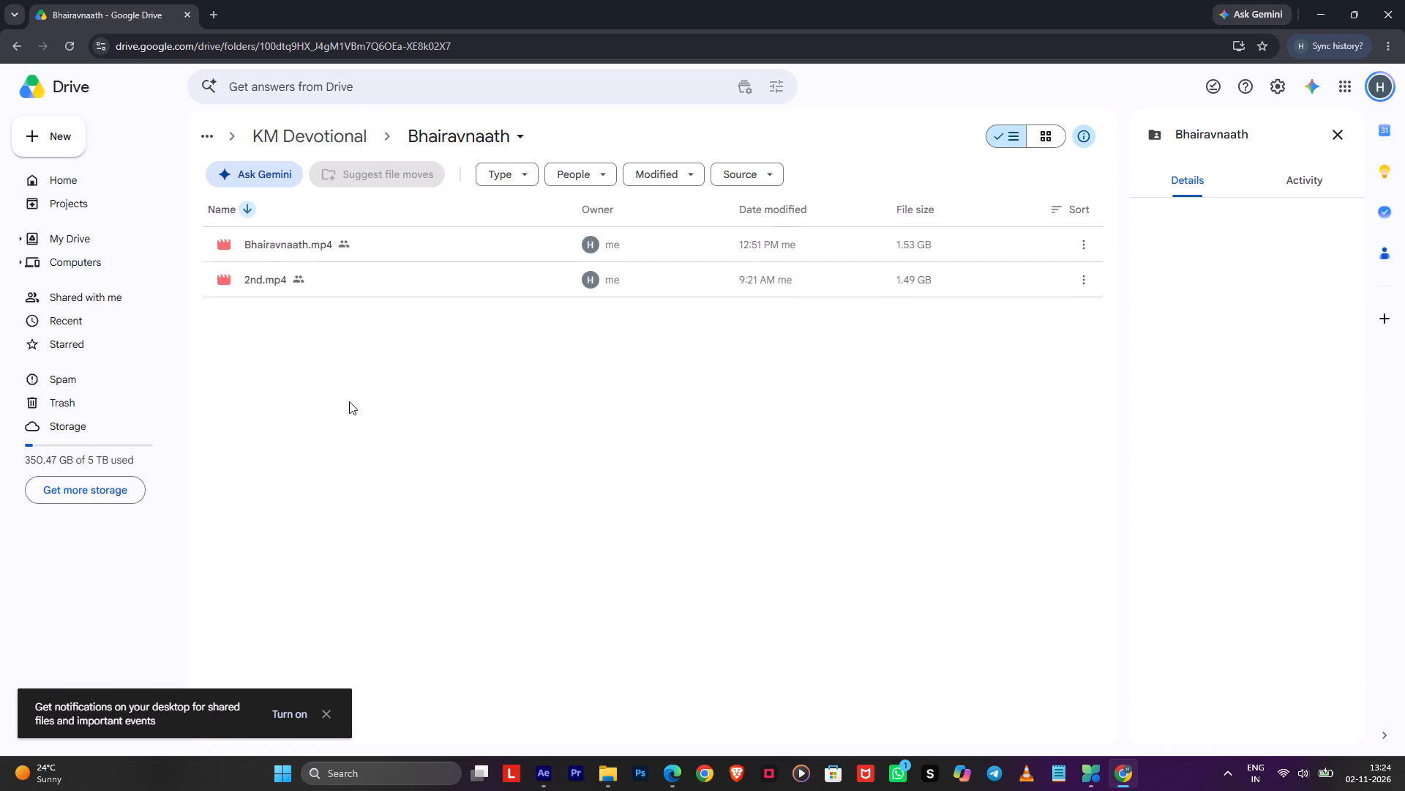
Delete the previously uploaded videos 2nd.mp4 and Bhairavnaath.mp4 from the Bhairavnaath Drive folder.
left_click(362, 278)
key("Delete")
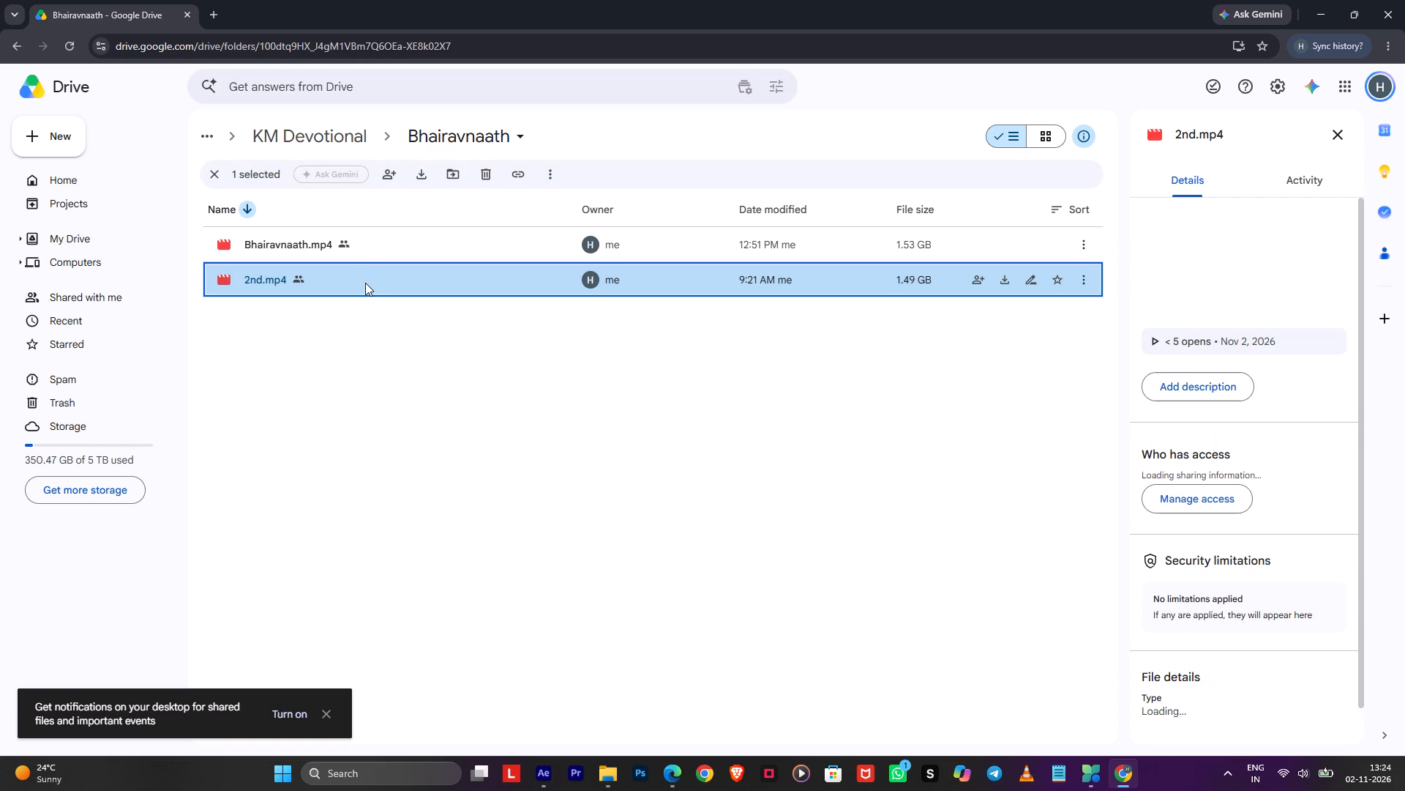
right_click(365, 283)
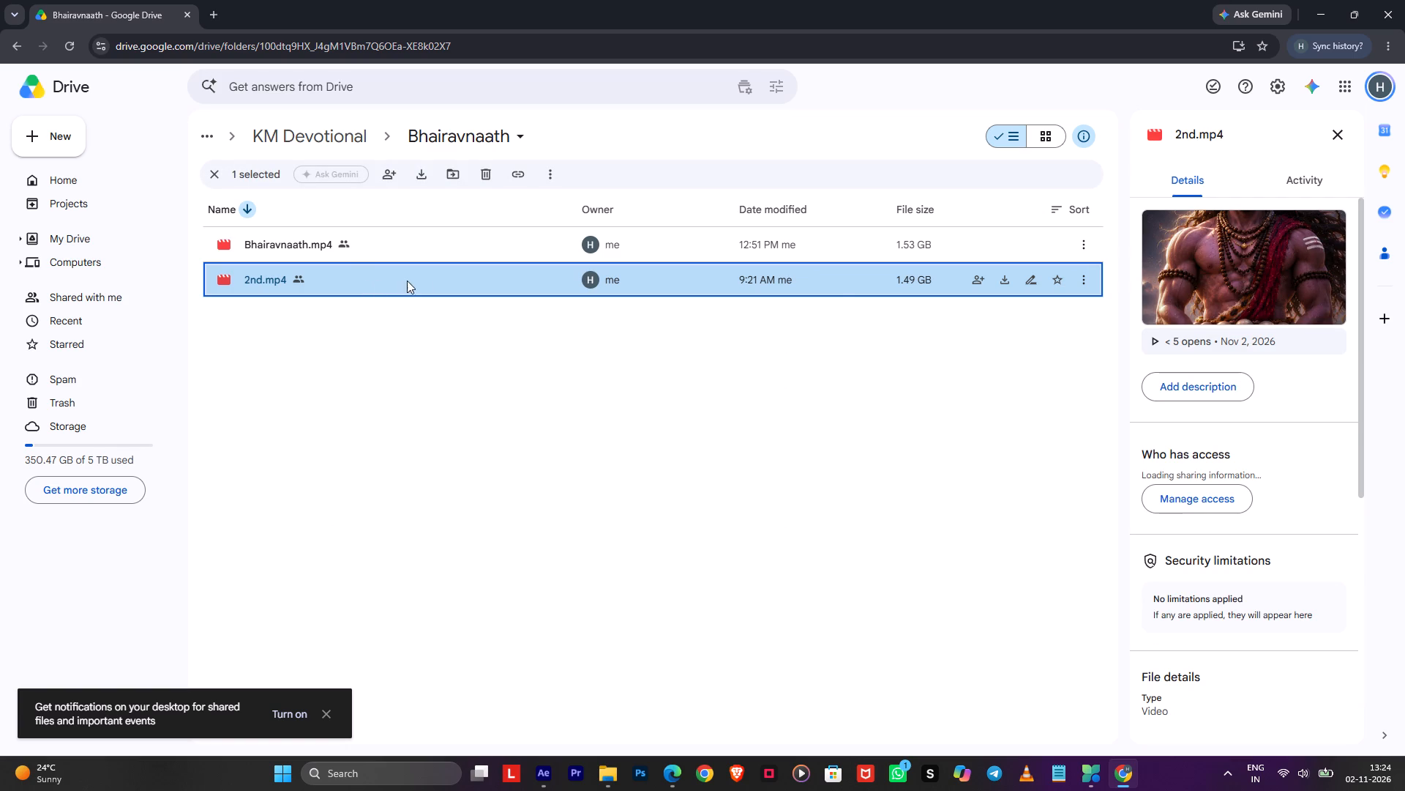
left_click(1083, 280)
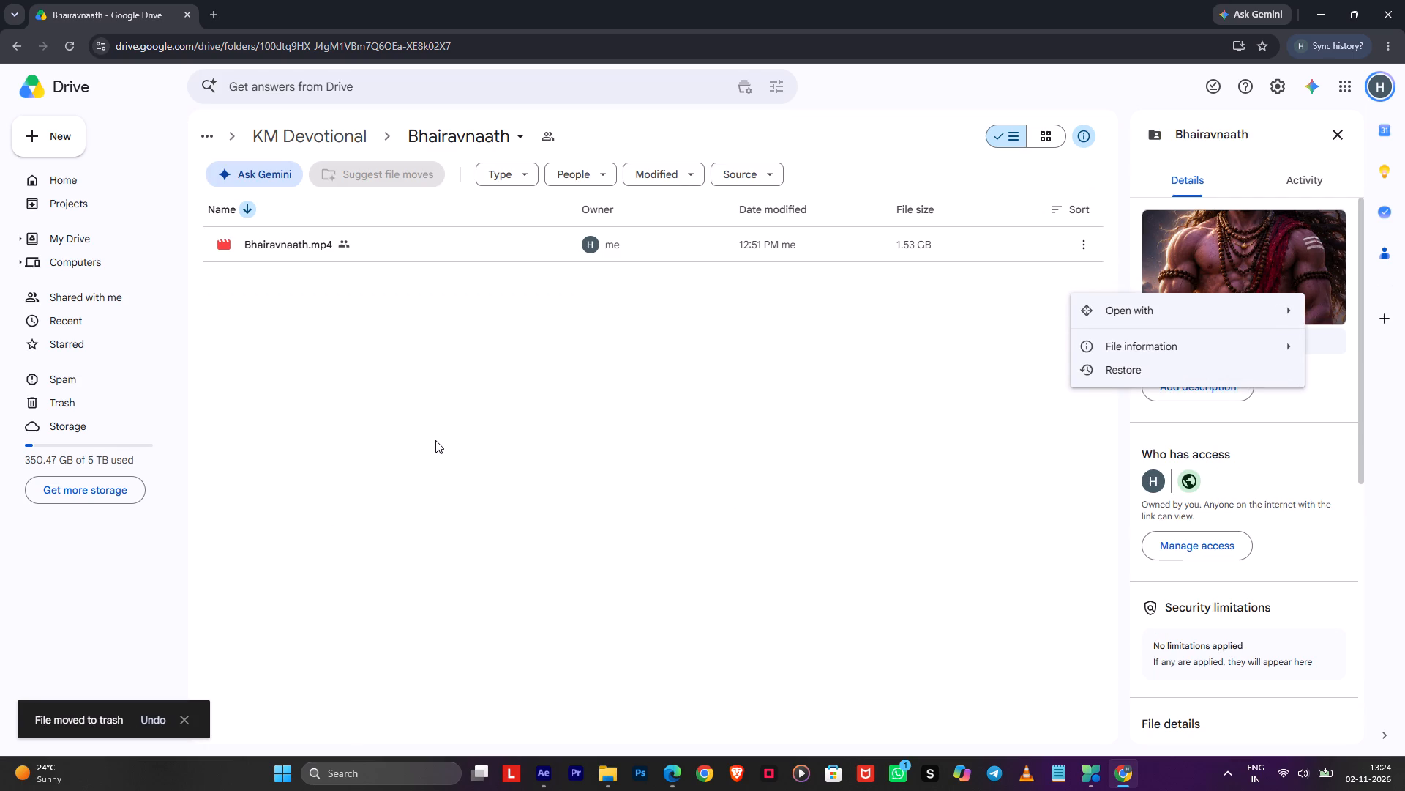
left_click(460, 242)
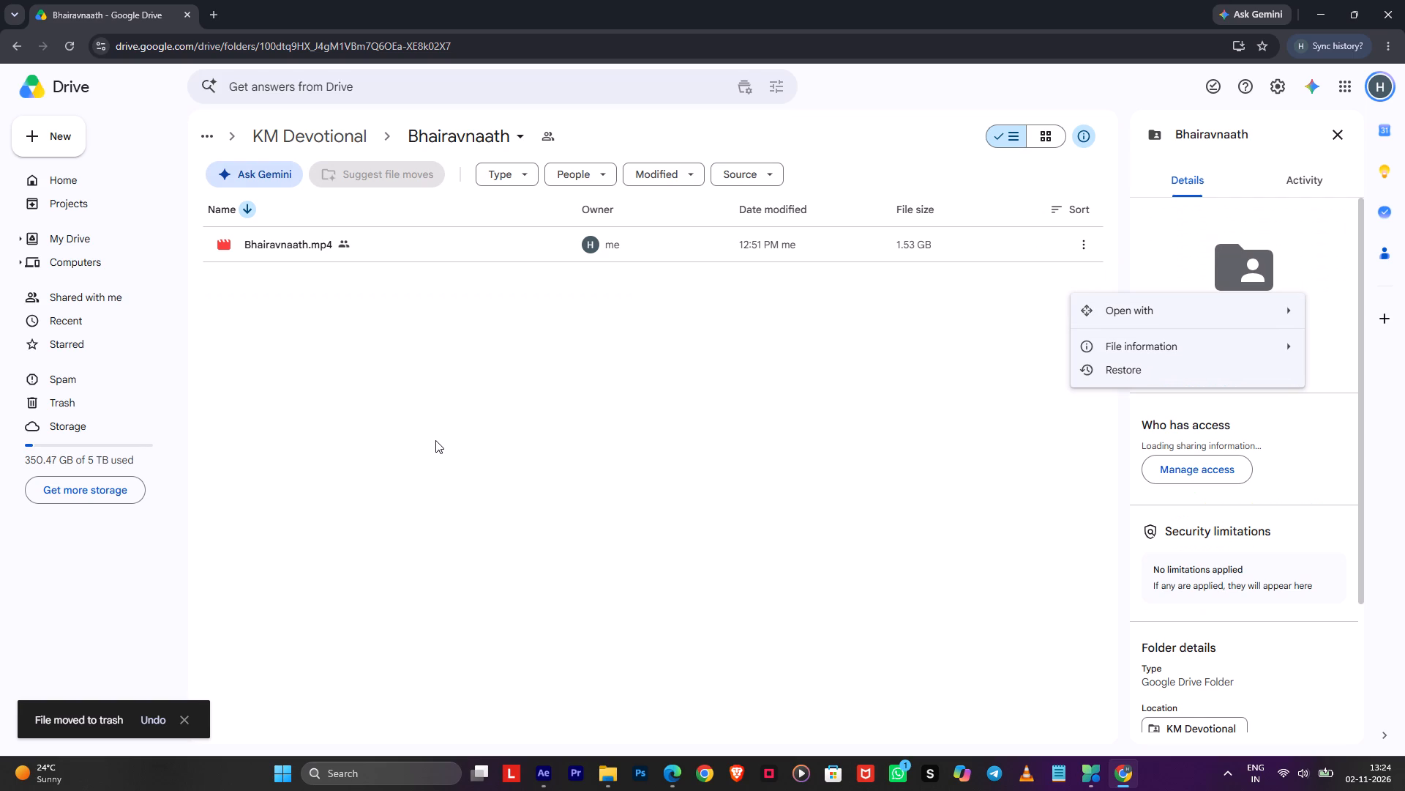
key("Delete")
Switch to File Explorer and refresh the Downloads folder.
left_click(610, 770)
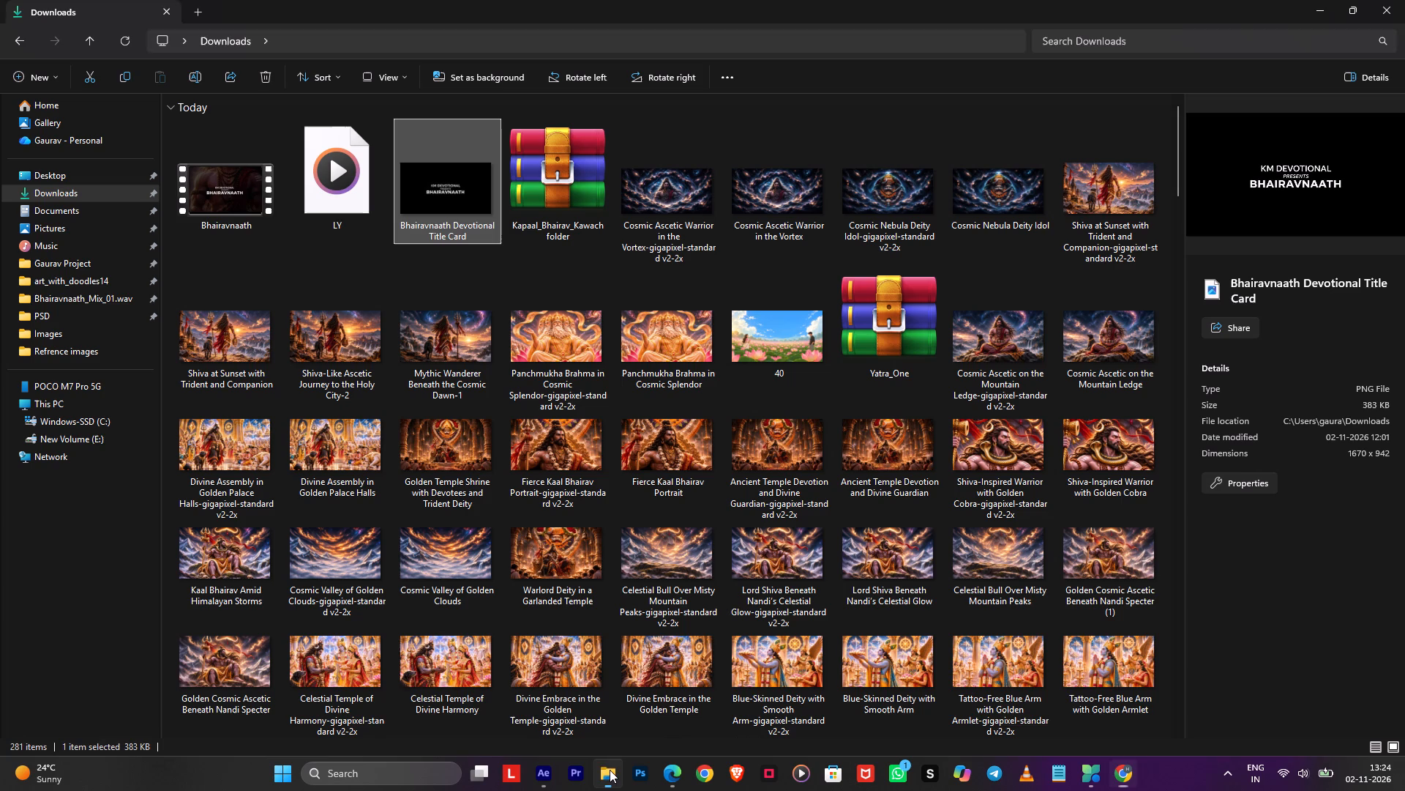
left_click(122, 39)
triple_click(122, 39)
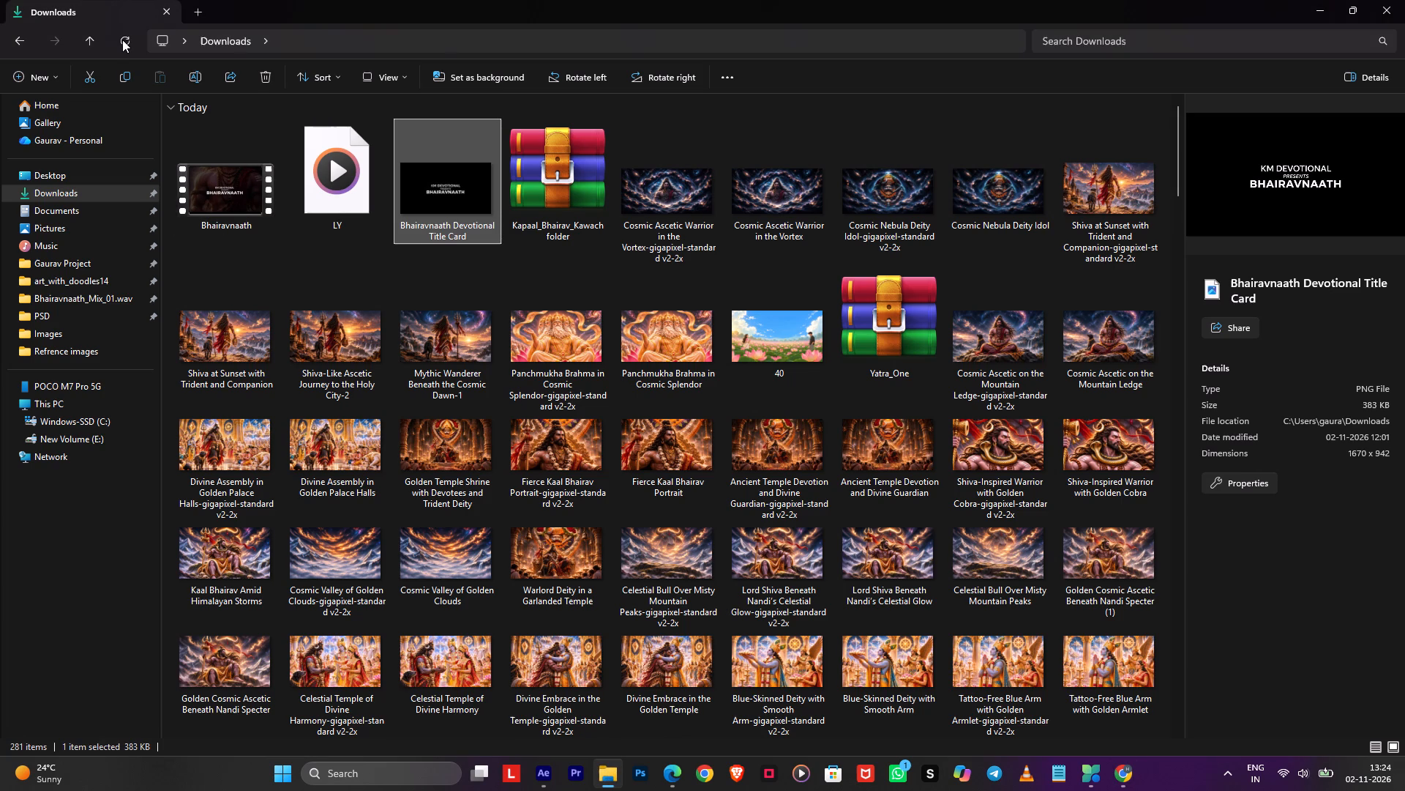
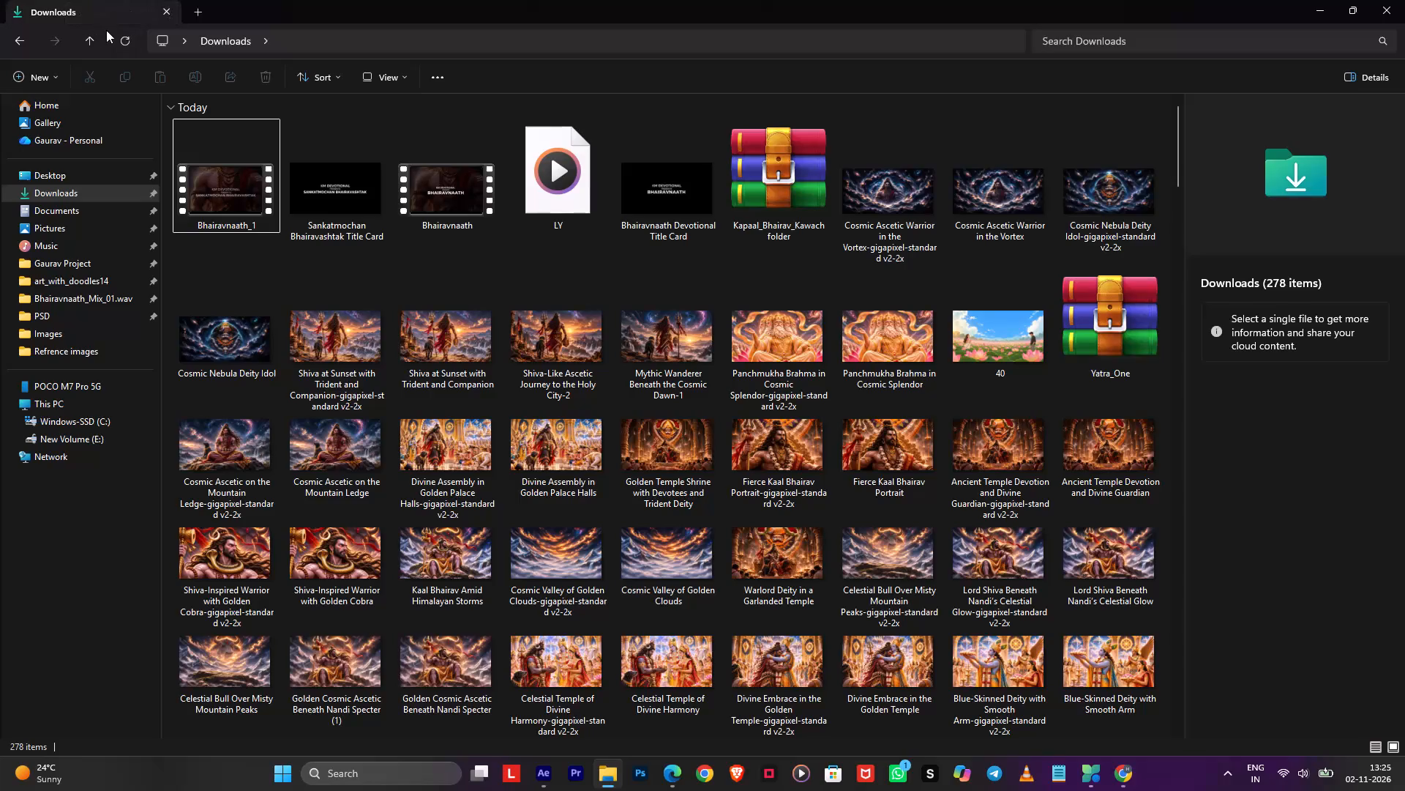
Upload the rendered Bhairavnaath_1 video from the Downloads folder into the empty Bhairavnaath folder in Google Drive.
left_click(123, 36)
left_click(222, 183)
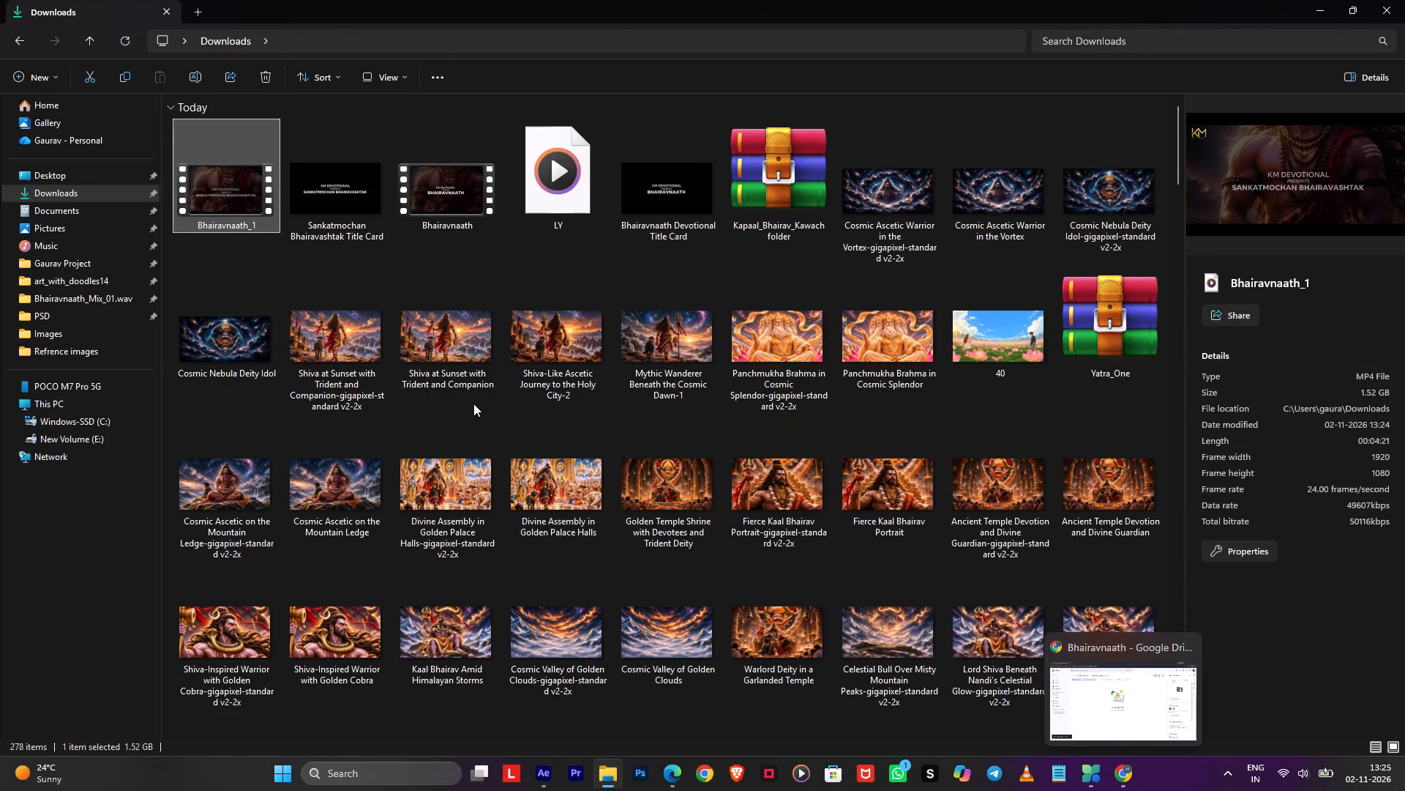
left_click_drag(222, 186, 258, 209)
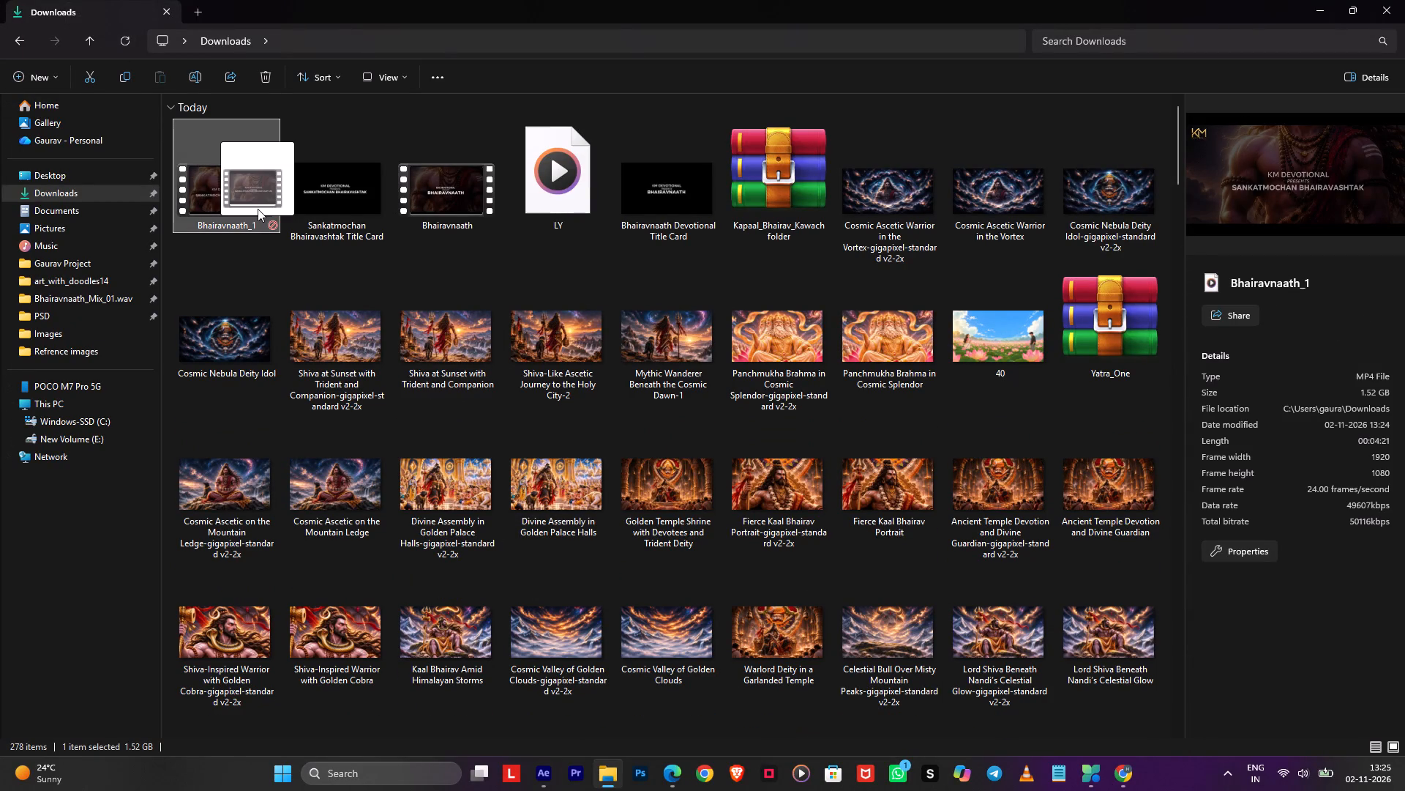
left_click_drag(258, 209, 621, 415)
key("alt+Tab")
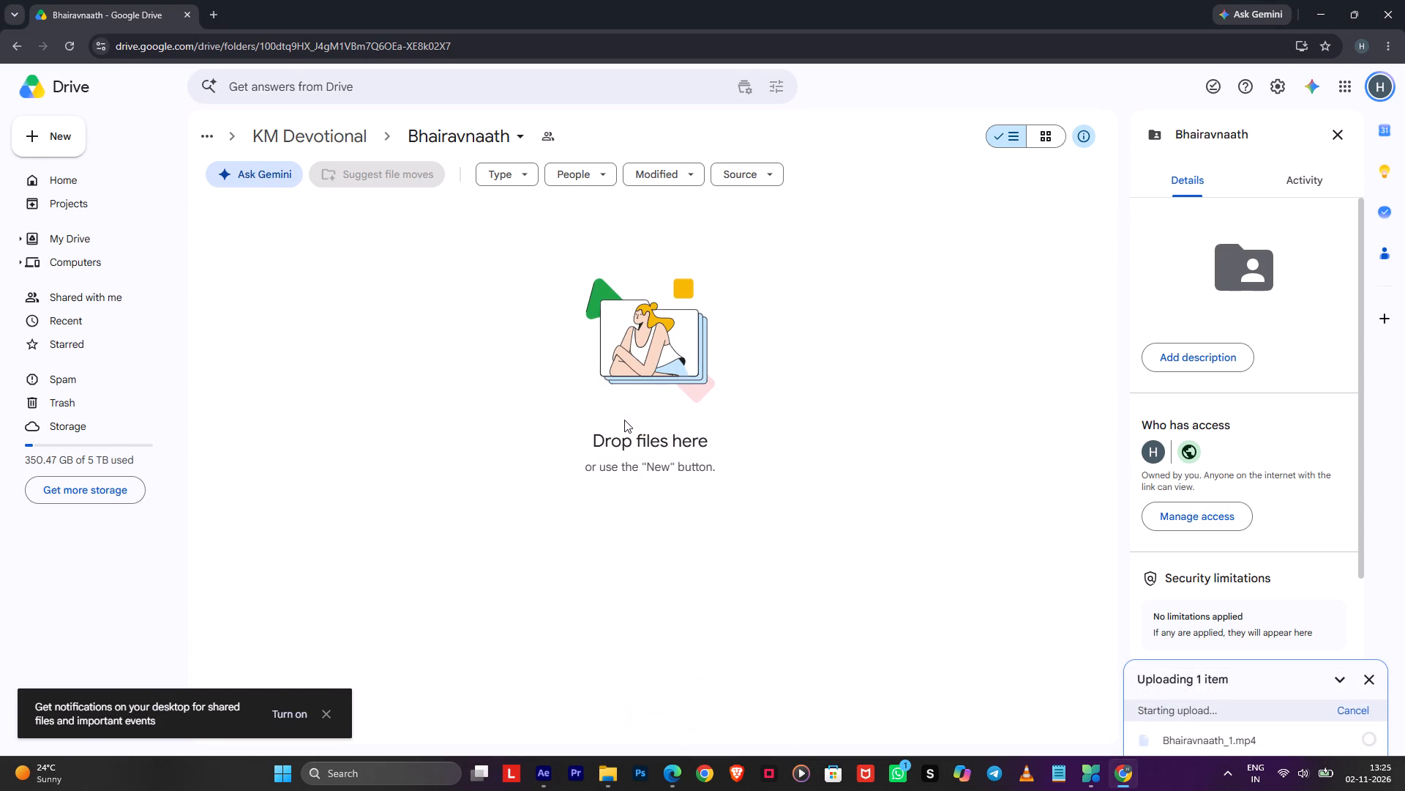
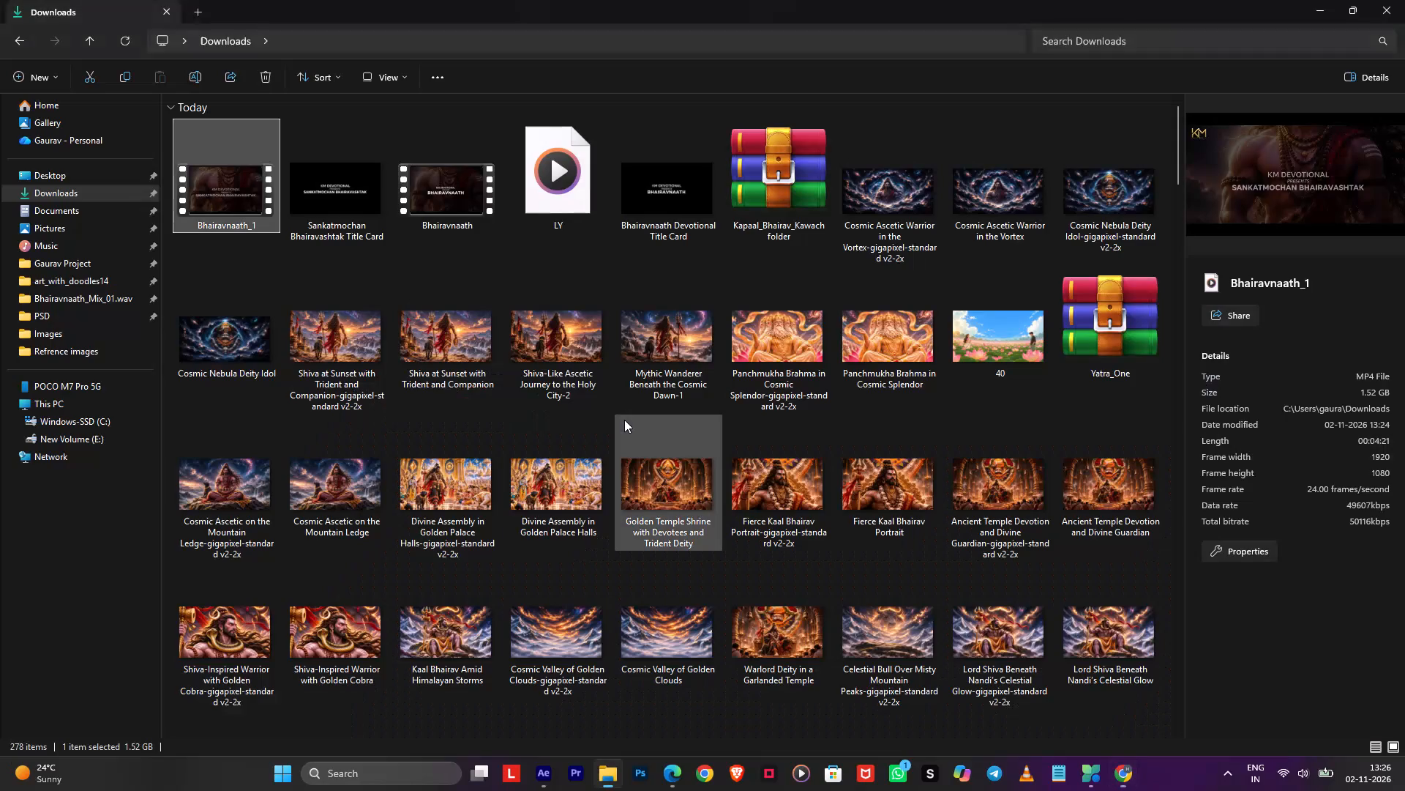
Close the File Explorer window showing the Downloads folder.
key("alt+F4")
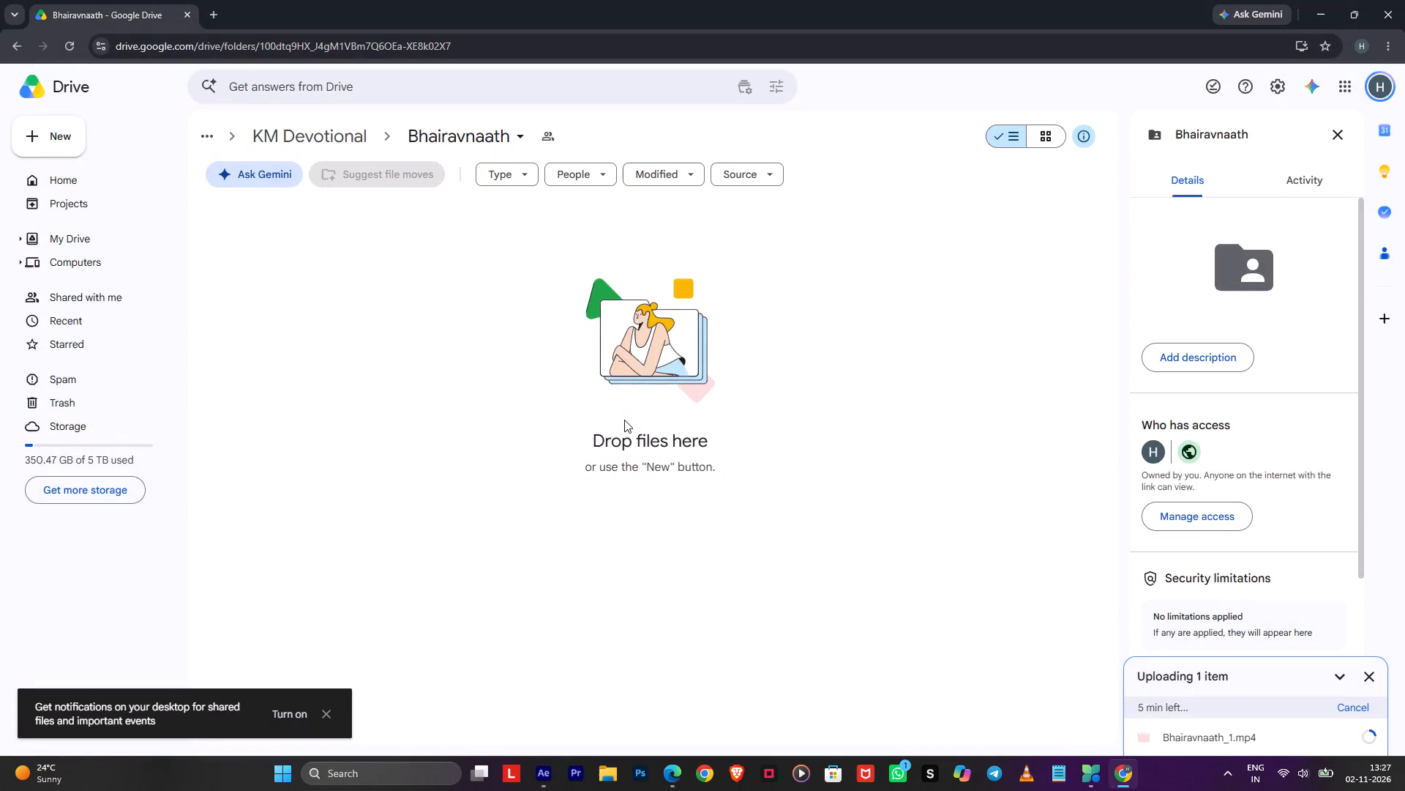
Switch to After Effects and quit it, saving the changes to Bhairavnaath.aep.
key("alt+Tab")
key("alt+F4")
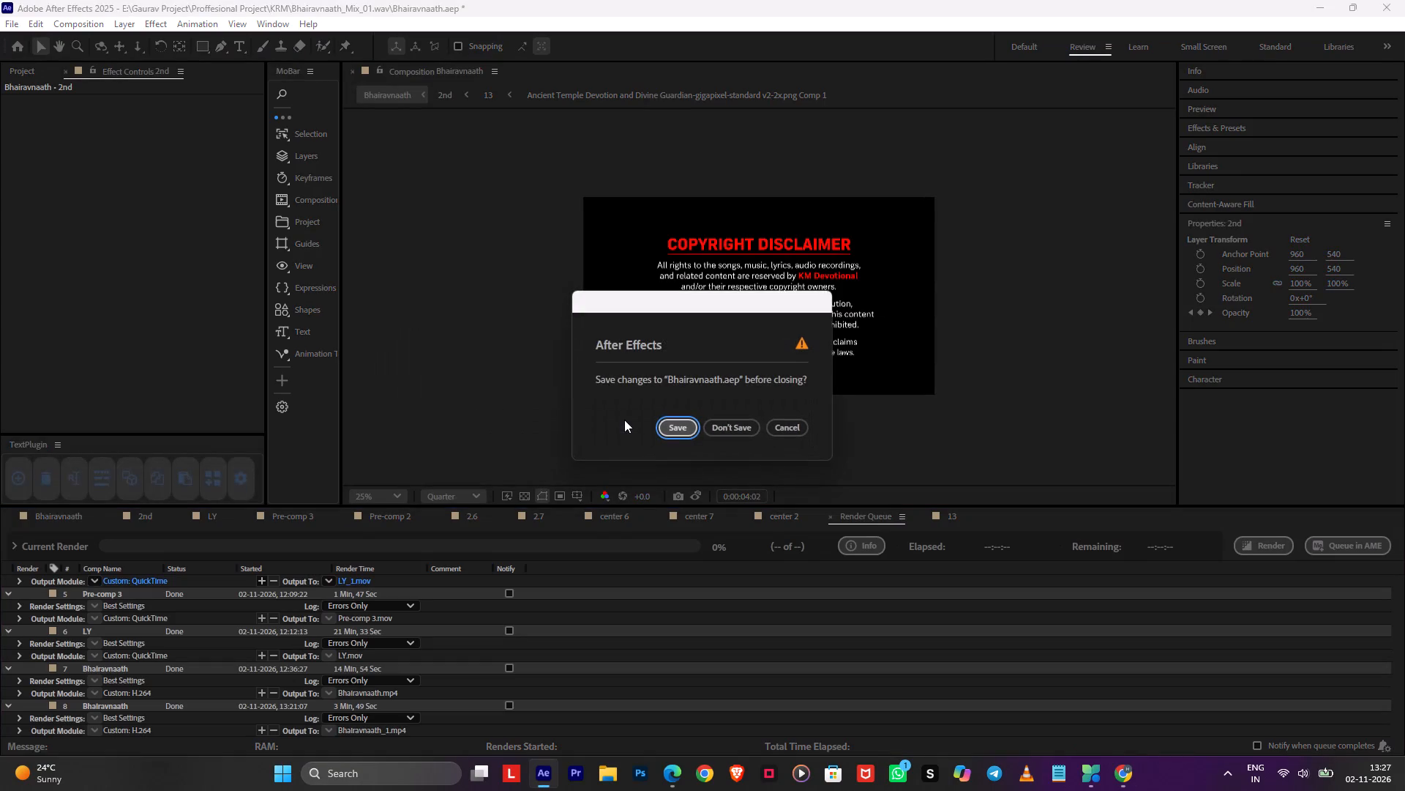
key("Return")
Close both Microsoft Edge windows, the one with the ChatGPT title card and the one with the new tab page.
key("alt+Tab")
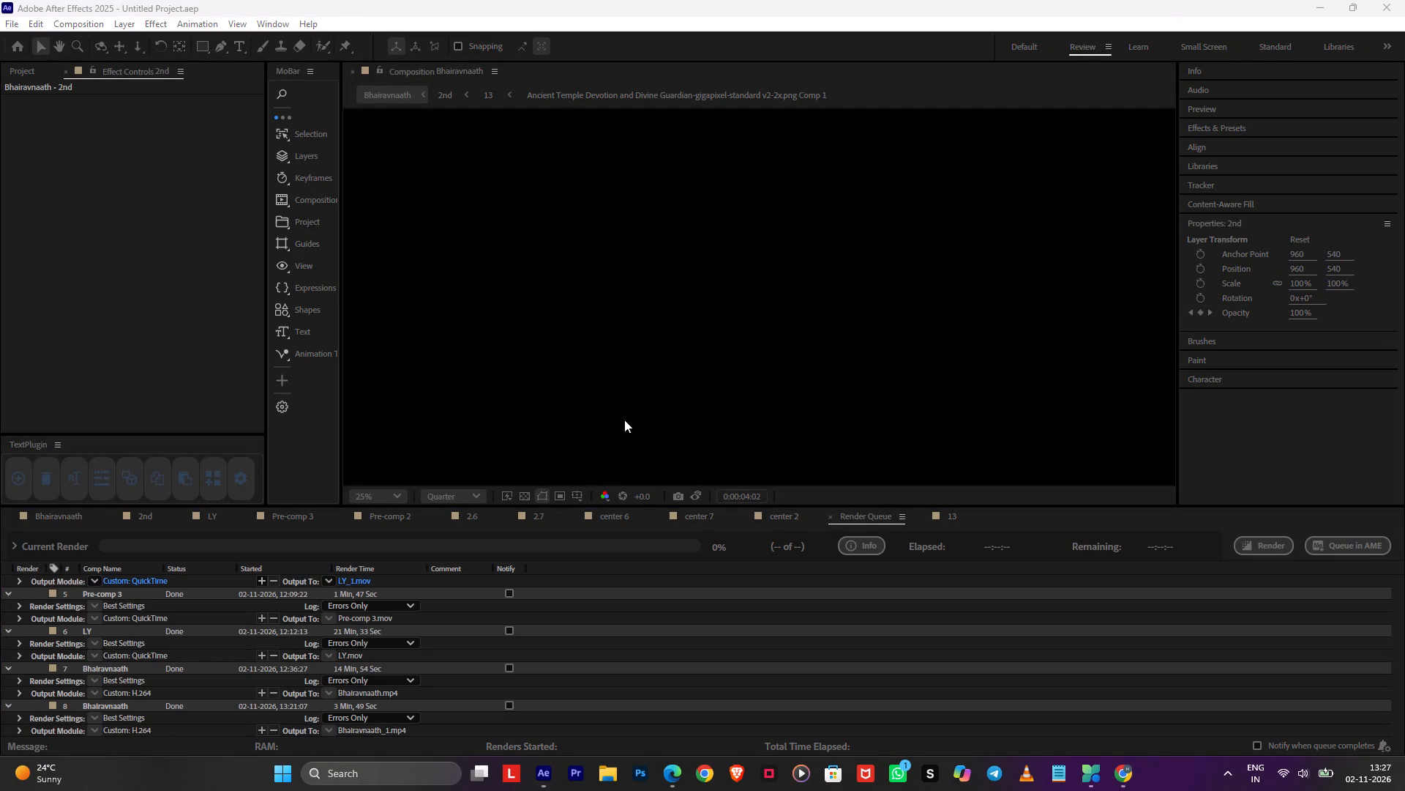
key("alt+Tab")
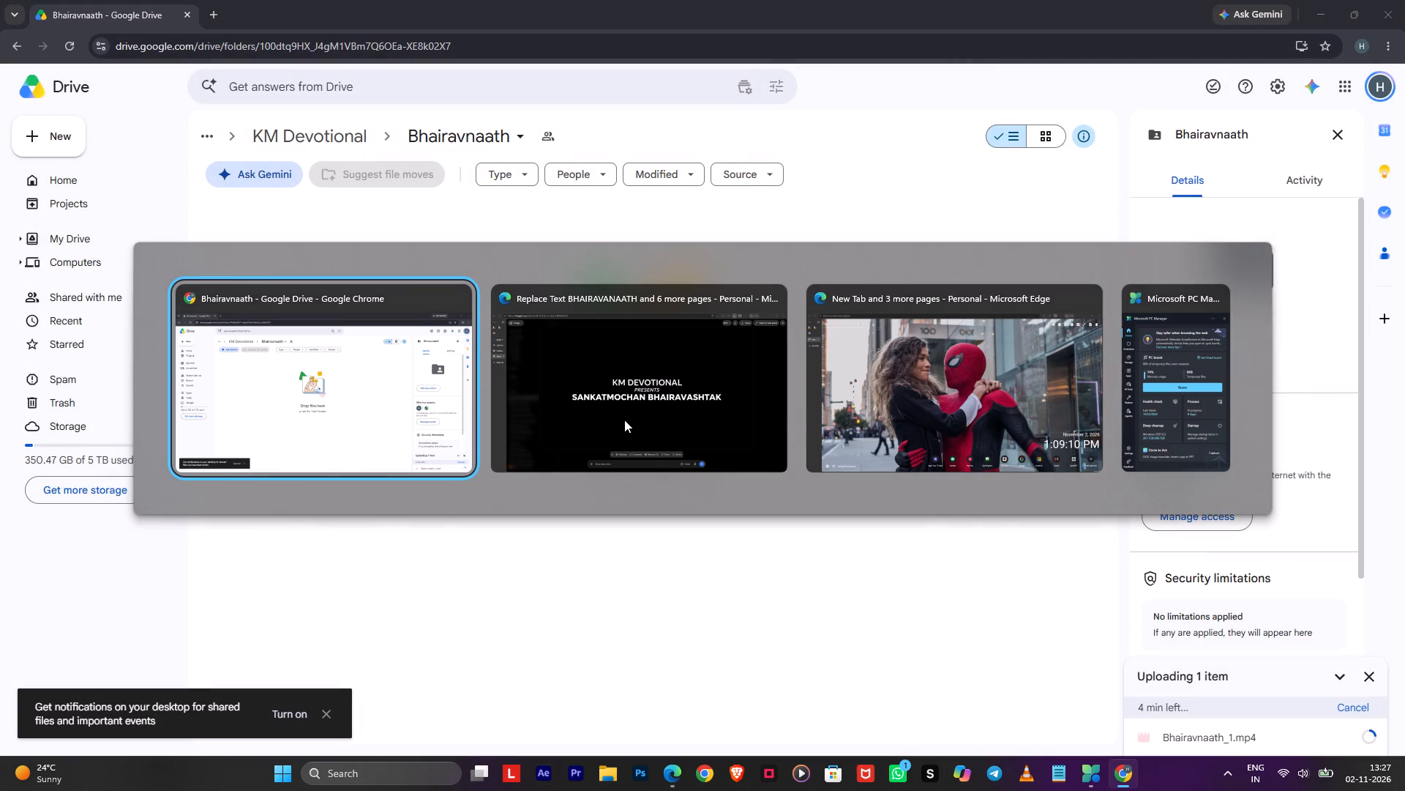
key("alt+Tab")
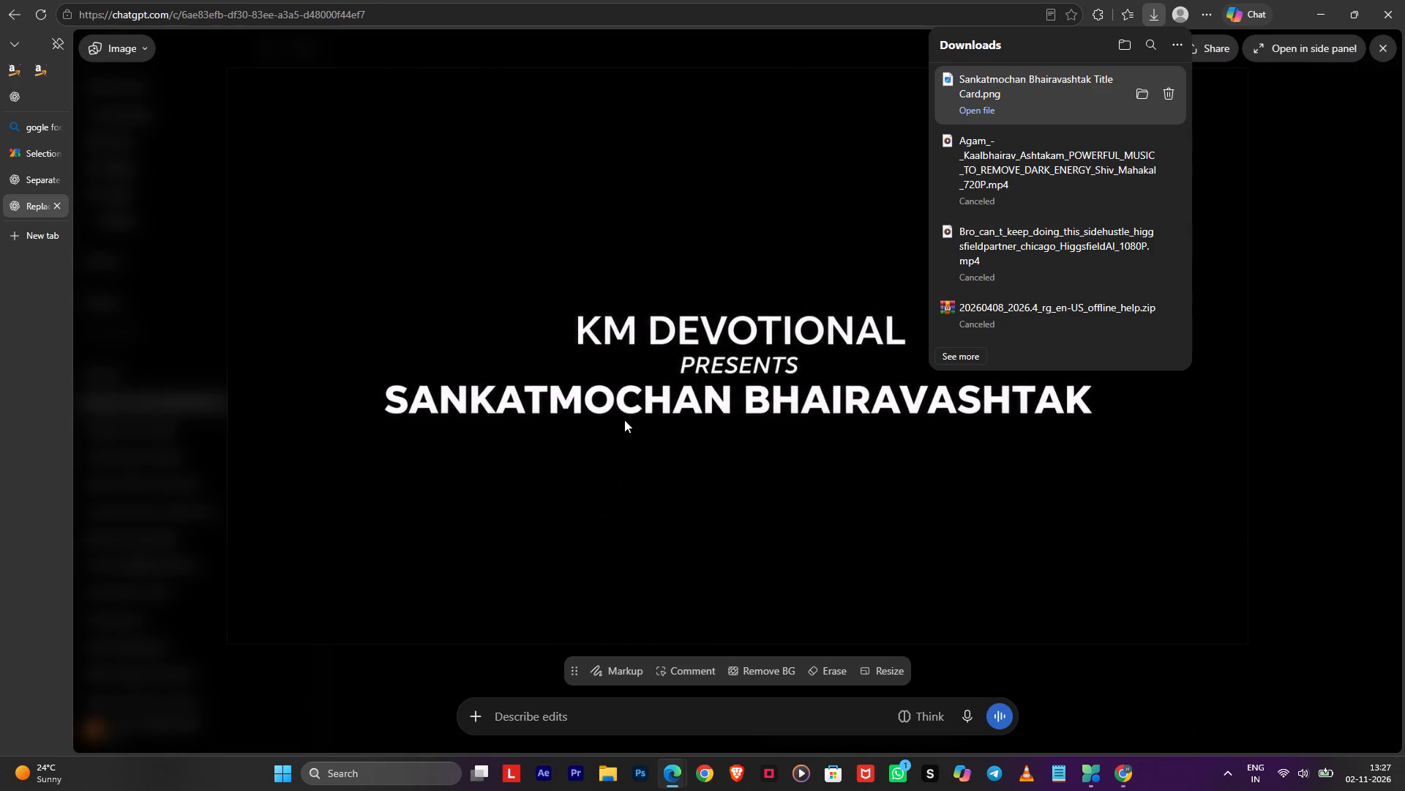
key("alt+F4")
key("alt+Tab")
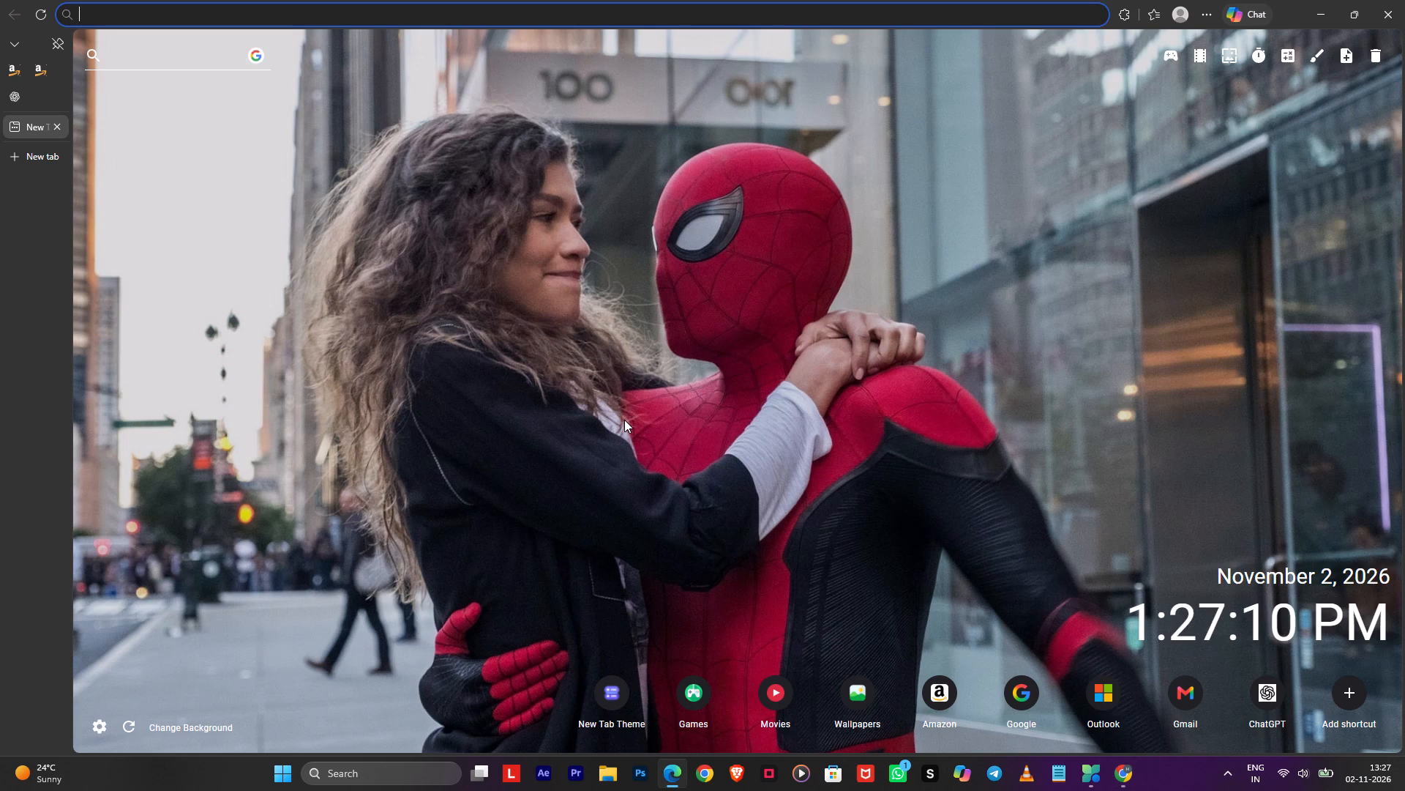
key("alt+F4")
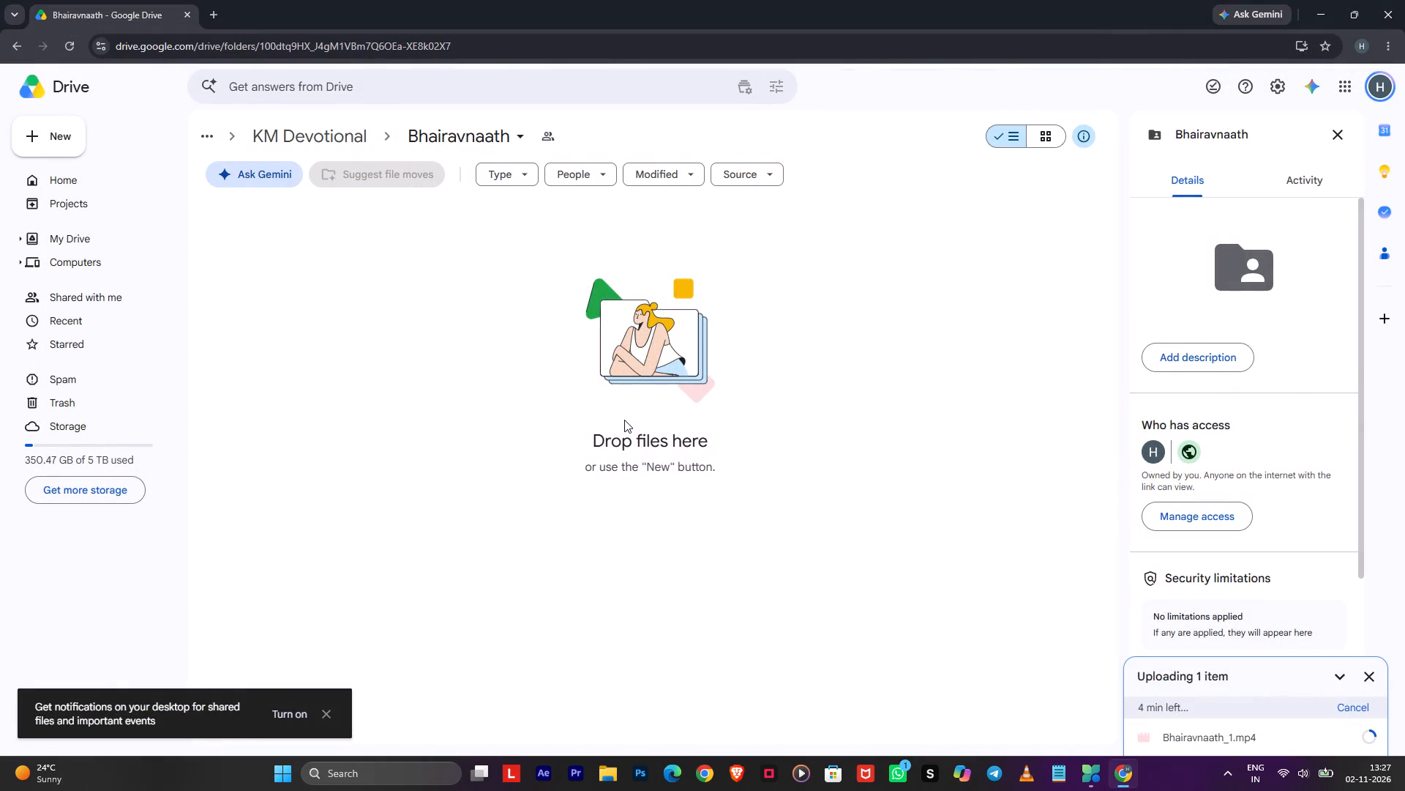
Switch to Microsoft PC Manager and run its PC boost.
key("alt+Tab")
key("Return")
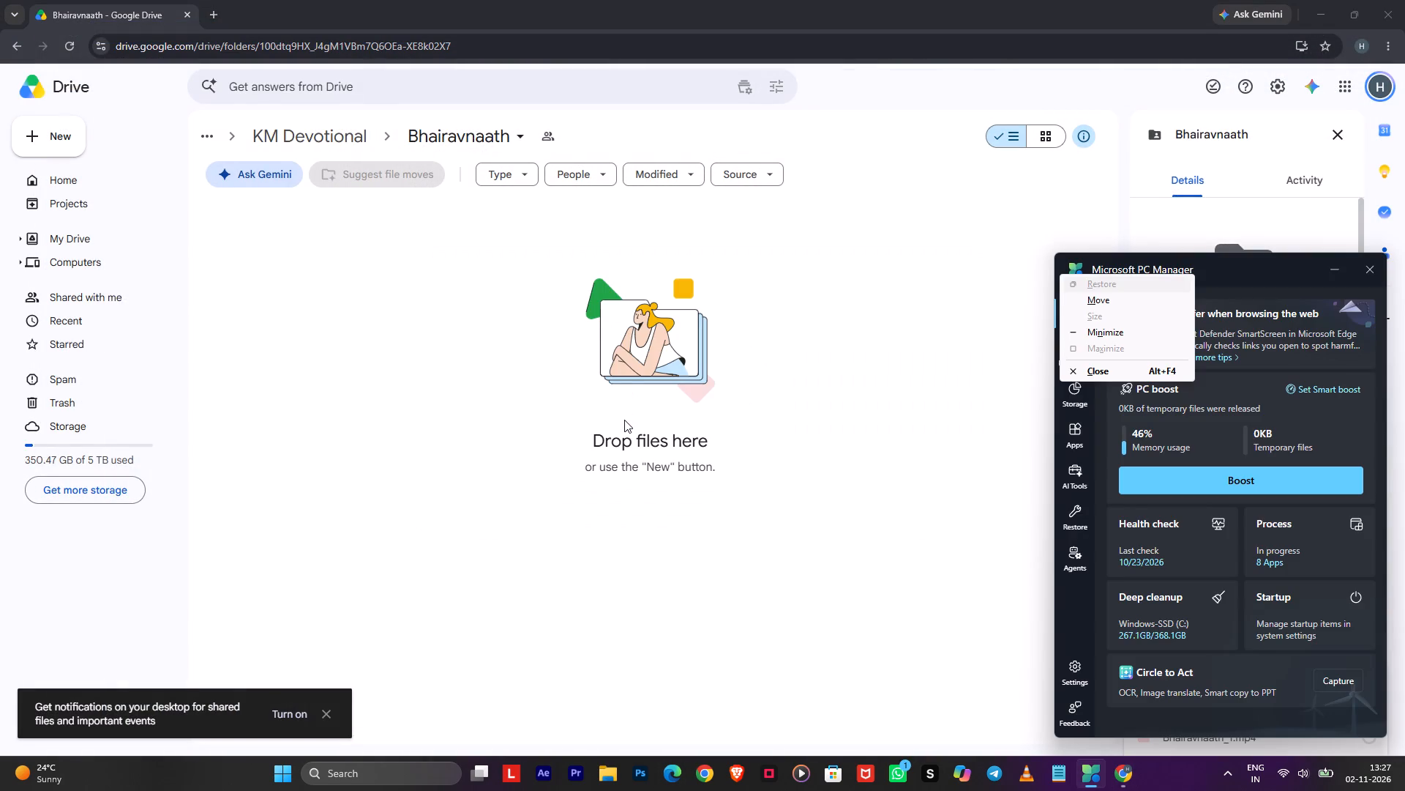
double_click(1155, 480)
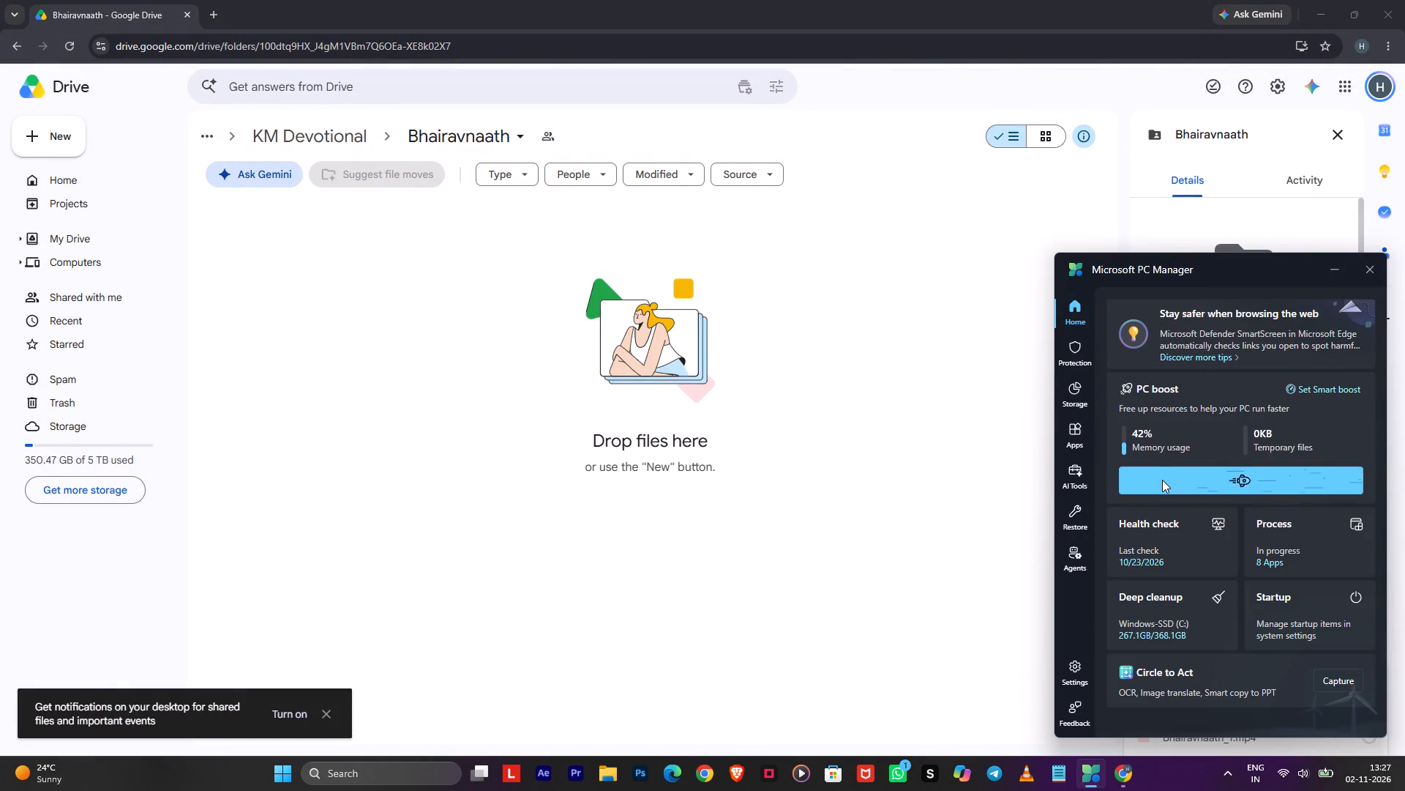